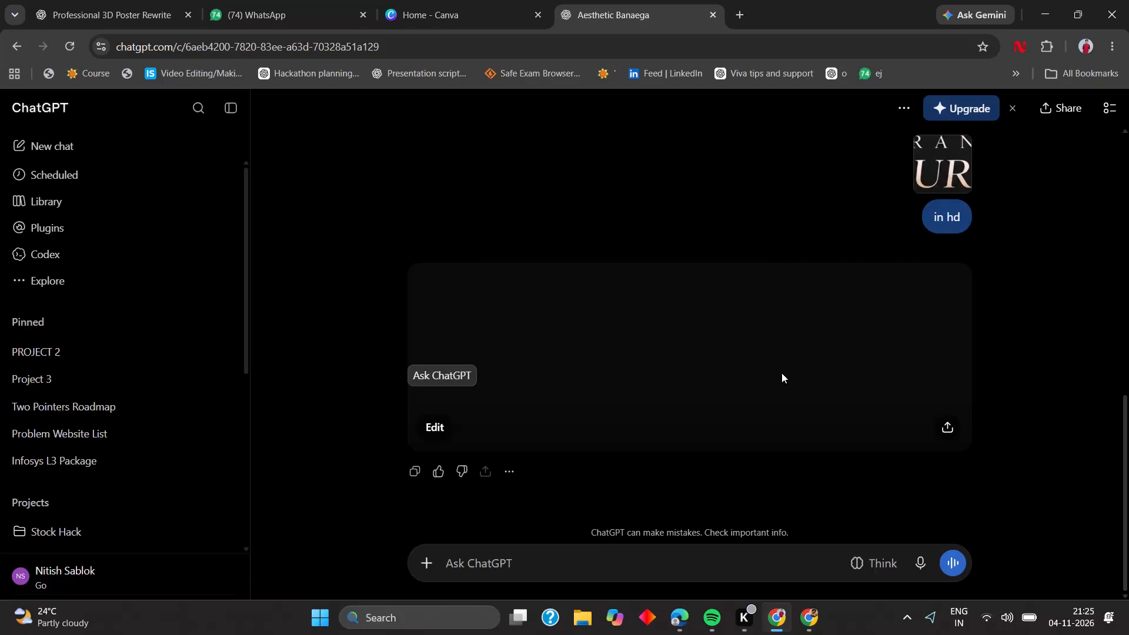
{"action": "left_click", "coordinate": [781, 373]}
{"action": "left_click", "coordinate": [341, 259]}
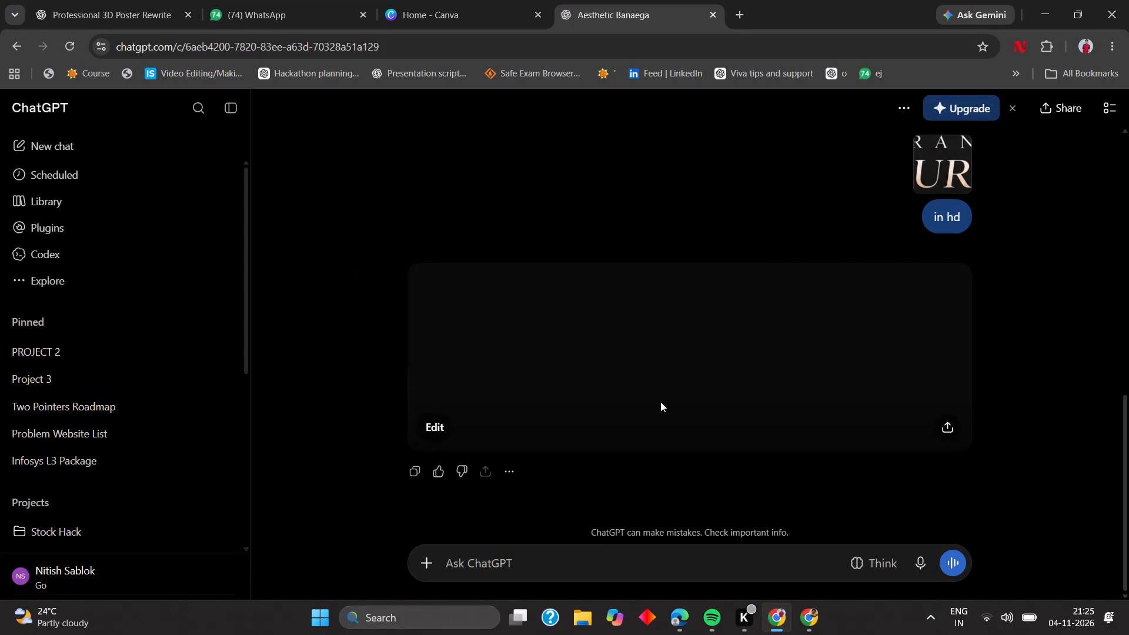
Open the Windows quick settings for network, sound and battery.
{"action": "left_click", "coordinate": [991, 621]}
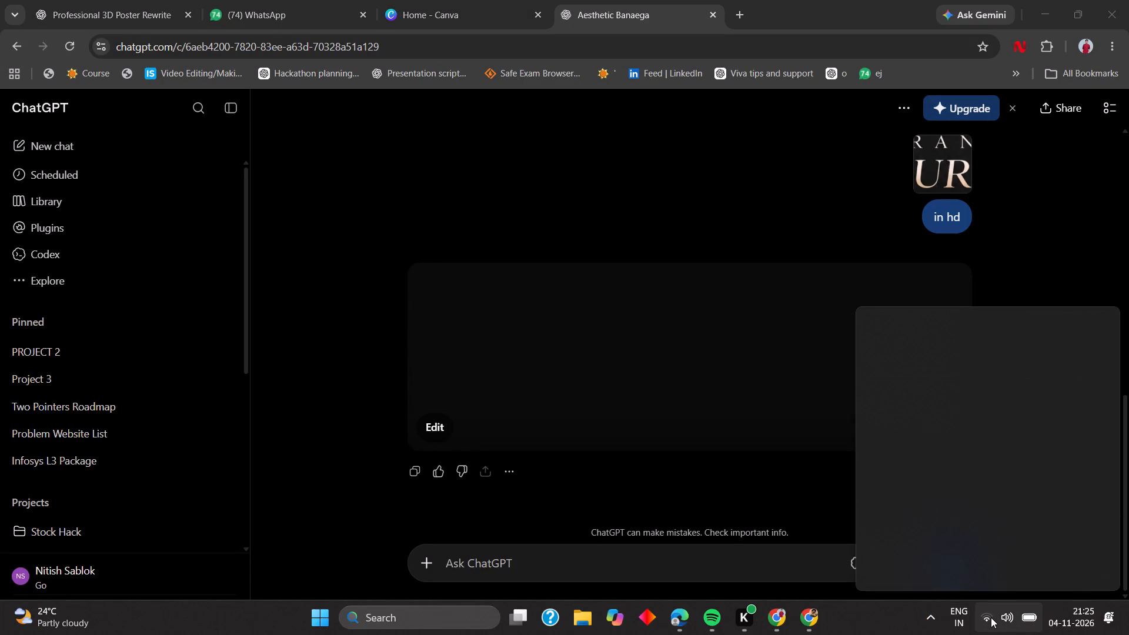
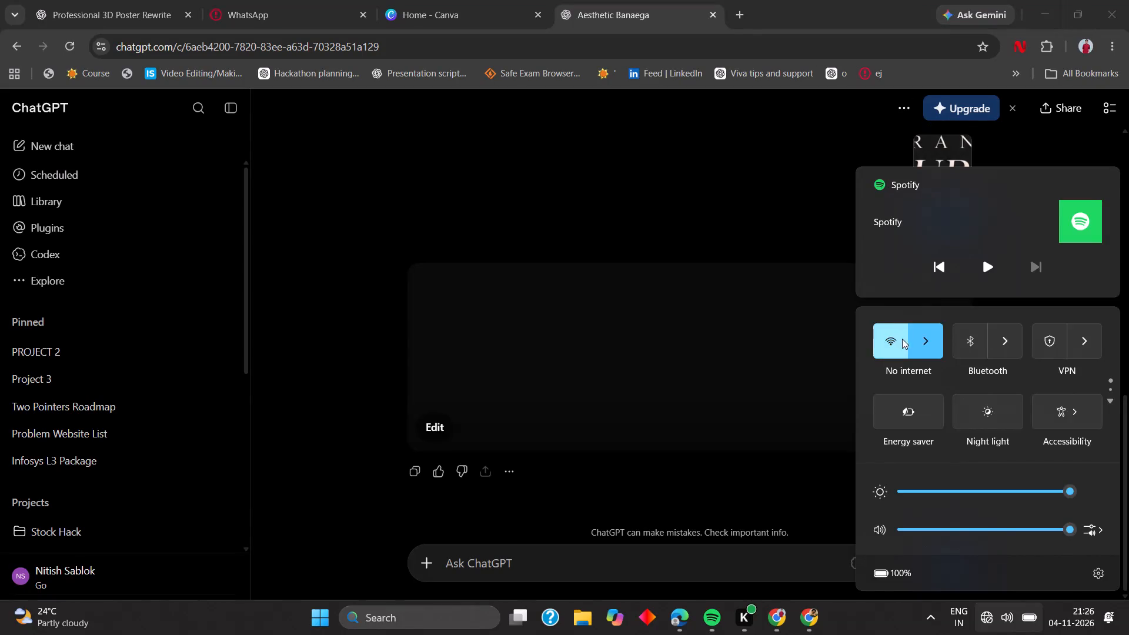
Connect the computer to the S24 Wi-Fi network, keeping automatic connection enabled.
{"action": "left_click", "coordinate": [915, 343]}
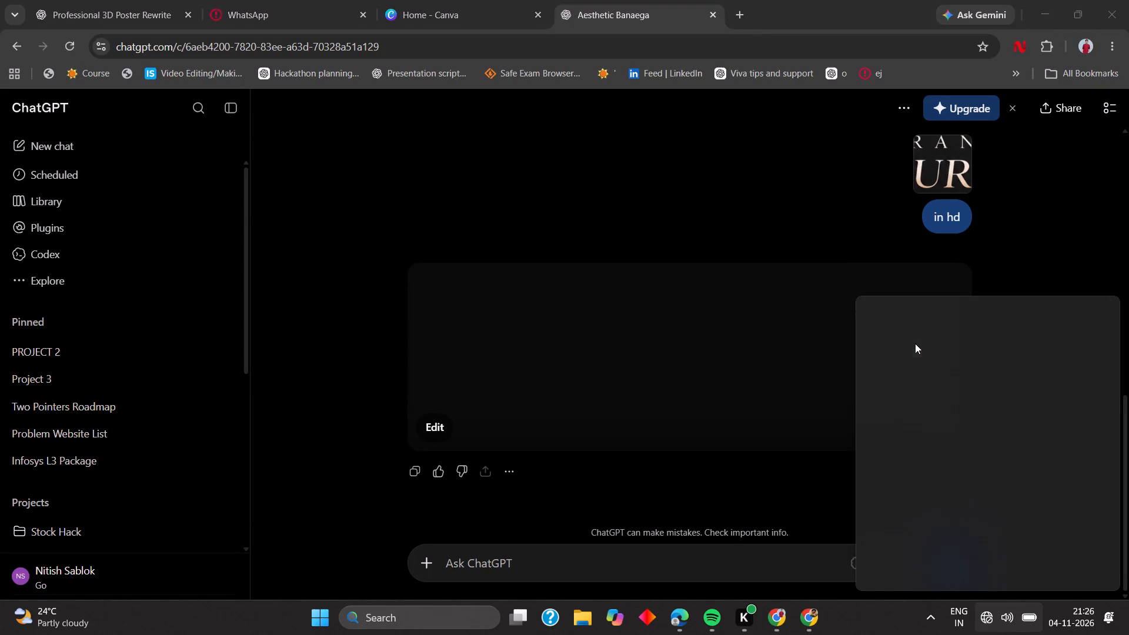
{"action": "left_click", "coordinate": [961, 467]}
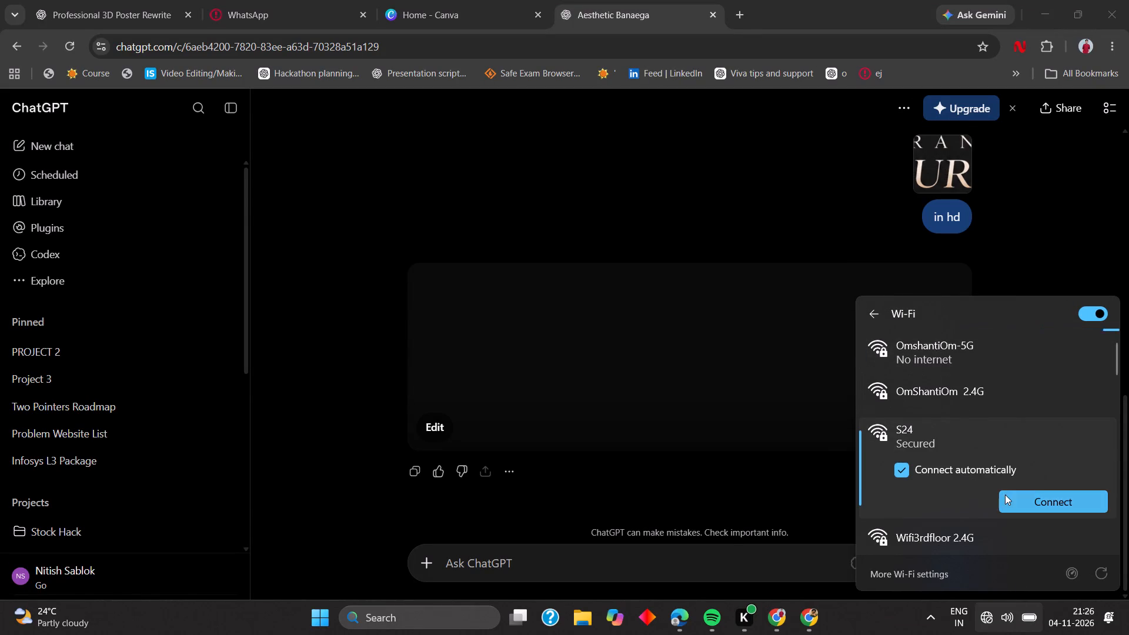
{"action": "left_click", "coordinate": [1006, 494]}
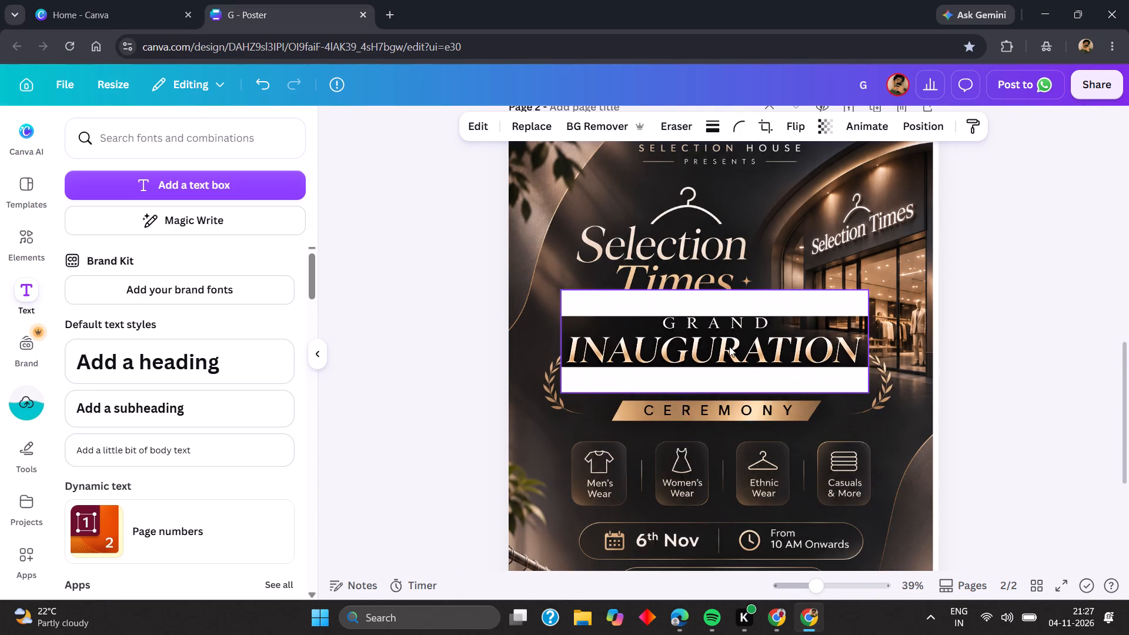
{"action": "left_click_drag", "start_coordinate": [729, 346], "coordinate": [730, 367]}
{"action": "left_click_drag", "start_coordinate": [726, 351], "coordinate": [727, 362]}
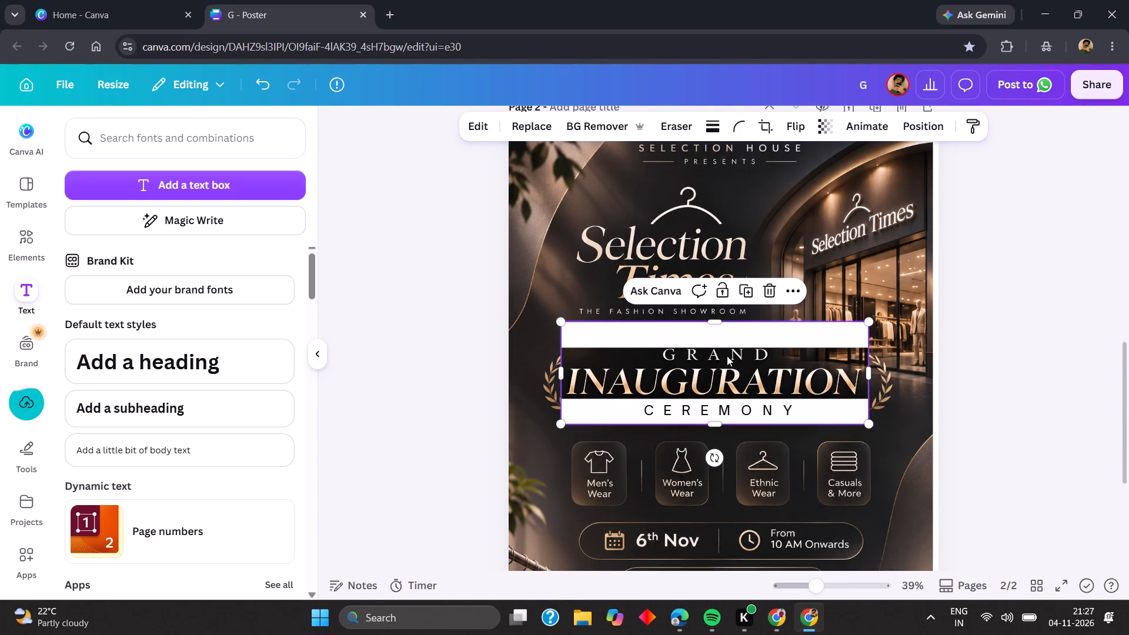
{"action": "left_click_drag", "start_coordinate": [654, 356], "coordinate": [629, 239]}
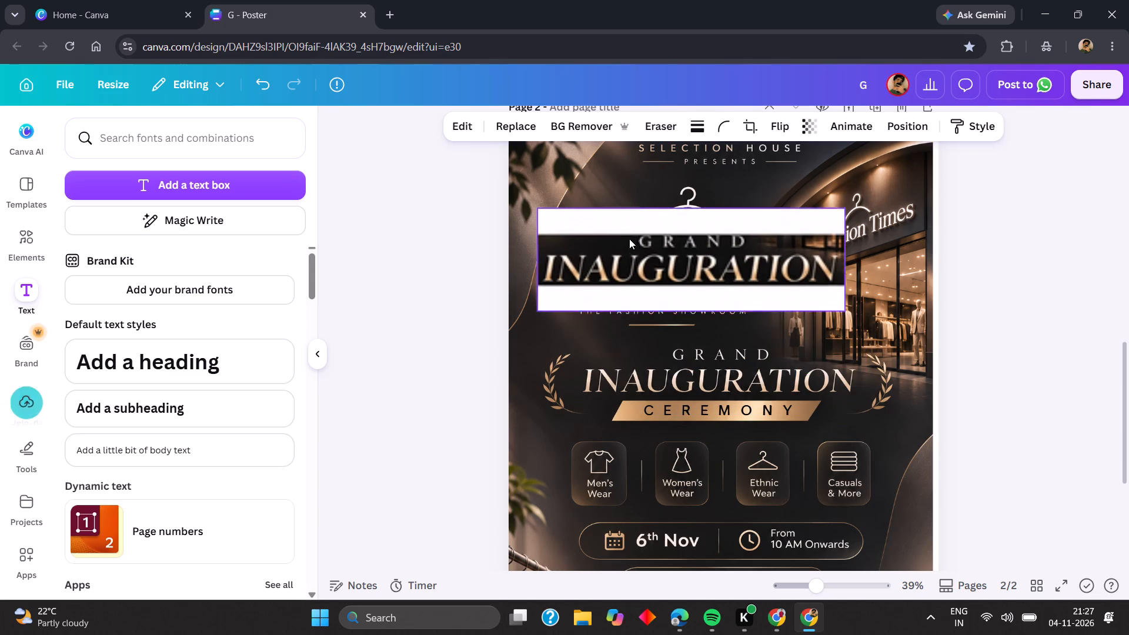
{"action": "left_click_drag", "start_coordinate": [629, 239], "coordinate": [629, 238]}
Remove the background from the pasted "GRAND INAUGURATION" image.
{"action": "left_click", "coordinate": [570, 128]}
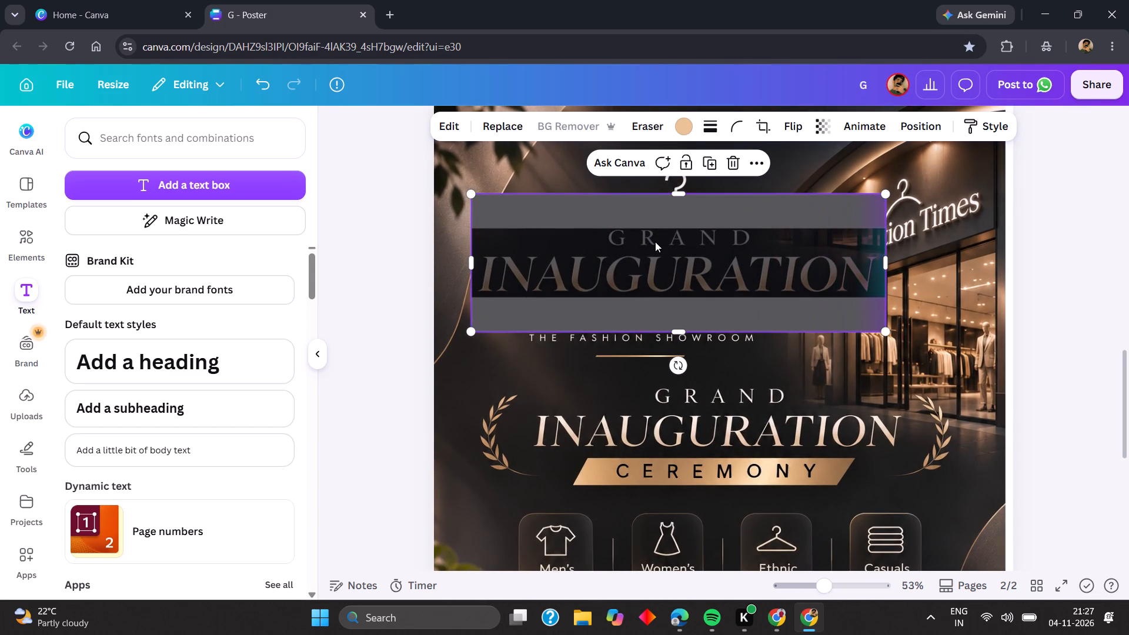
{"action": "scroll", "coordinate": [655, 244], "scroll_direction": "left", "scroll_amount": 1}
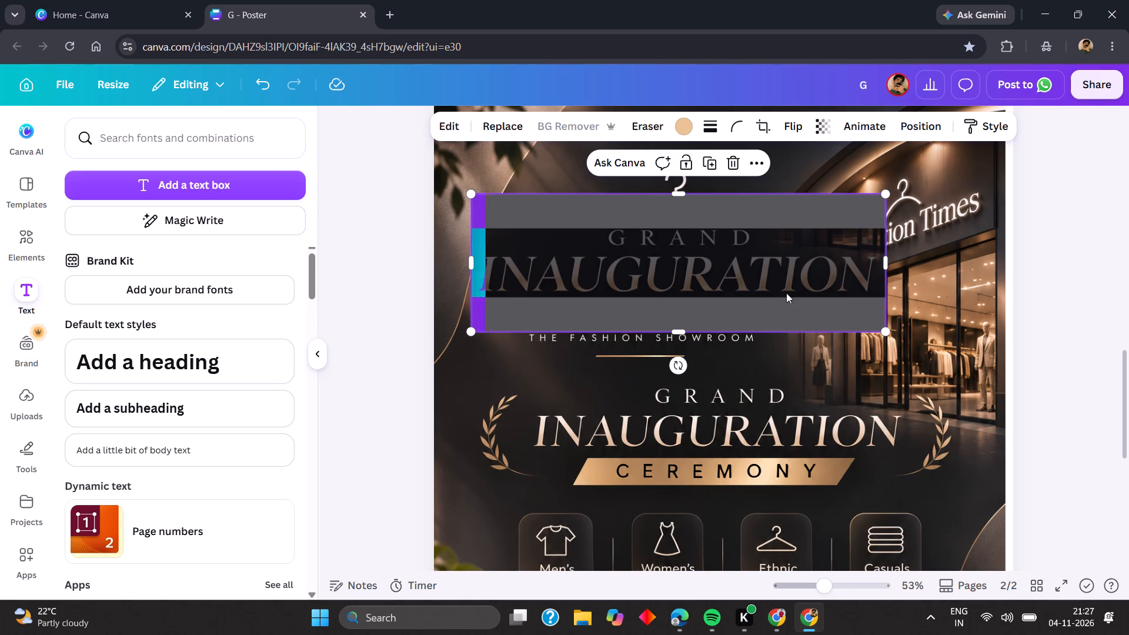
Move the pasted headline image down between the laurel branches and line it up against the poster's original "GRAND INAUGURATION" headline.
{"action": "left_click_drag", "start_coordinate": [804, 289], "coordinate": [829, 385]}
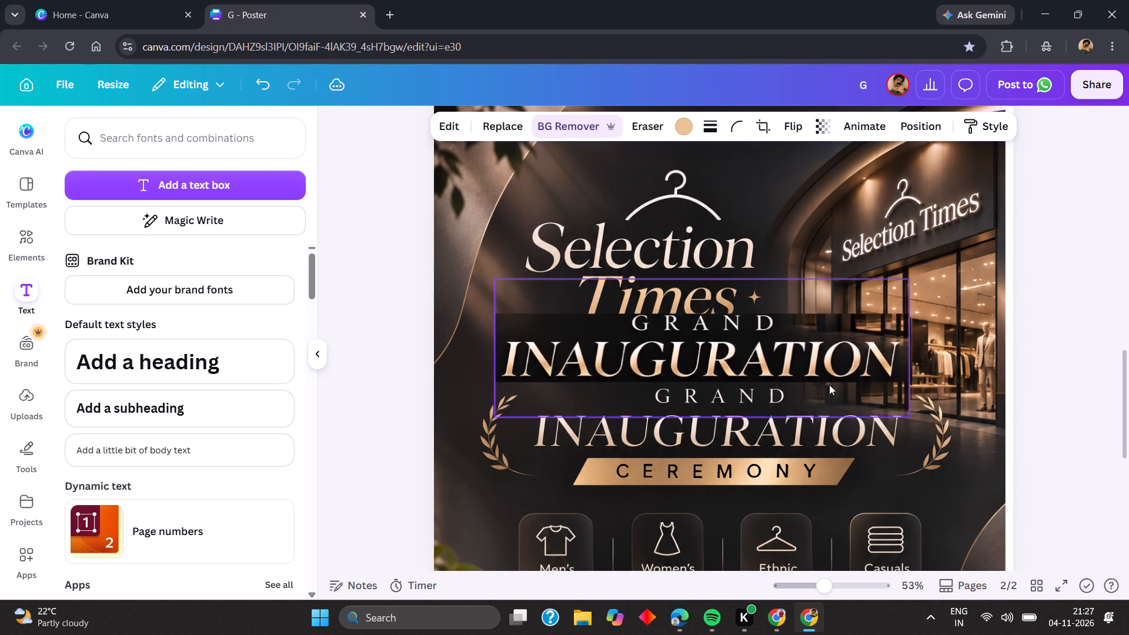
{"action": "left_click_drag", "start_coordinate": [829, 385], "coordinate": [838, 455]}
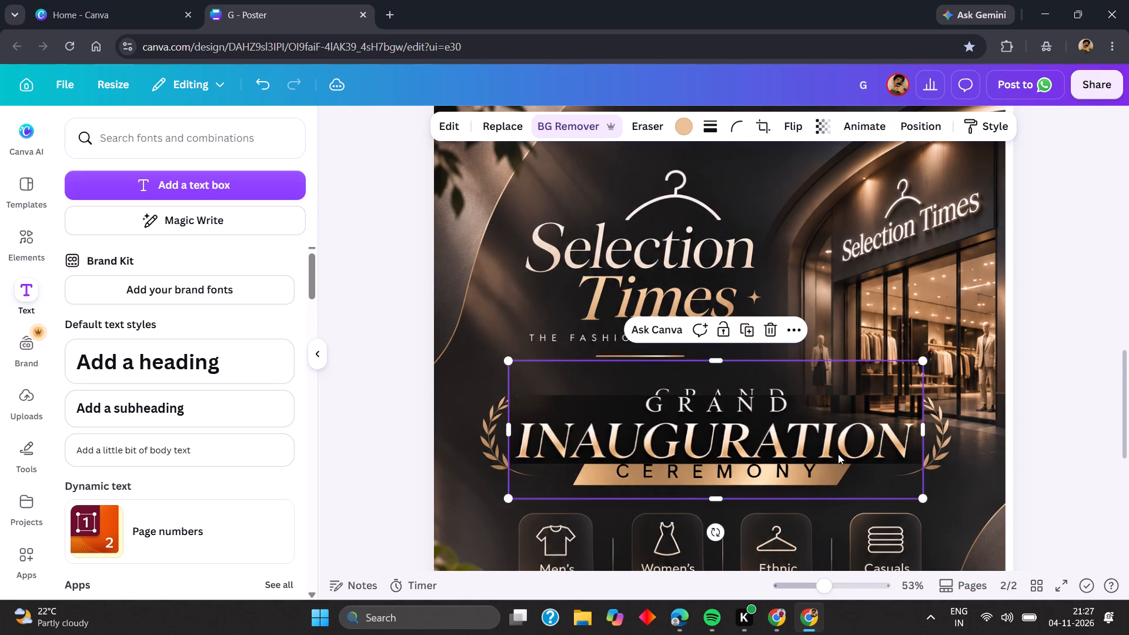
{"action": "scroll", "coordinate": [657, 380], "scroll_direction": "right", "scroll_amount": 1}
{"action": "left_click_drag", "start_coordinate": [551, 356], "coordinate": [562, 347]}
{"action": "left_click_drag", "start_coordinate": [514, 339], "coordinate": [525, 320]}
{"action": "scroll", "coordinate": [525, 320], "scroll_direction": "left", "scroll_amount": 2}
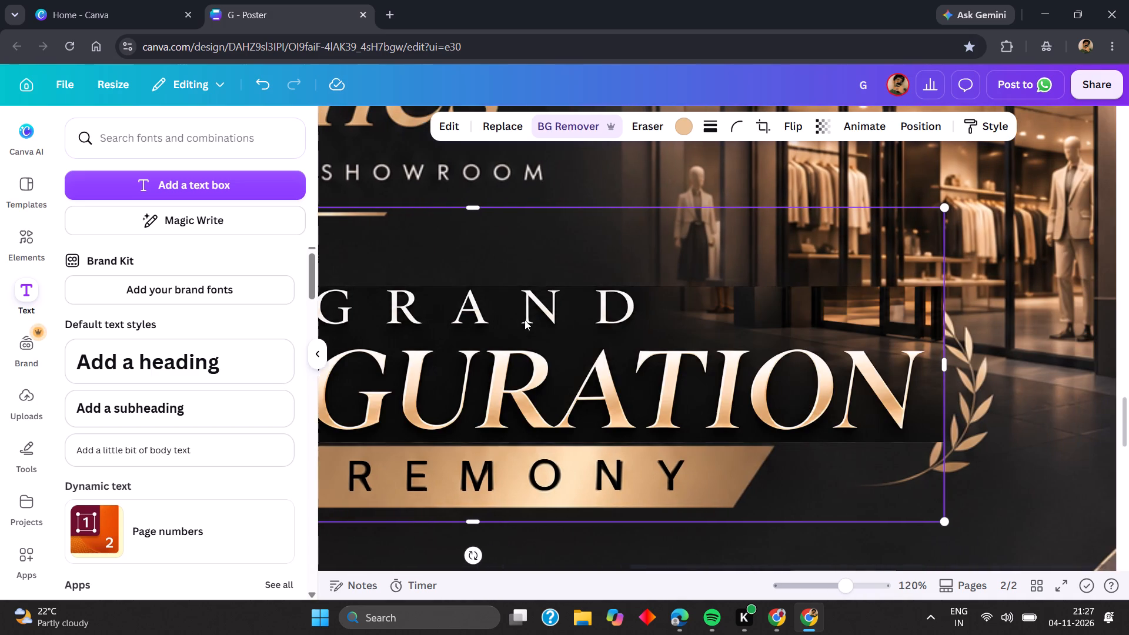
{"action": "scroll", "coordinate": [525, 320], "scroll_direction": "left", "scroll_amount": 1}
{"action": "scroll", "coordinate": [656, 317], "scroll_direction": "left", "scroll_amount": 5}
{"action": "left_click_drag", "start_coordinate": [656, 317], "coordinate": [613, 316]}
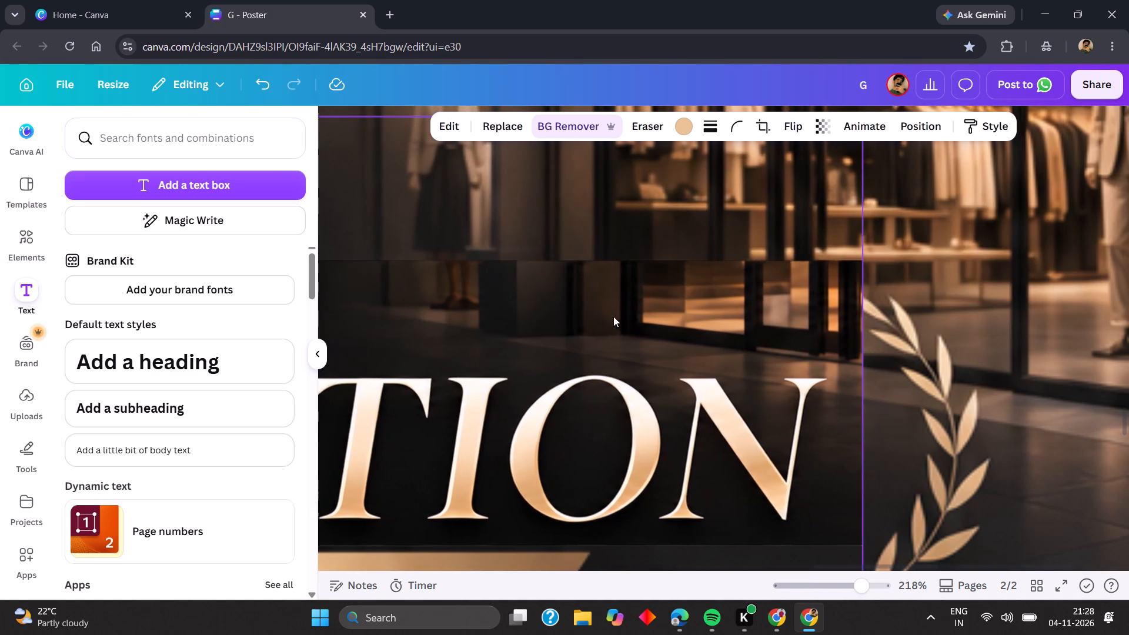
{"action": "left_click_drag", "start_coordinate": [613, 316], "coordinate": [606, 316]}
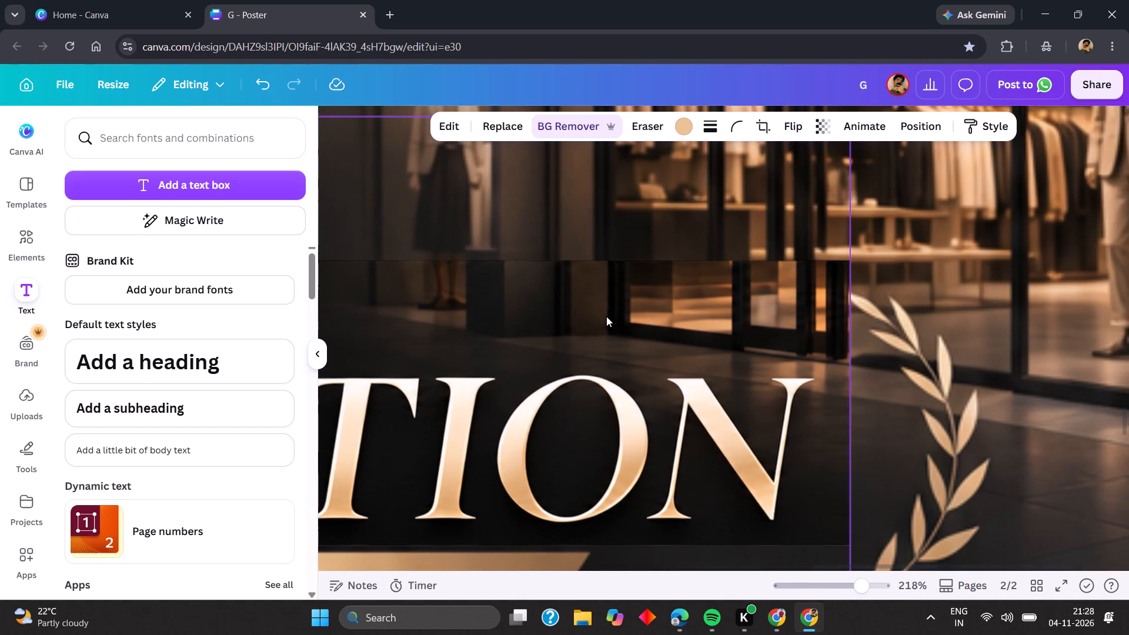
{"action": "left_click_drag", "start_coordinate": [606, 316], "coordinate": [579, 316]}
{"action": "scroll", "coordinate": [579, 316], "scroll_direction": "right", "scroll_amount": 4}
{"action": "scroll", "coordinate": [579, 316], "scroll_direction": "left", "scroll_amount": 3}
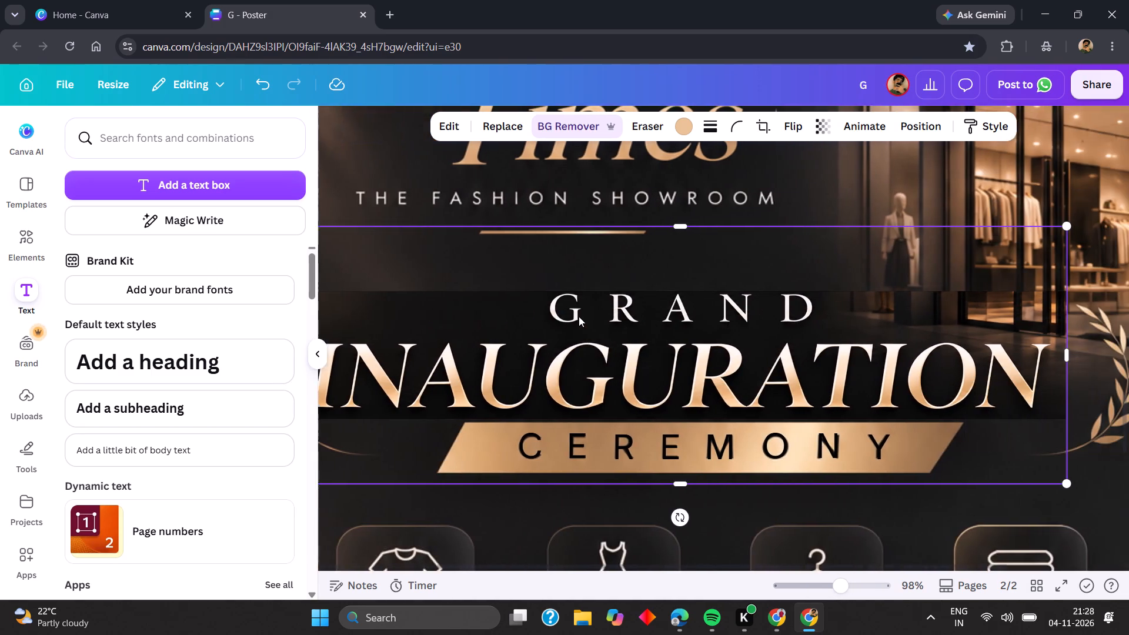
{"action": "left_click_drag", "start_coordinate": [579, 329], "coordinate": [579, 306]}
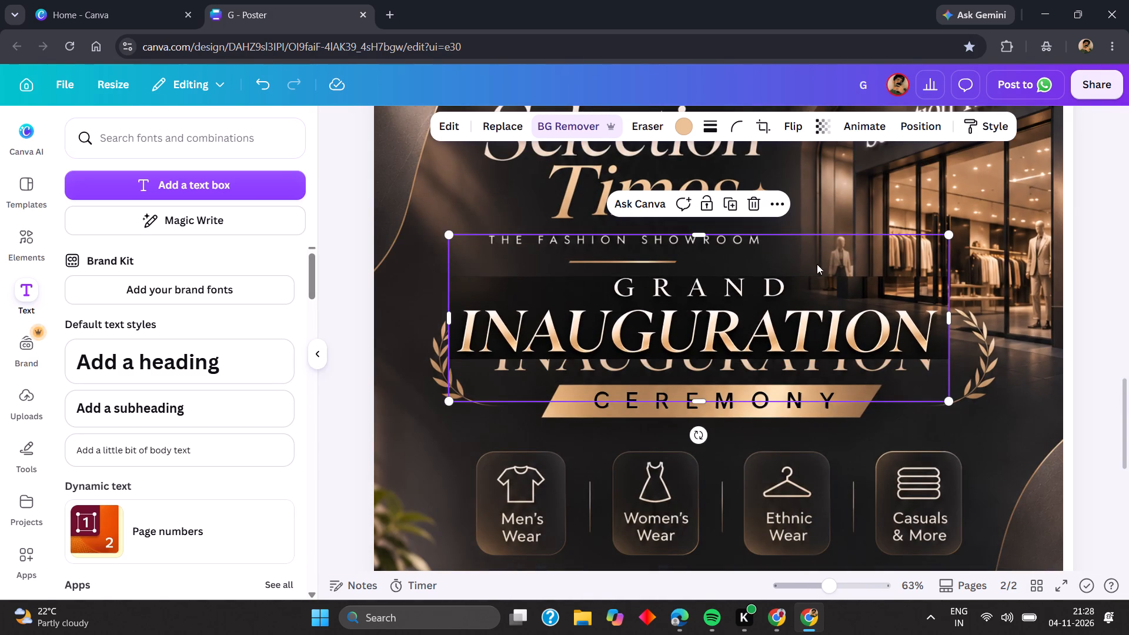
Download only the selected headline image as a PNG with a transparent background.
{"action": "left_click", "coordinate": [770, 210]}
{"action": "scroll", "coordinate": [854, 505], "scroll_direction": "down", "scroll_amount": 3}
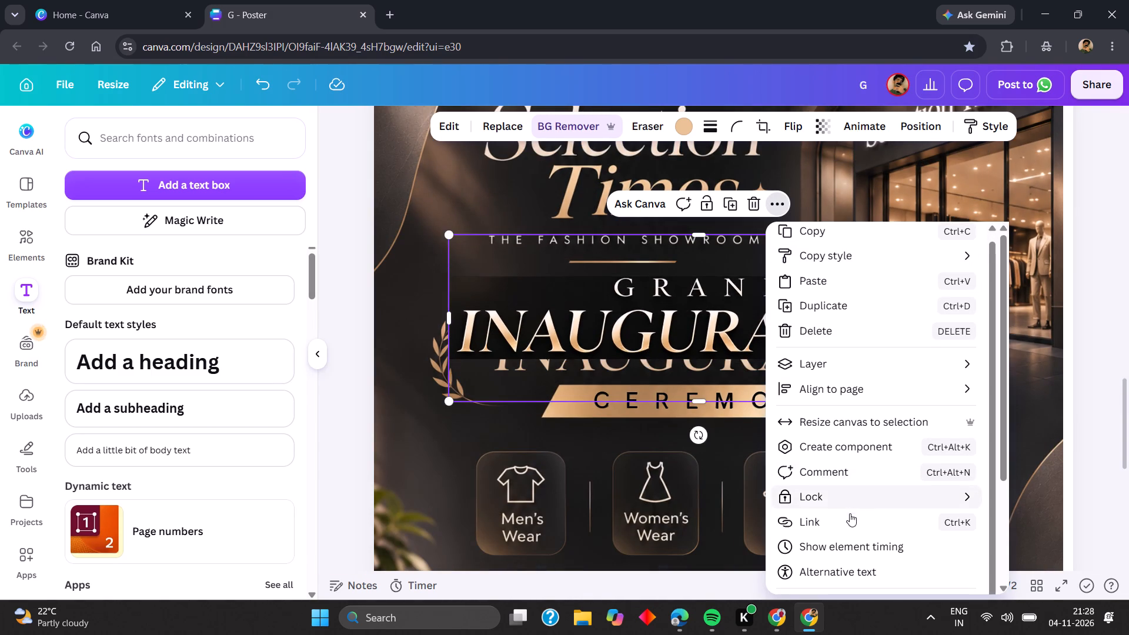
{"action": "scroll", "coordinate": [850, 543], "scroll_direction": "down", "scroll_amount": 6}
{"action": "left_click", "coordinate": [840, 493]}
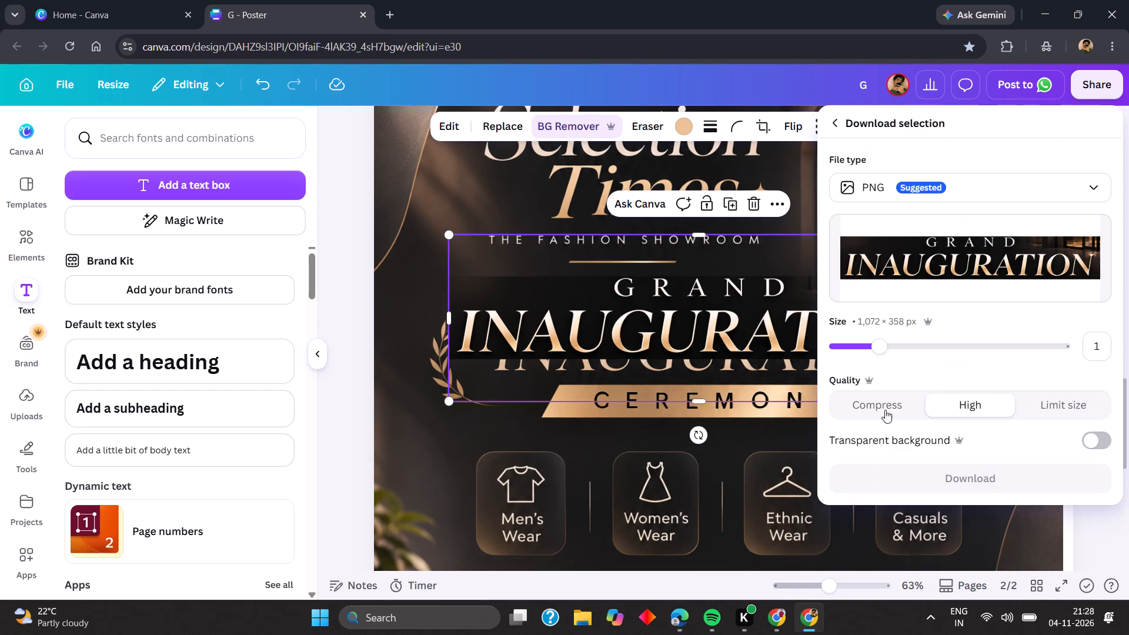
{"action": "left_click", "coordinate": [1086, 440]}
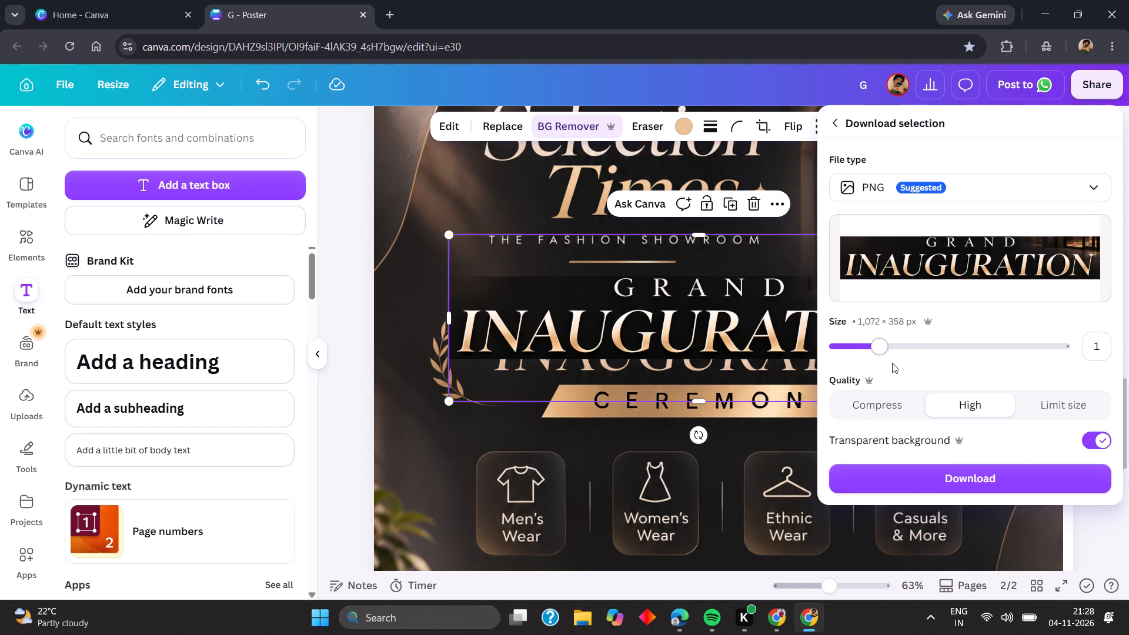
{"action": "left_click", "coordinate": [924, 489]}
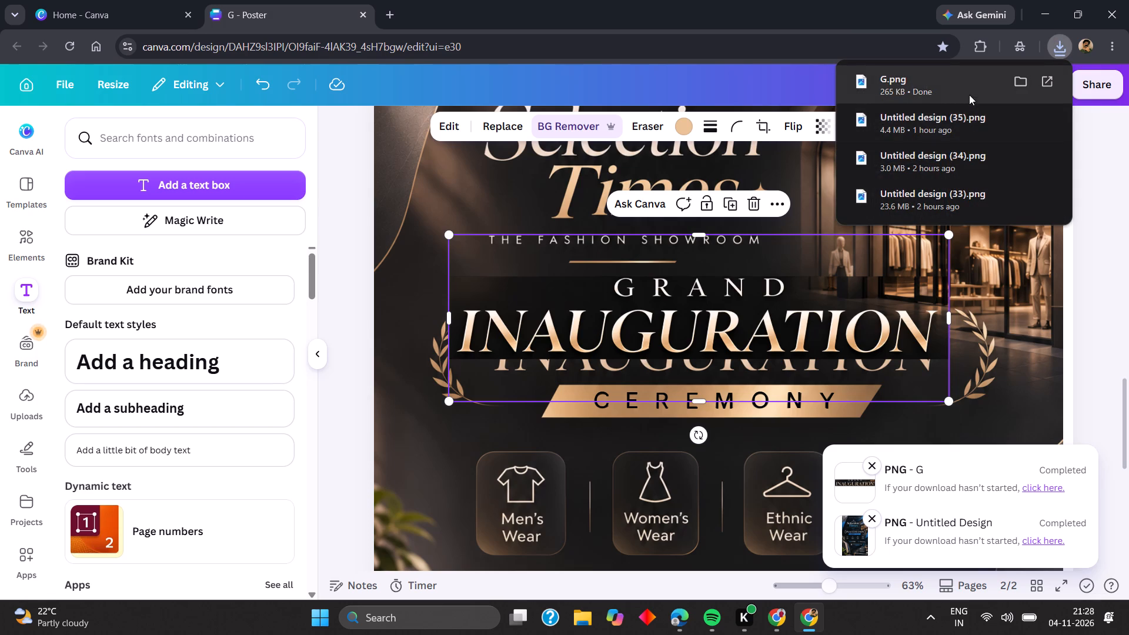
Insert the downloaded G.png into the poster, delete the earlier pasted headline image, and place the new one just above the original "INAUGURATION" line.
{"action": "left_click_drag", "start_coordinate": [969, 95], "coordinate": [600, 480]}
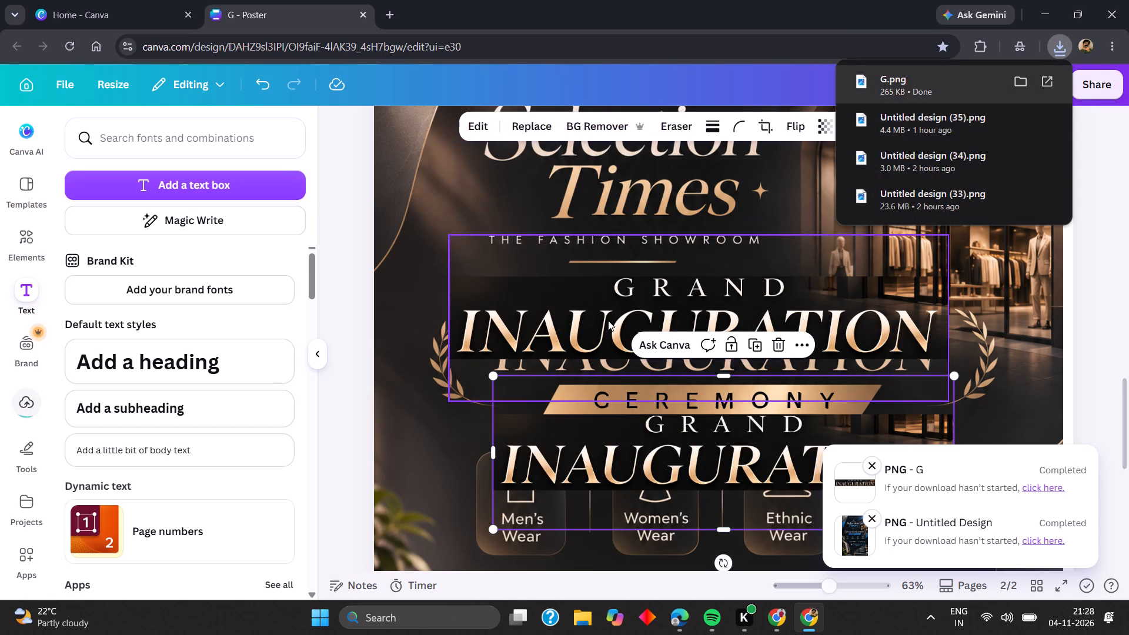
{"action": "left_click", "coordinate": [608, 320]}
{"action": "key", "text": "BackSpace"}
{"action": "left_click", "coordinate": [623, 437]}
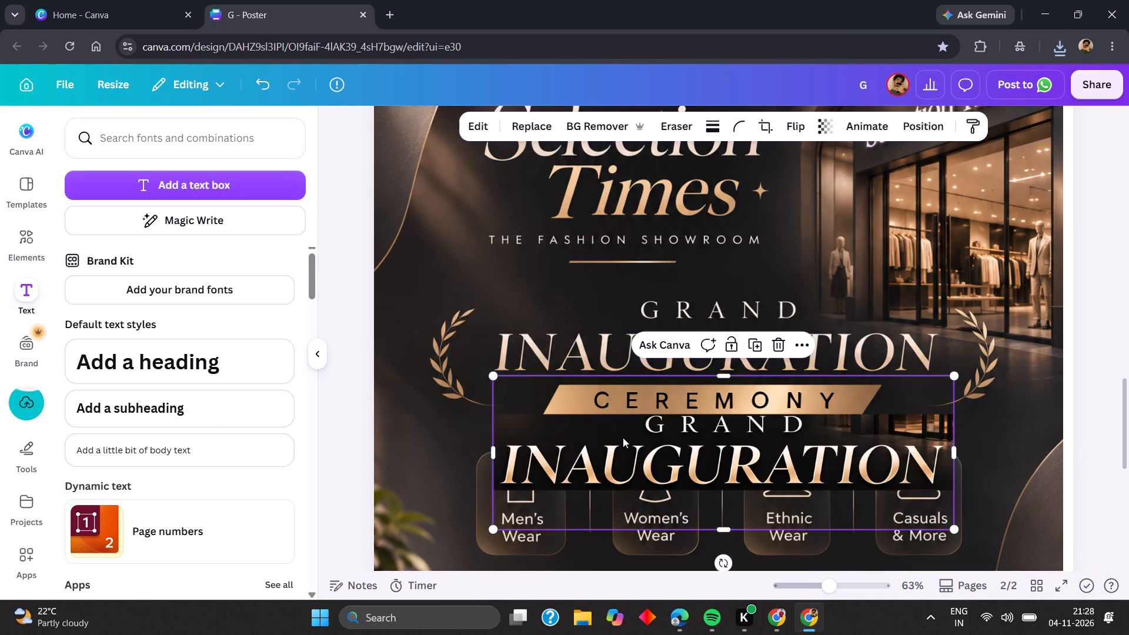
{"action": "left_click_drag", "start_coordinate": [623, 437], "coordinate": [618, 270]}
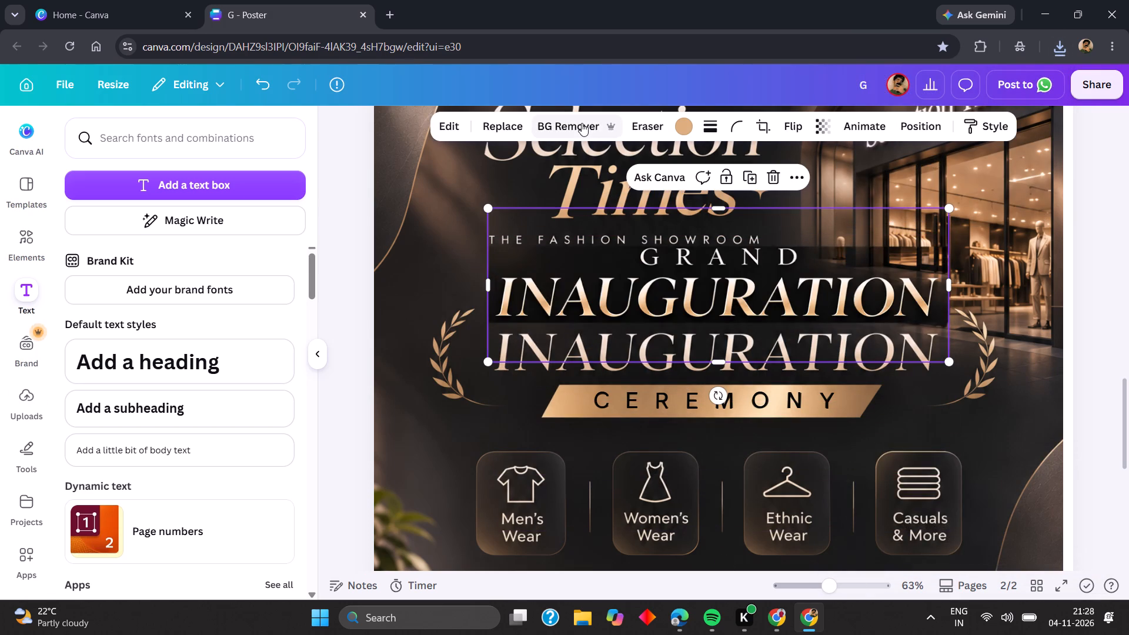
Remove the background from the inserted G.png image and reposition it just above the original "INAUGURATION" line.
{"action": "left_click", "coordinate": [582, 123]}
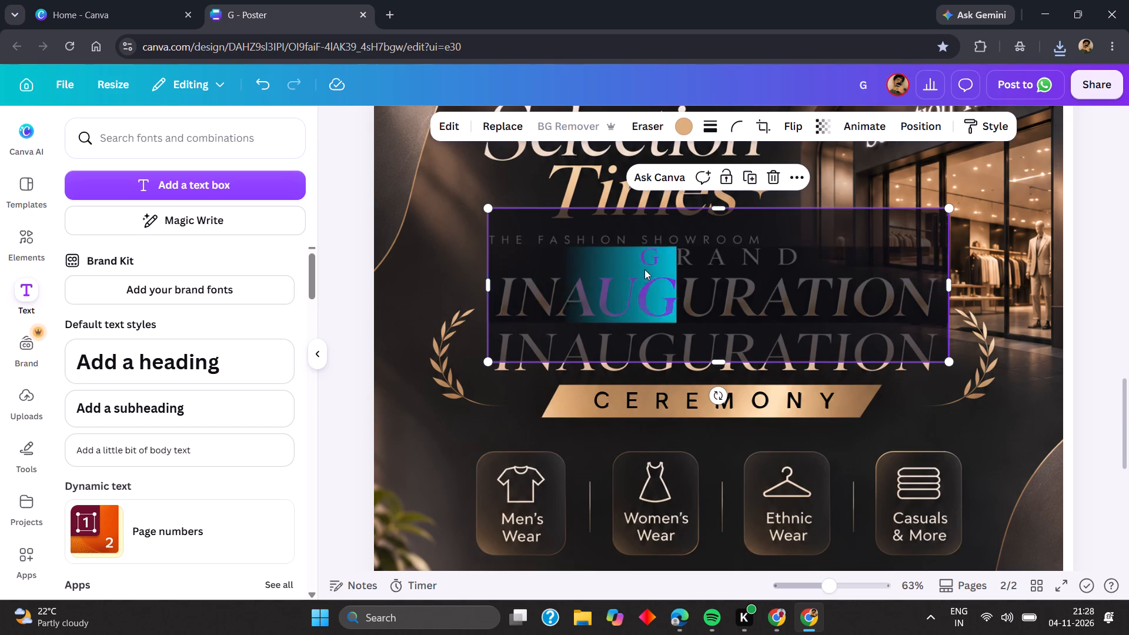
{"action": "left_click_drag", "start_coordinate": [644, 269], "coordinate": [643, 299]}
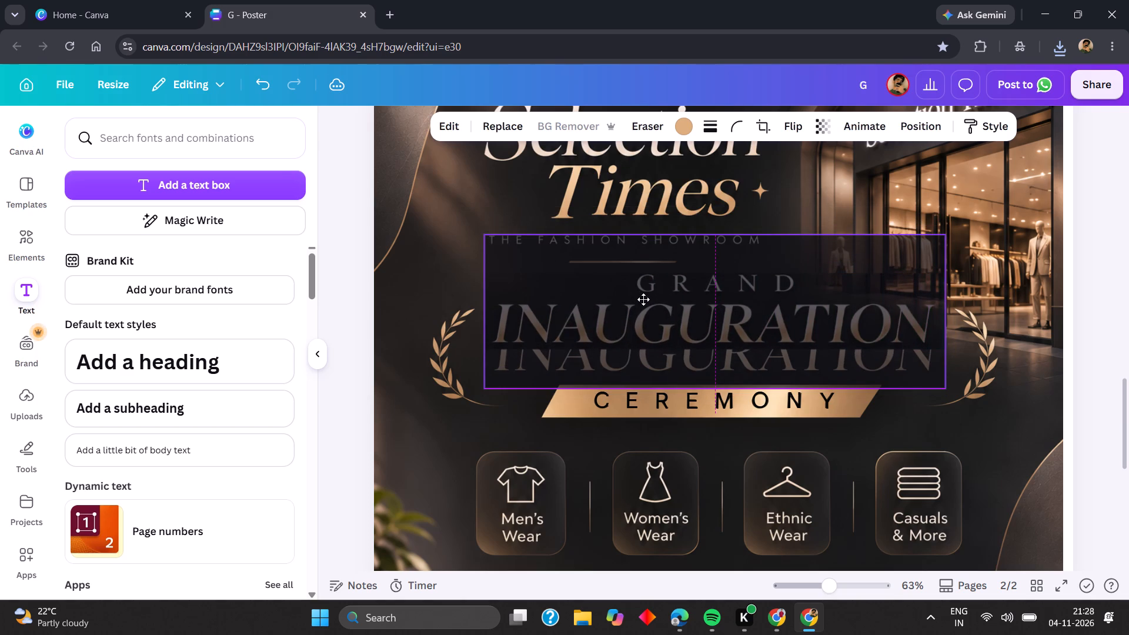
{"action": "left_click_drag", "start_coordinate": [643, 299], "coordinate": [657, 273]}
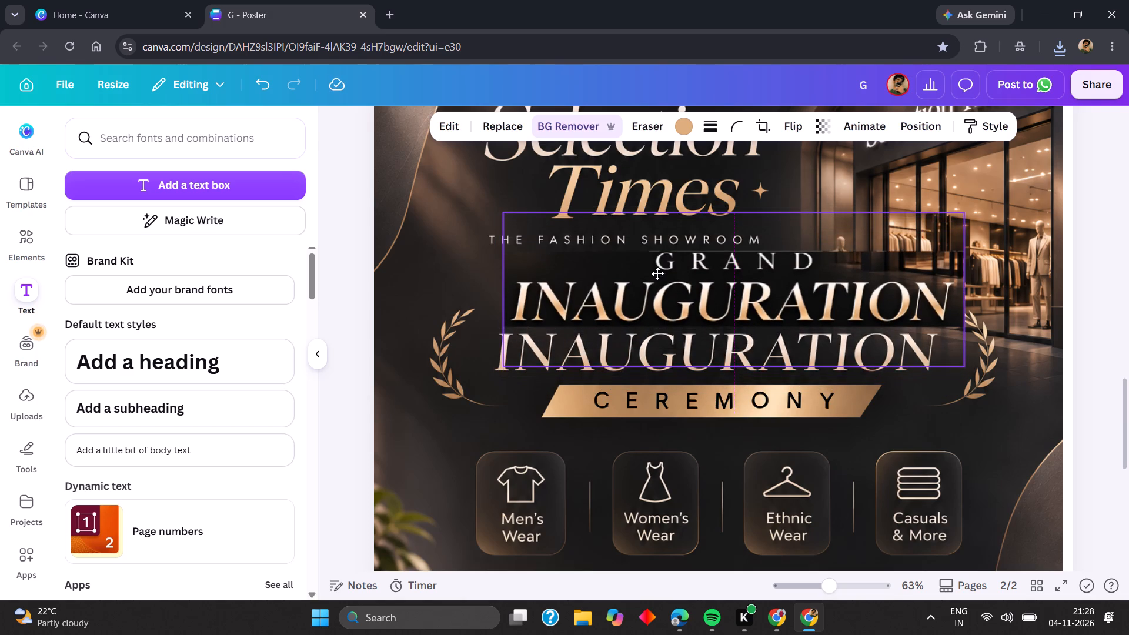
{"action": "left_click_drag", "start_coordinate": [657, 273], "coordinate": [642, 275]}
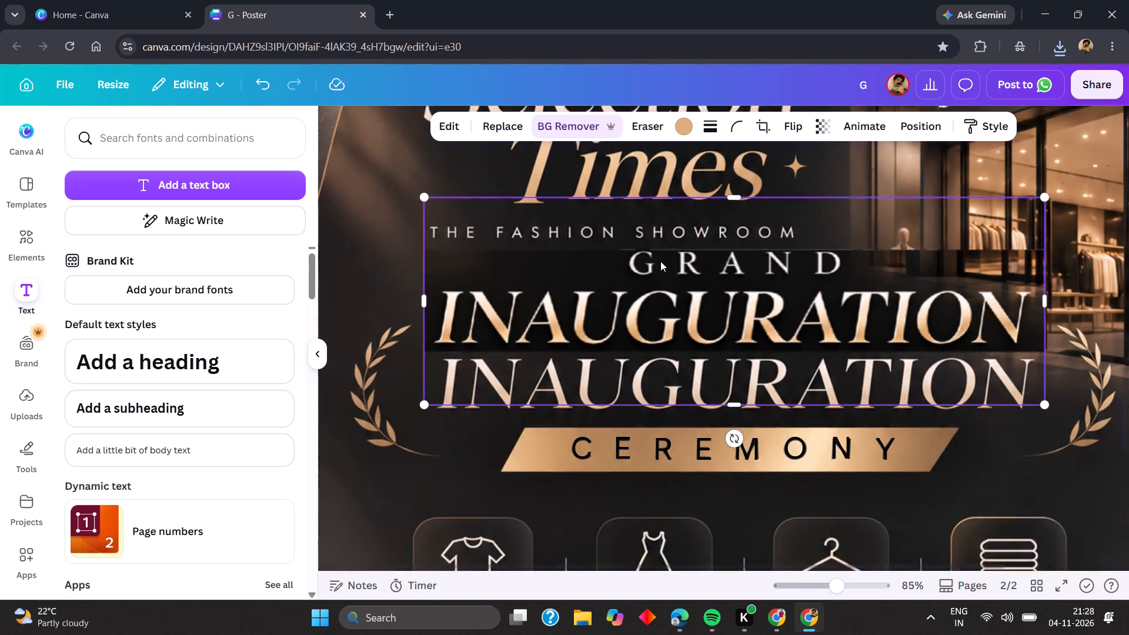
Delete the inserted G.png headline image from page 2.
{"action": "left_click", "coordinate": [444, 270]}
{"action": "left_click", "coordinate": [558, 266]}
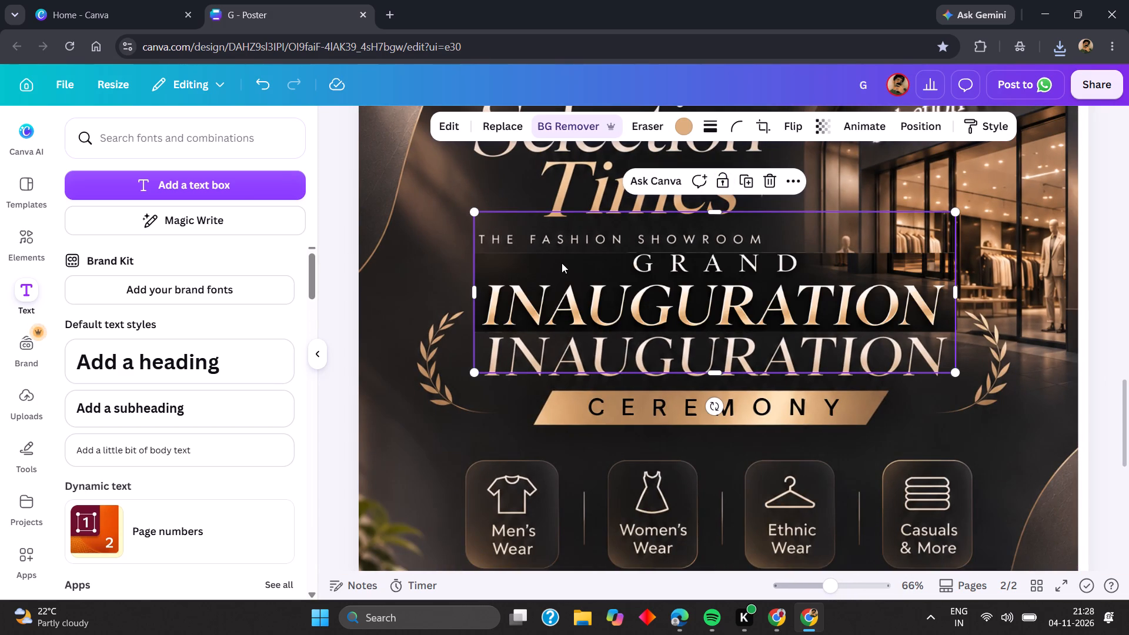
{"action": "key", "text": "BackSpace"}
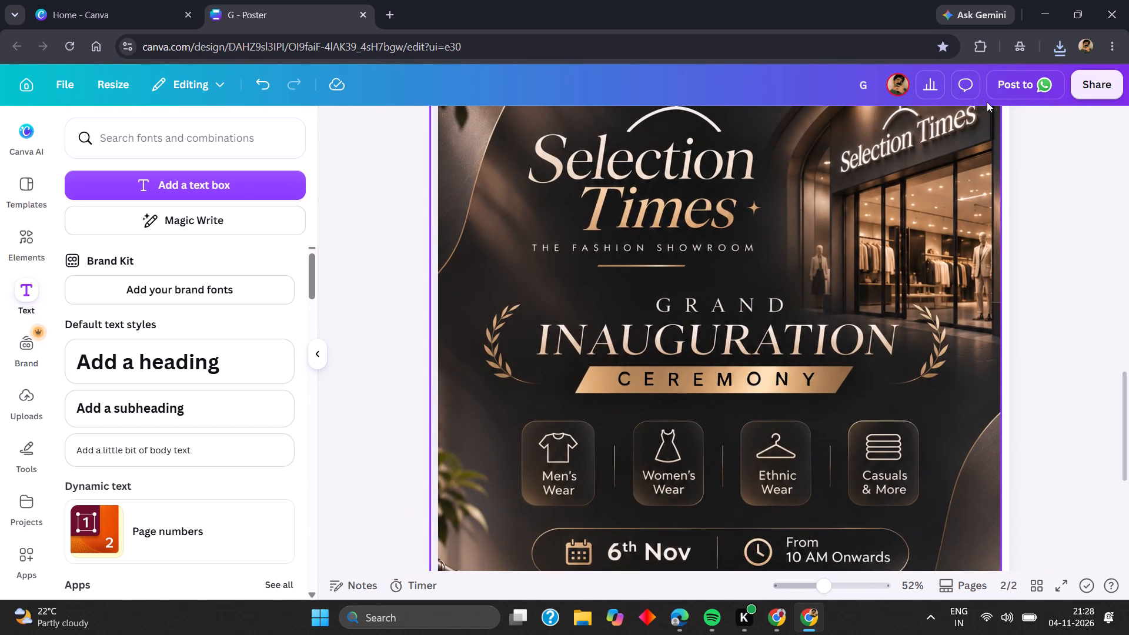
Capture a screen snip of the "SELECTION HOUSE PRESENTS" heading at the top of the page 2 poster.
{"action": "scroll", "coordinate": [672, 319], "scroll_direction": "up", "scroll_amount": 2}
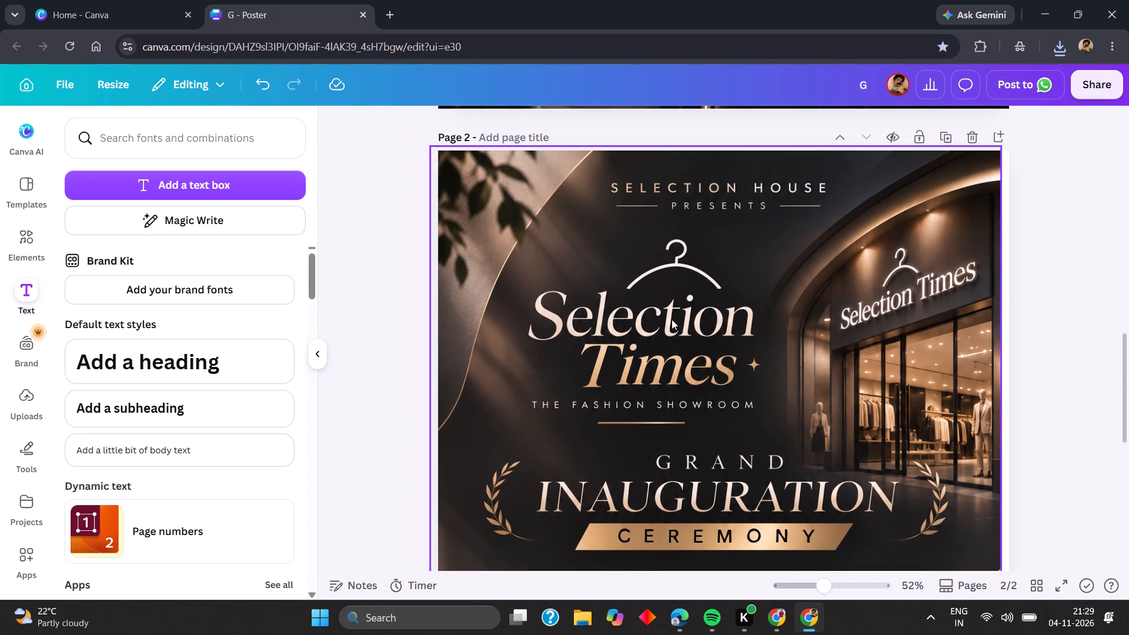
{"action": "scroll", "coordinate": [672, 319], "scroll_direction": "up", "scroll_amount": 1}
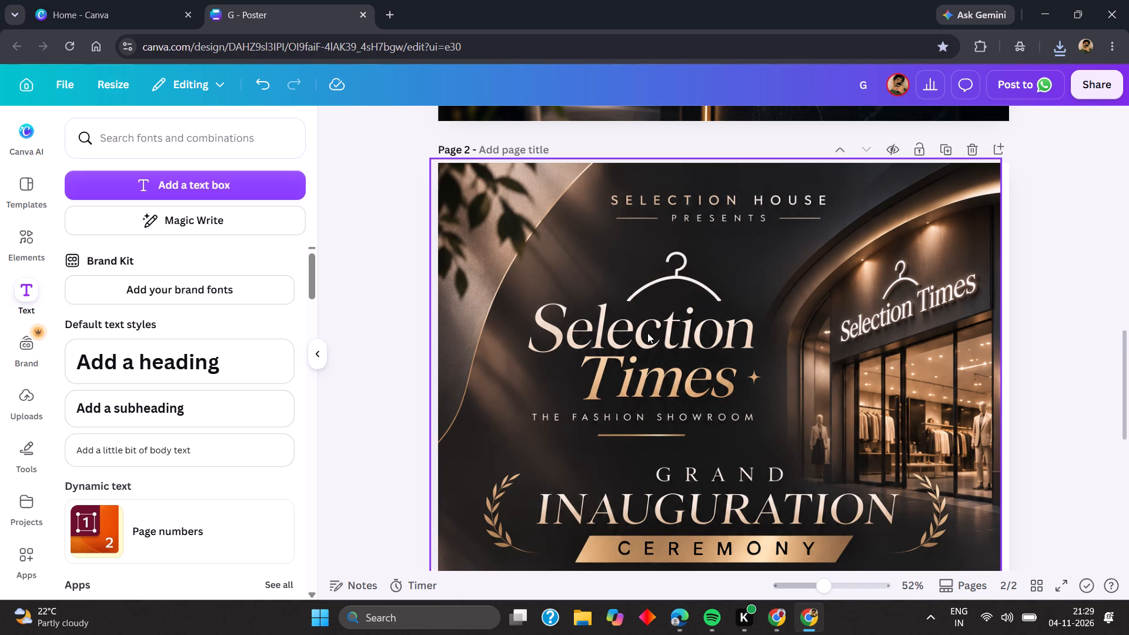
{"action": "scroll", "coordinate": [647, 333], "scroll_direction": "up", "scroll_amount": 2}
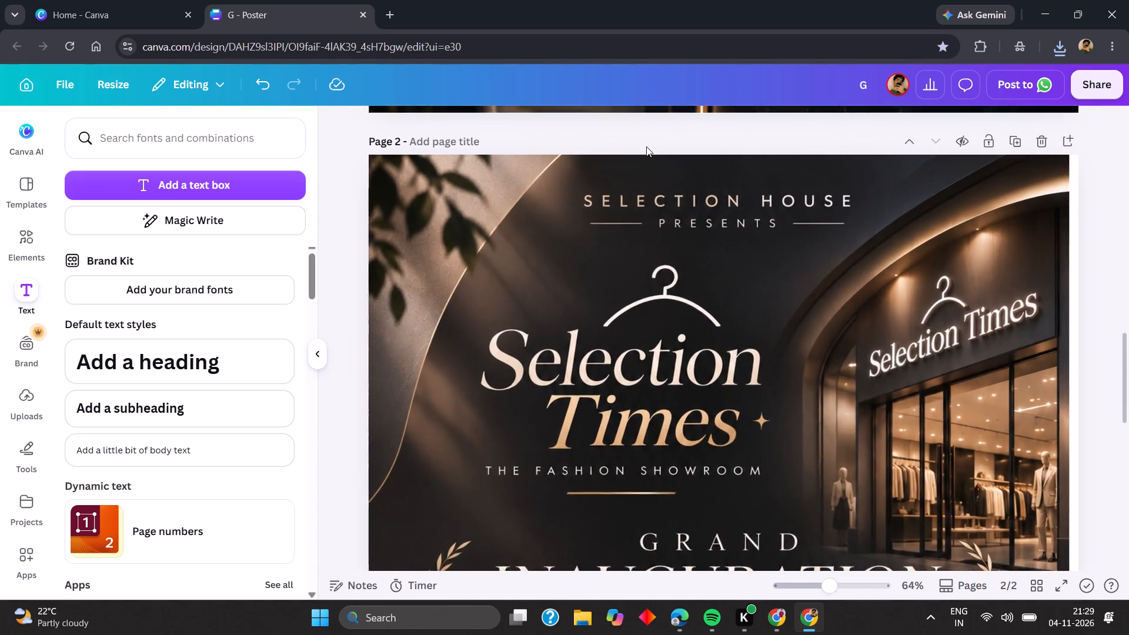
{"action": "scroll", "coordinate": [636, 170], "scroll_direction": "left", "scroll_amount": 1}
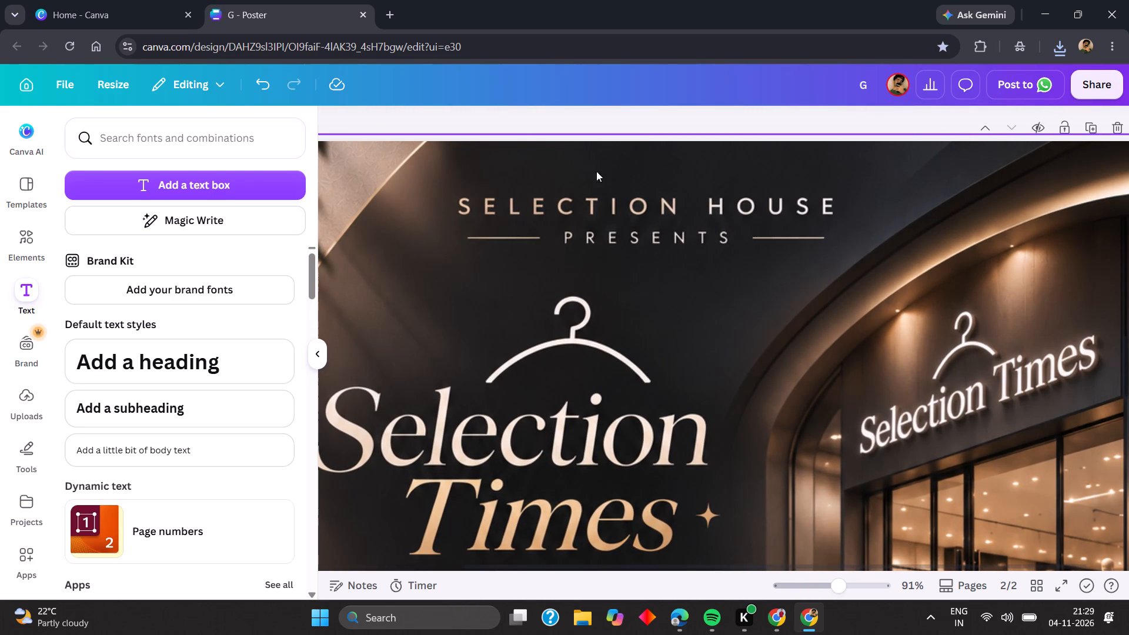
{"action": "key", "text": "Print"}
{"action": "left_click_drag", "start_coordinate": [446, 183], "coordinate": [794, 280]}
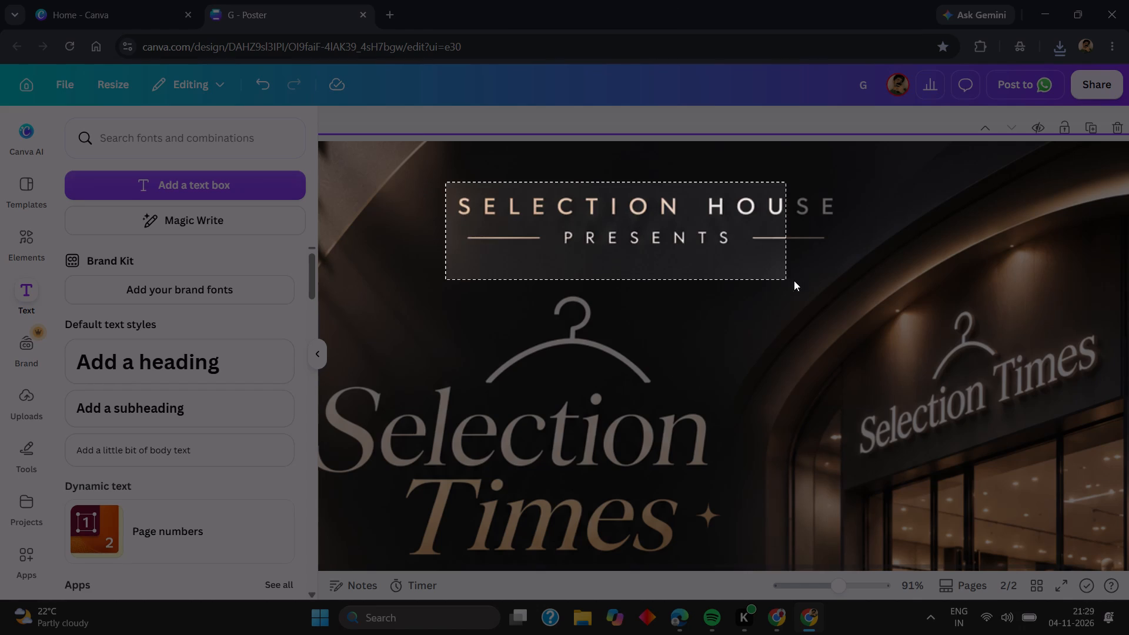
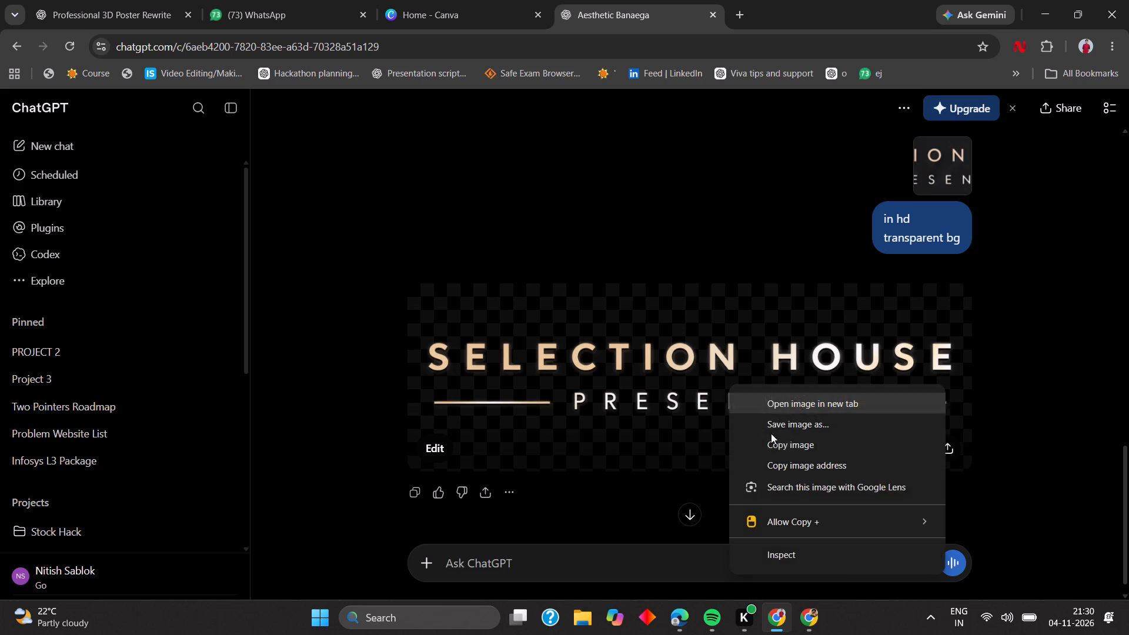
{"action": "left_click", "coordinate": [779, 440]}
{"action": "left_click", "coordinate": [822, 632]}
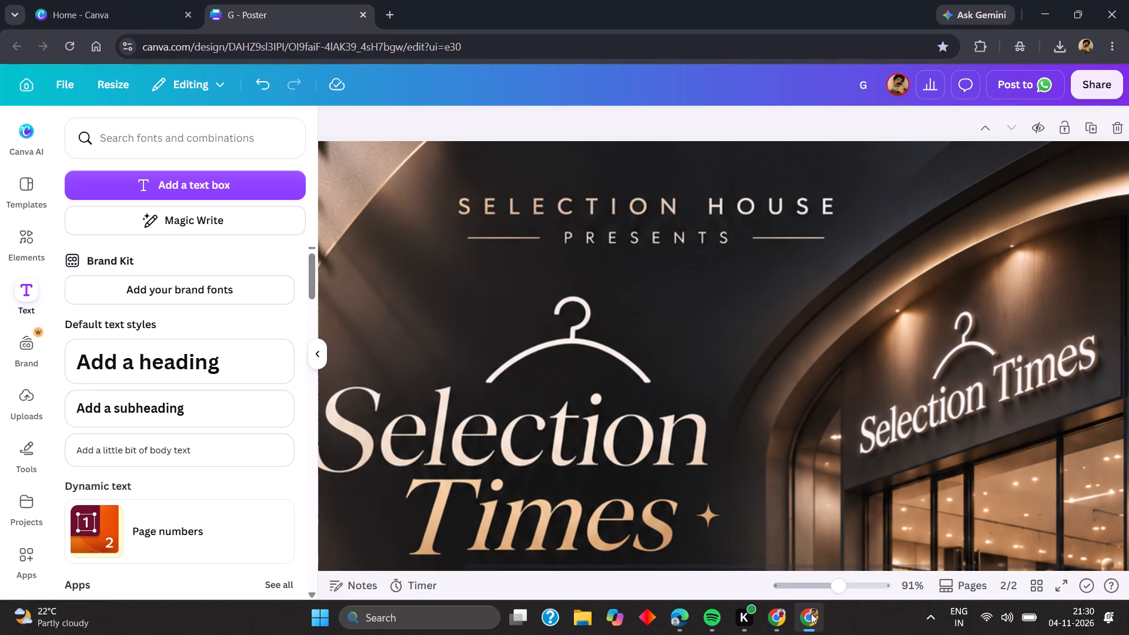
{"action": "left_click", "coordinate": [718, 432]}
{"action": "key", "text": "ctrl+v"}
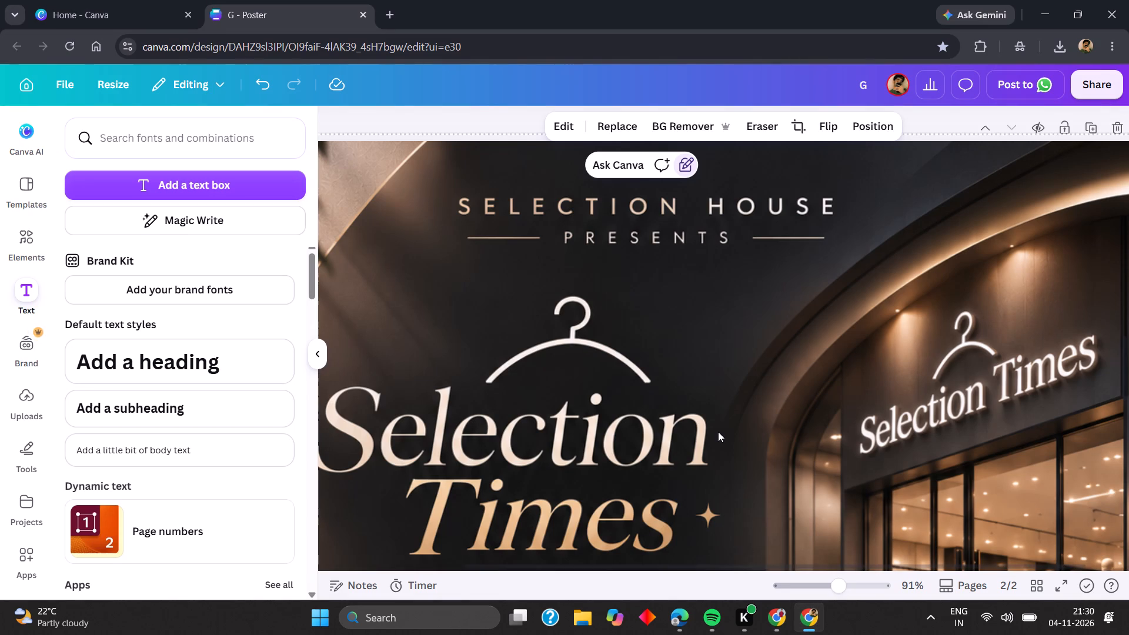
Shrink the pasted "SELECTION HOUSE PRESENTS" image and move it over the original heading at the top of page 2.
{"action": "scroll", "coordinate": [718, 432], "scroll_direction": "down", "scroll_amount": 3}
{"action": "left_click_drag", "start_coordinate": [718, 435], "coordinate": [717, 428]}
{"action": "scroll", "coordinate": [717, 432], "scroll_direction": "up", "scroll_amount": 5}
{"action": "left_click_drag", "start_coordinate": [717, 428], "coordinate": [743, 285]}
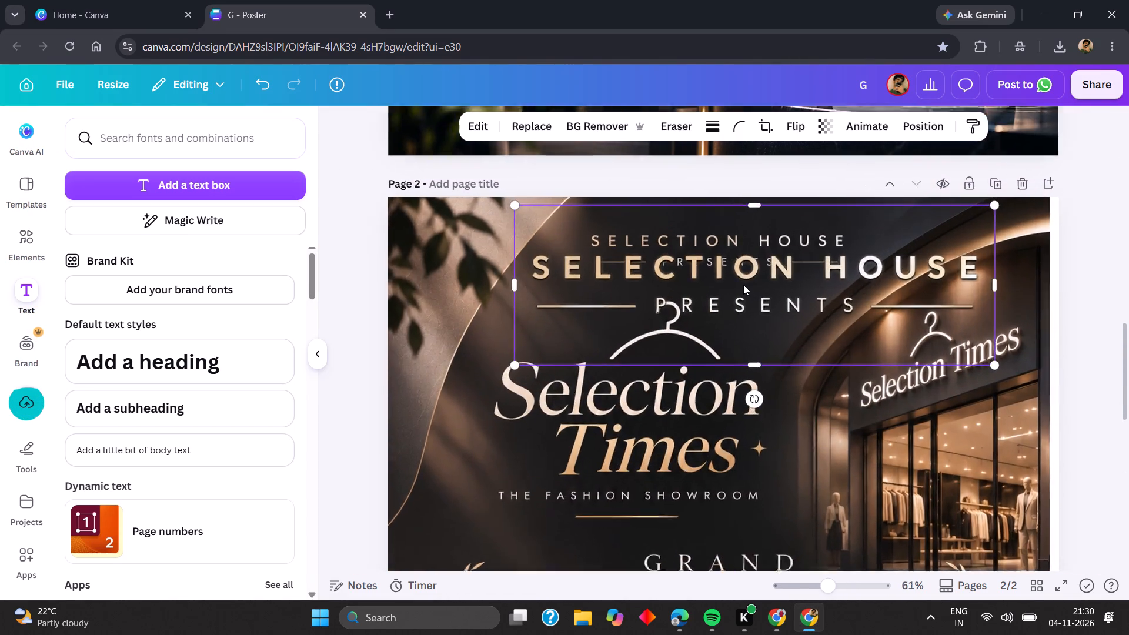
{"action": "scroll", "coordinate": [744, 284], "scroll_direction": "left", "scroll_amount": 1}
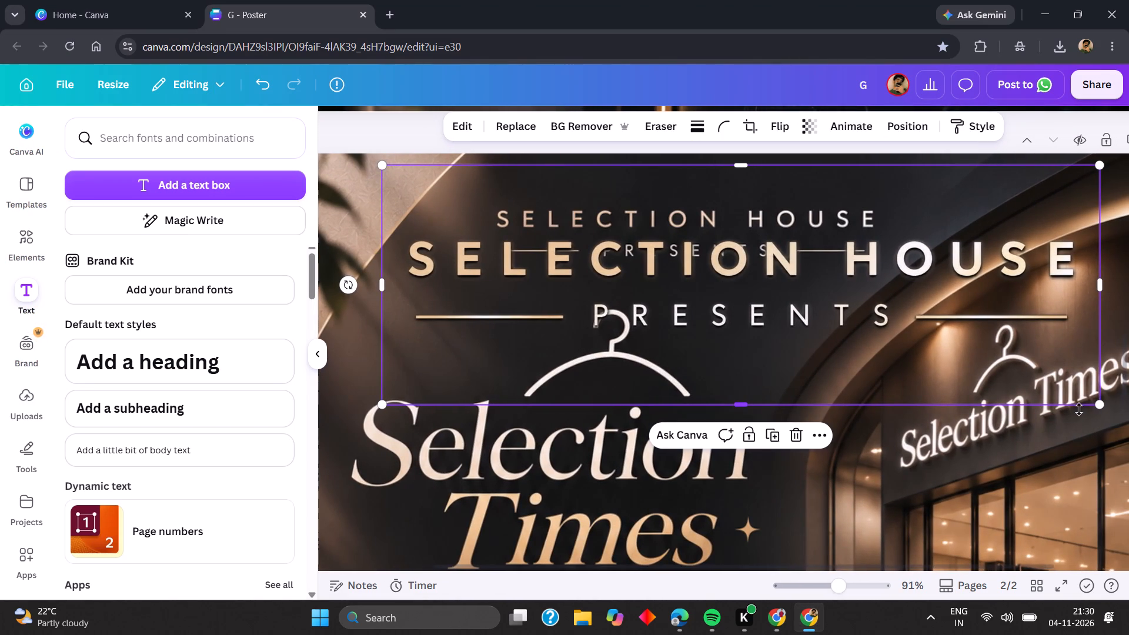
{"action": "left_click_drag", "start_coordinate": [1098, 402], "coordinate": [695, 312]}
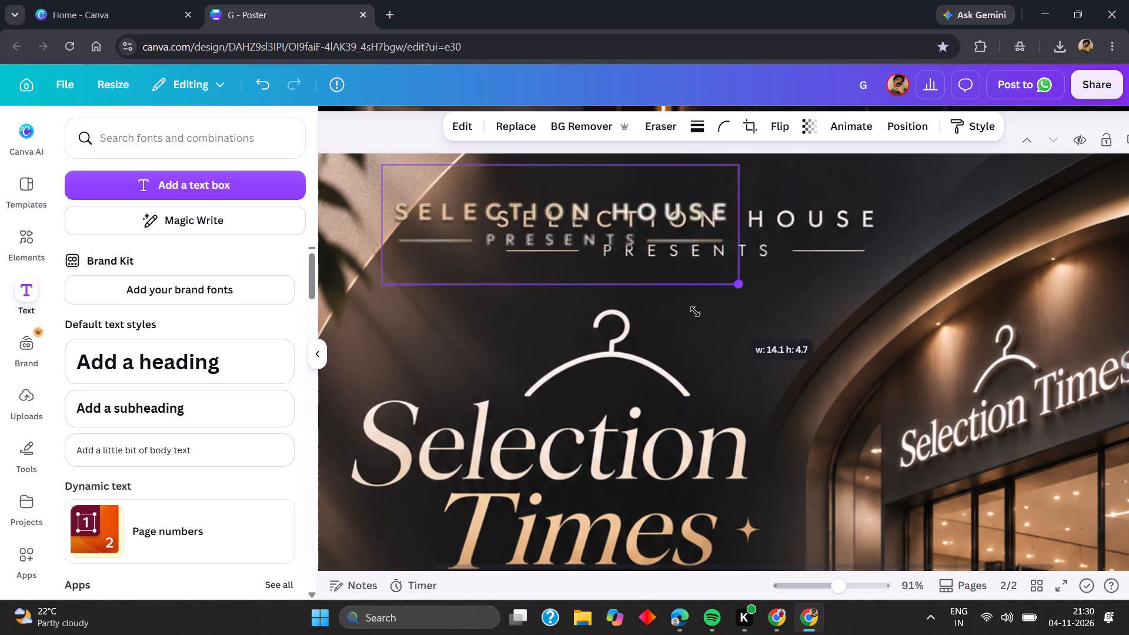
{"action": "left_click_drag", "start_coordinate": [695, 312], "coordinate": [659, 309]}
{"action": "scroll", "coordinate": [572, 313], "scroll_direction": "up", "scroll_amount": 3}
{"action": "left_click_drag", "start_coordinate": [448, 313], "coordinate": [470, 313]}
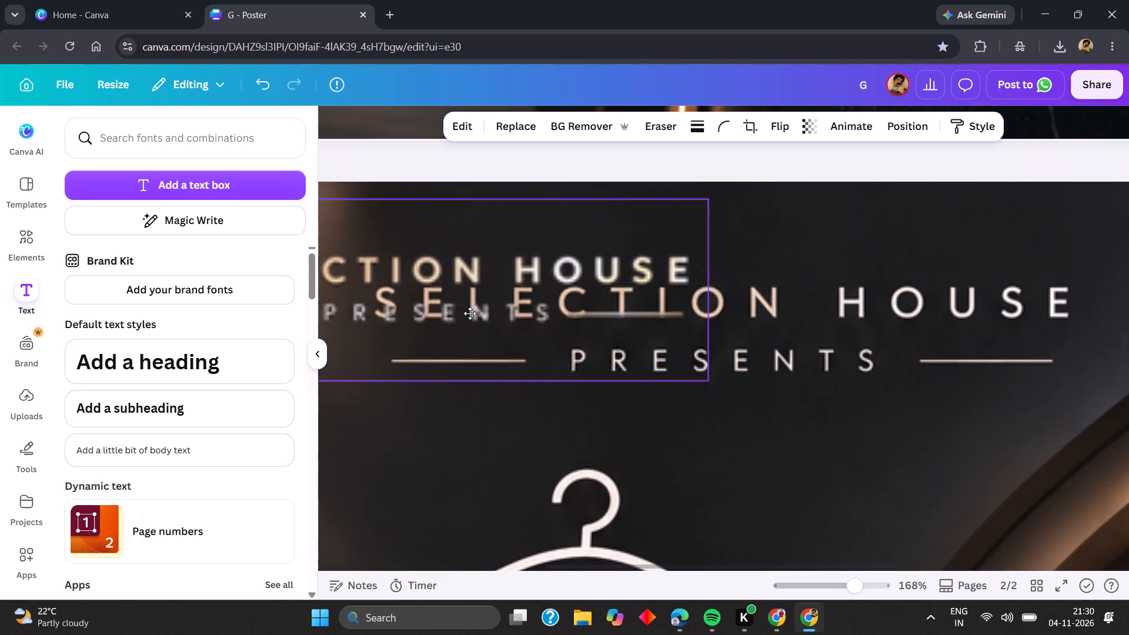
{"action": "left_click_drag", "start_coordinate": [470, 313], "coordinate": [644, 341]}
Enlarge the pasted heading image to about 16.1 by 5.4 and align it so it covers the original "SELECTION HOUSE PRESENTS" text.
{"action": "scroll", "coordinate": [644, 341], "scroll_direction": "left", "scroll_amount": 1}
{"action": "left_click_drag", "start_coordinate": [865, 409], "coordinate": [879, 409]}
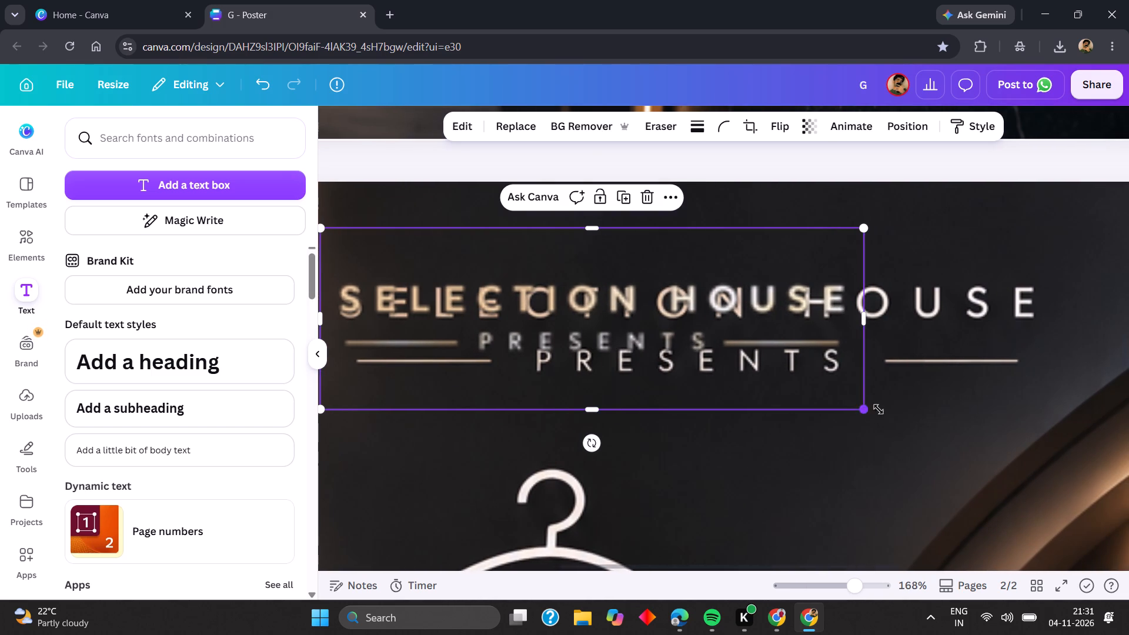
{"action": "left_click_drag", "start_coordinate": [879, 409], "coordinate": [1065, 398]}
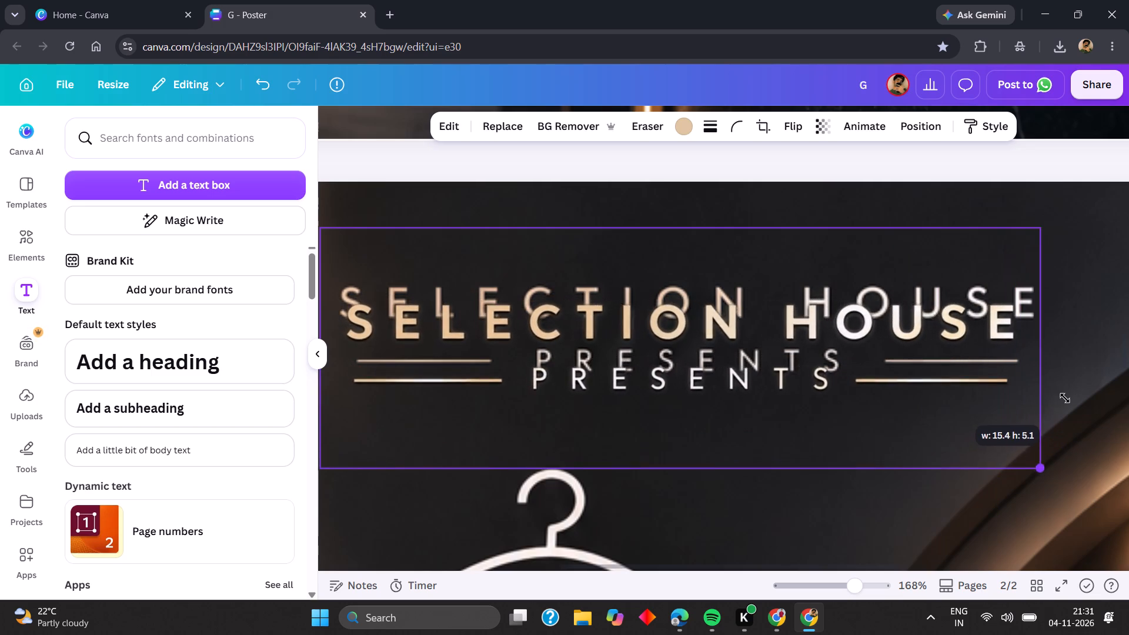
{"action": "left_click_drag", "start_coordinate": [1065, 398], "coordinate": [1093, 392]}
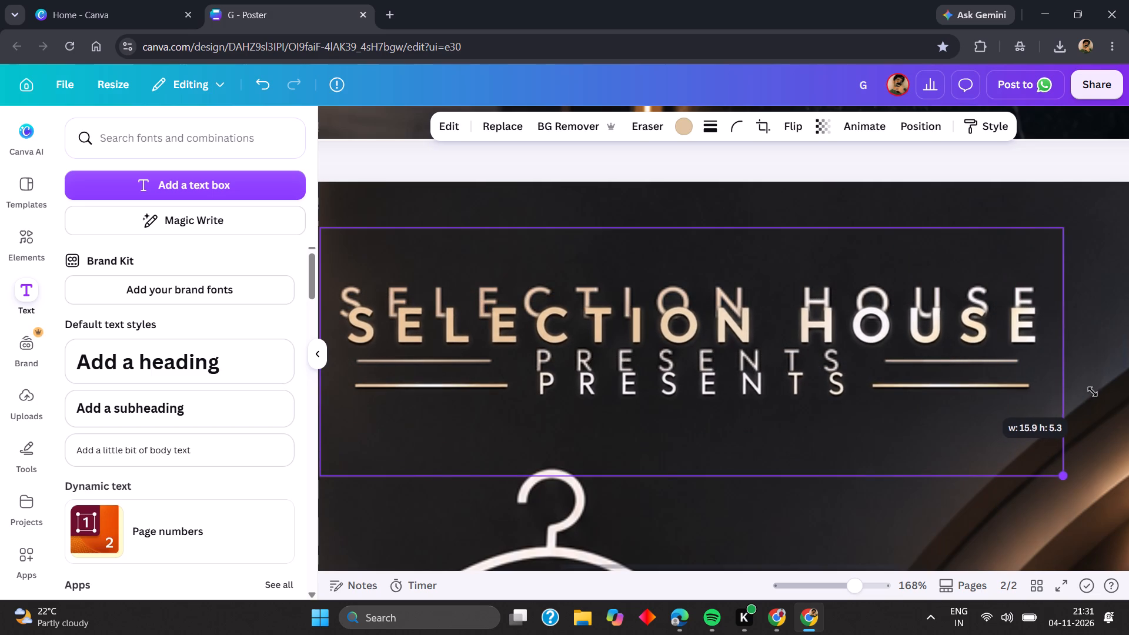
{"action": "left_click_drag", "start_coordinate": [1093, 392], "coordinate": [1093, 392]}
{"action": "left_click_drag", "start_coordinate": [672, 390], "coordinate": [666, 383]}
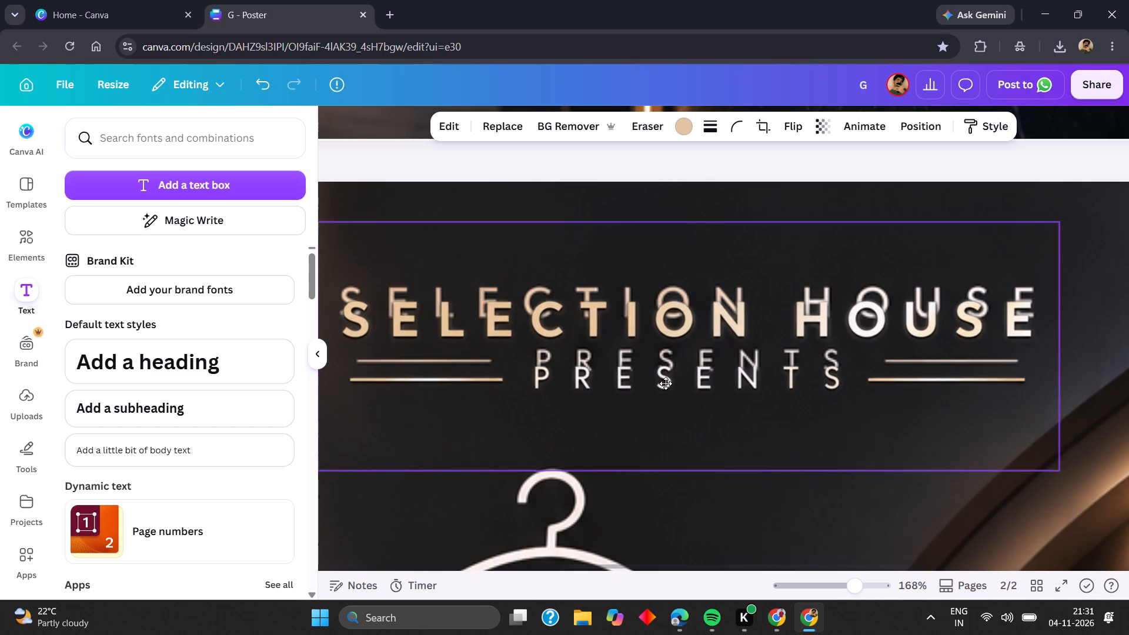
{"action": "left_click_drag", "start_coordinate": [666, 383], "coordinate": [666, 366]}
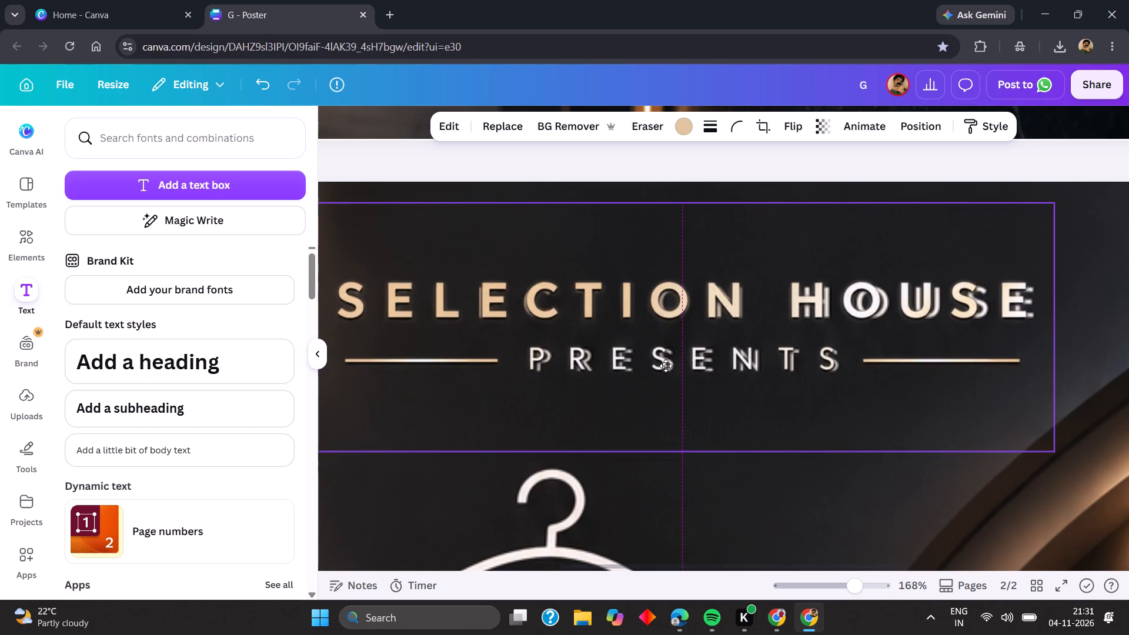
{"action": "left_click_drag", "start_coordinate": [666, 366], "coordinate": [665, 365]}
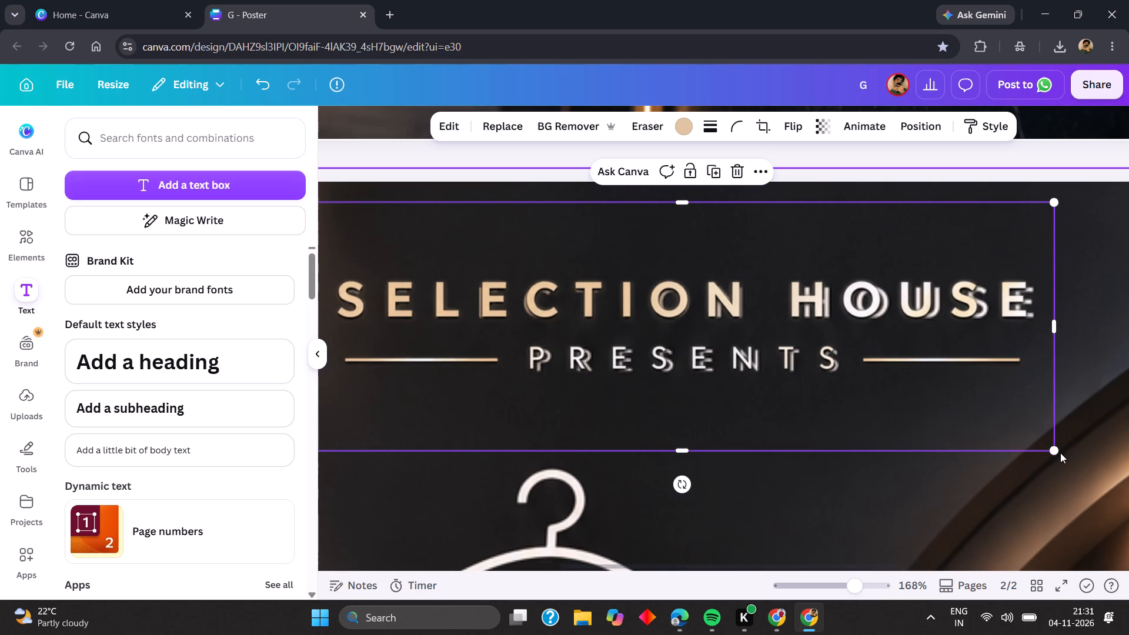
{"action": "left_click_drag", "start_coordinate": [1056, 452], "coordinate": [1065, 453]}
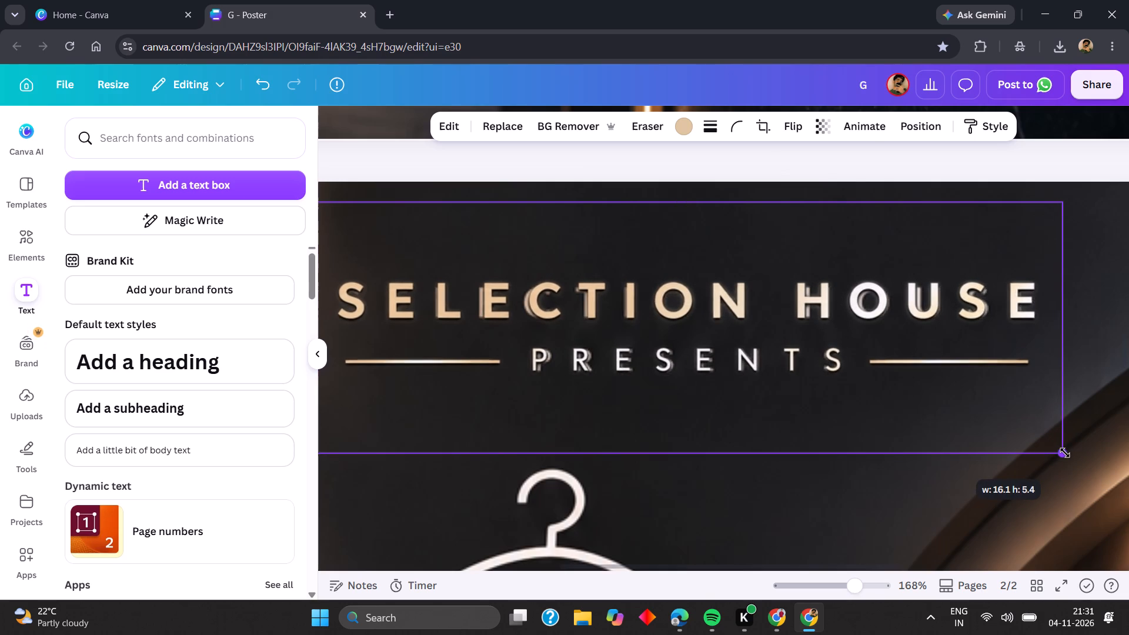
{"action": "left_click_drag", "start_coordinate": [1065, 453], "coordinate": [1067, 453]}
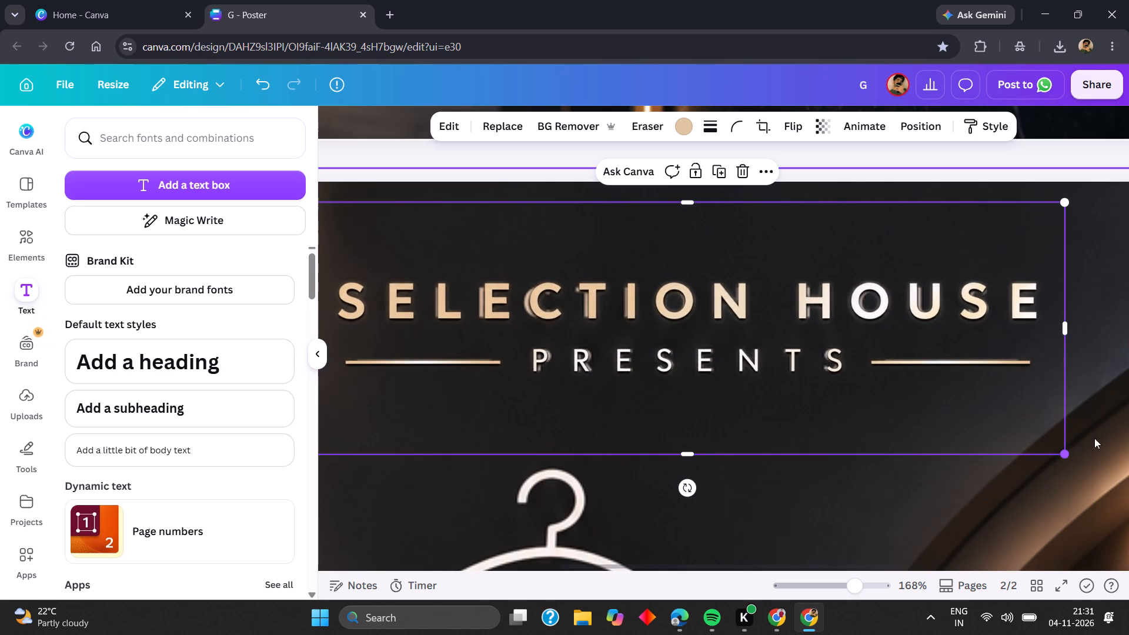
{"action": "left_click", "coordinate": [1128, 421]}
{"action": "left_click", "coordinate": [1048, 482]}
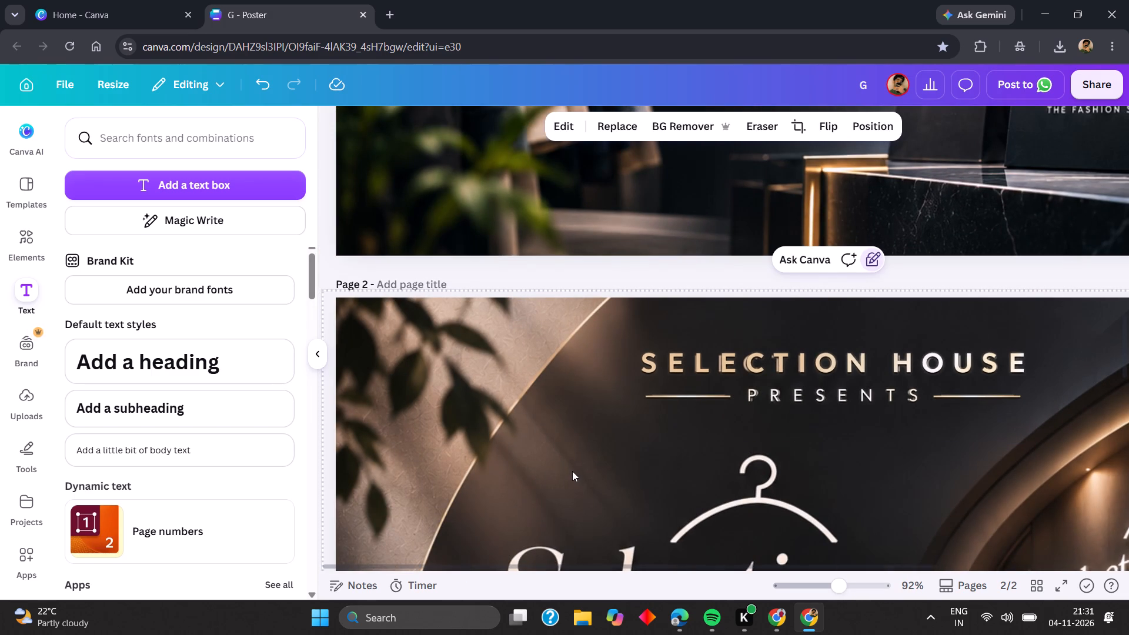
Examine the rest of the page 2 poster, from the main logo down to the shopping bags, for text to improve.
{"action": "scroll", "coordinate": [572, 471], "scroll_direction": "down", "scroll_amount": 2}
{"action": "scroll", "coordinate": [704, 477], "scroll_direction": "down", "scroll_amount": 1}
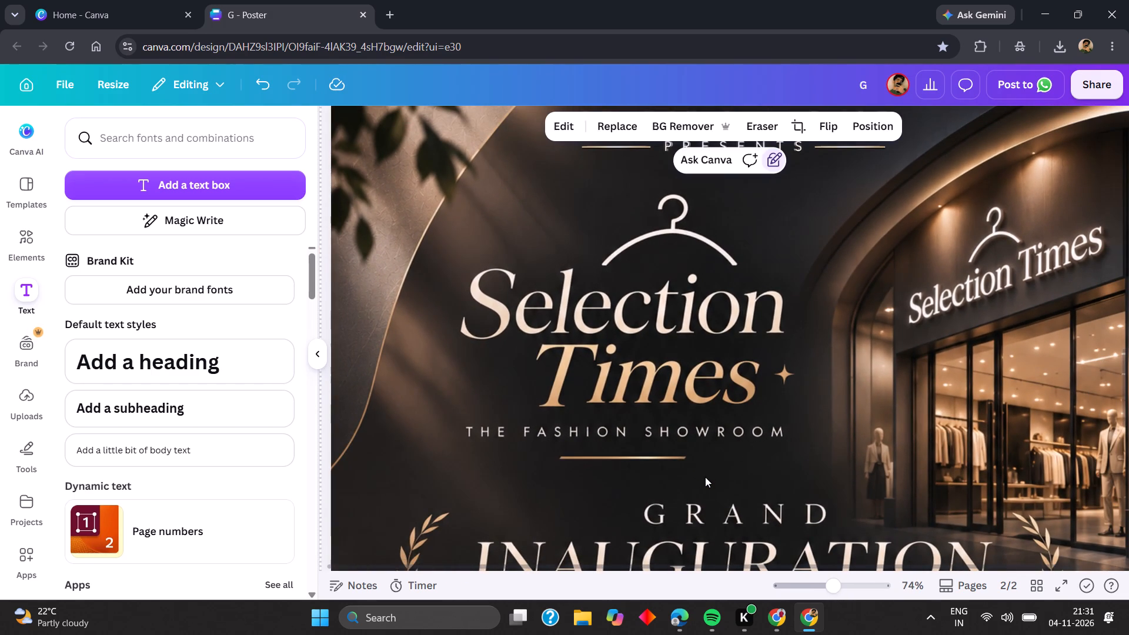
{"action": "scroll", "coordinate": [705, 477], "scroll_direction": "up", "scroll_amount": 2}
{"action": "scroll", "coordinate": [712, 480], "scroll_direction": "down", "scroll_amount": 1}
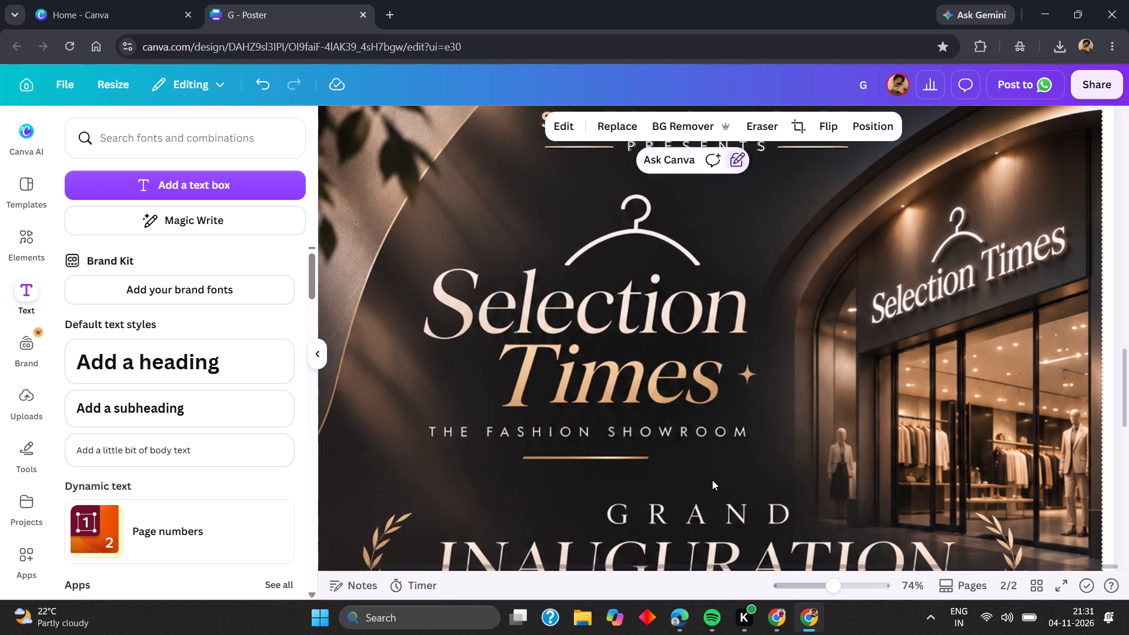
{"action": "scroll", "coordinate": [712, 480], "scroll_direction": "down", "scroll_amount": 1}
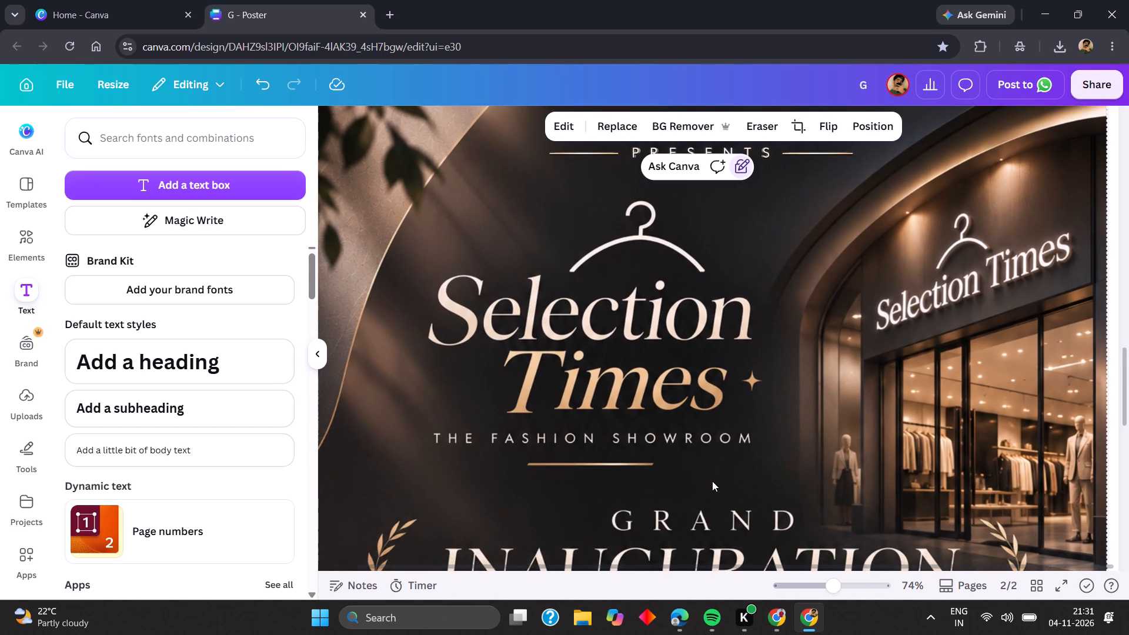
{"action": "left_click", "coordinate": [712, 481]}
{"action": "scroll", "coordinate": [713, 480], "scroll_direction": "down", "scroll_amount": 6}
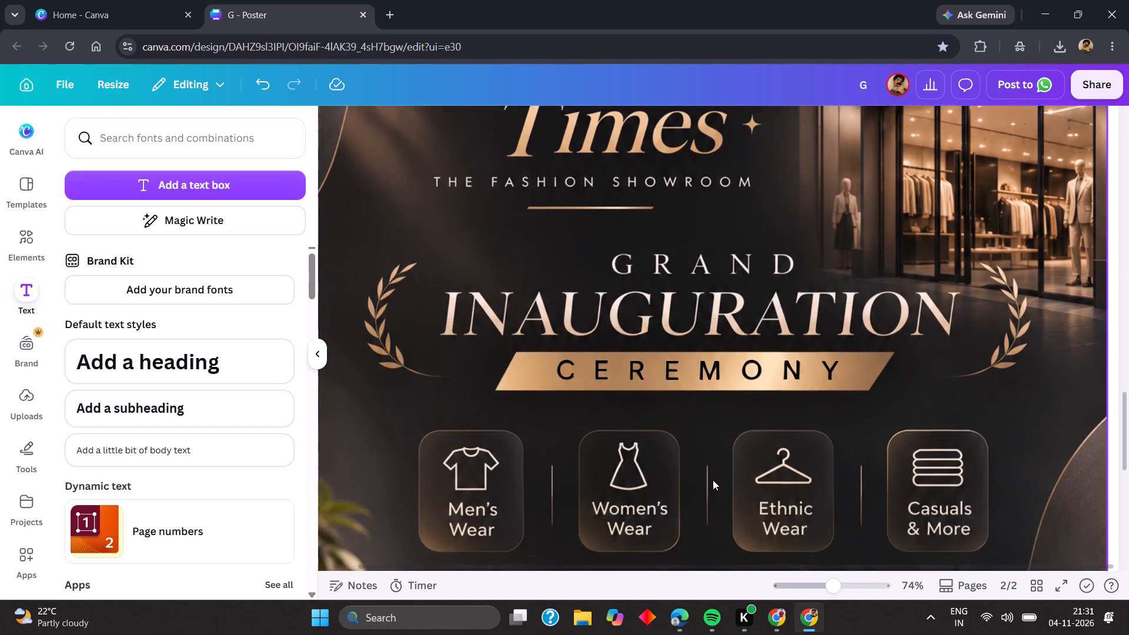
{"action": "scroll", "coordinate": [713, 480], "scroll_direction": "down", "scroll_amount": 2}
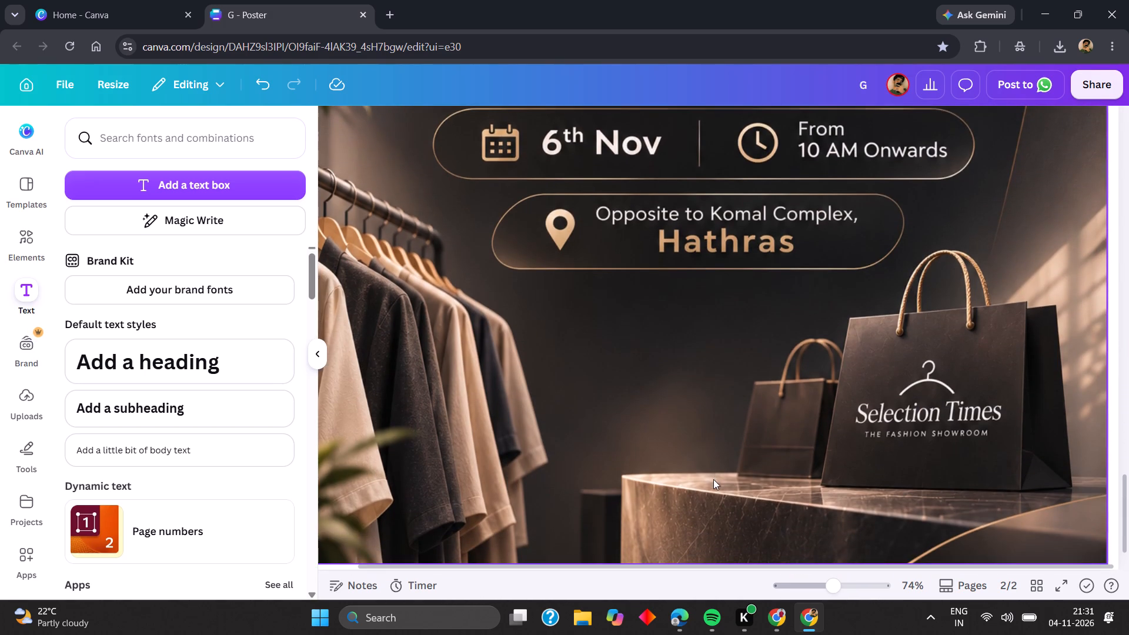
Capture a screen snip of the "Selection Times THE FASHION SHOWROOM" logo with its hanger on the large shopping bag.
{"action": "scroll", "coordinate": [973, 497], "scroll_direction": "left", "scroll_amount": 1}
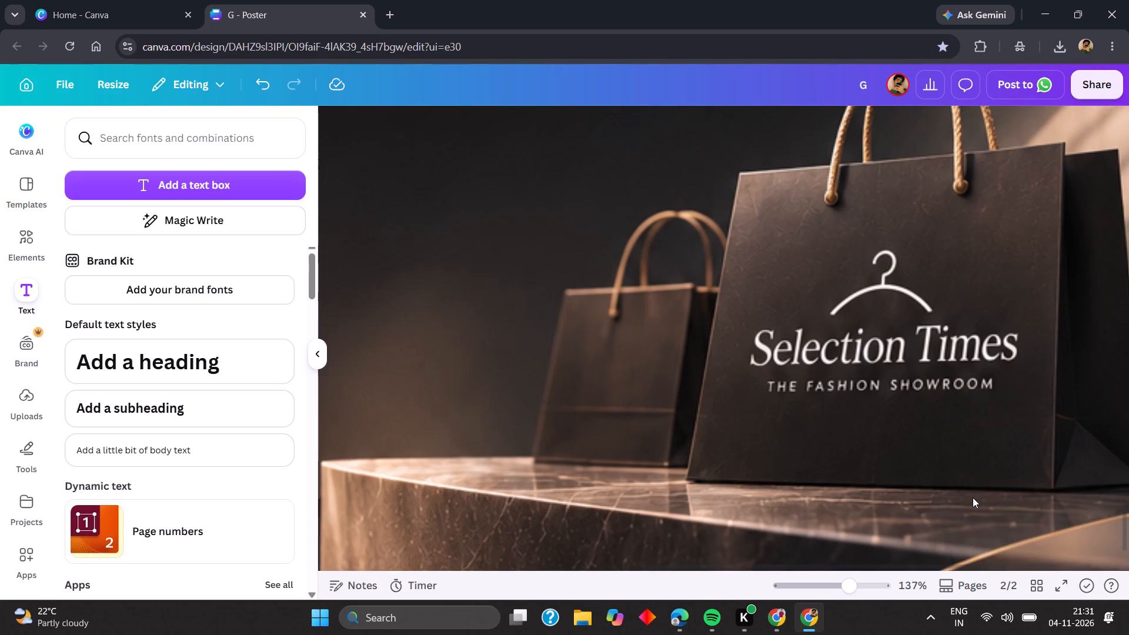
{"action": "scroll", "coordinate": [973, 497], "scroll_direction": "left", "scroll_amount": 1}
{"action": "scroll", "coordinate": [973, 498], "scroll_direction": "up", "scroll_amount": 1}
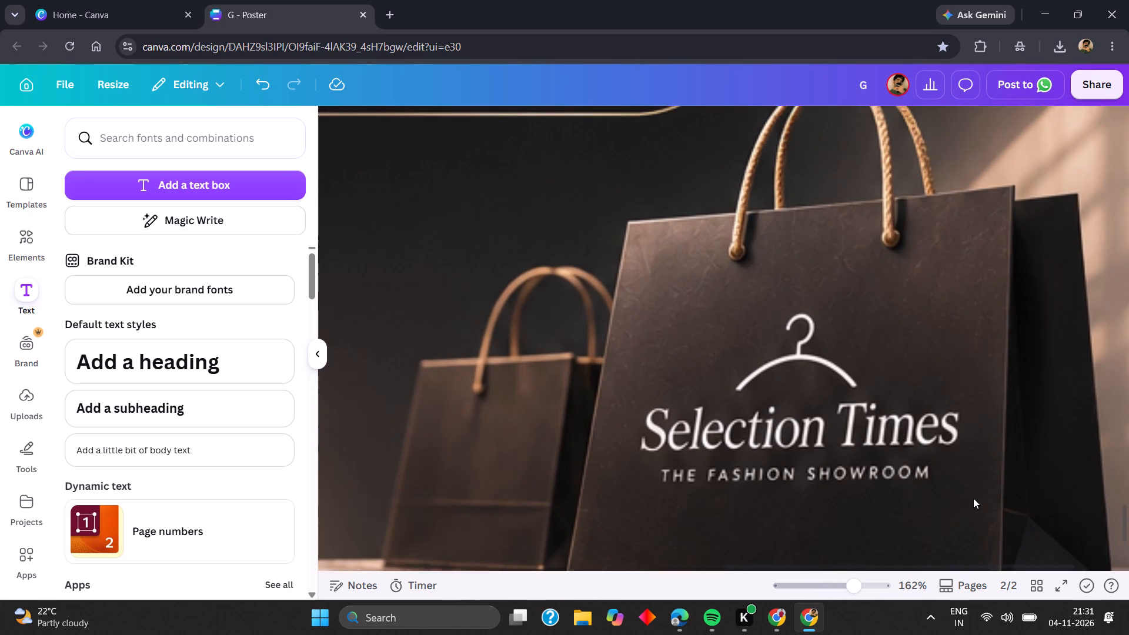
{"action": "scroll", "coordinate": [973, 498], "scroll_direction": "left", "scroll_amount": 1}
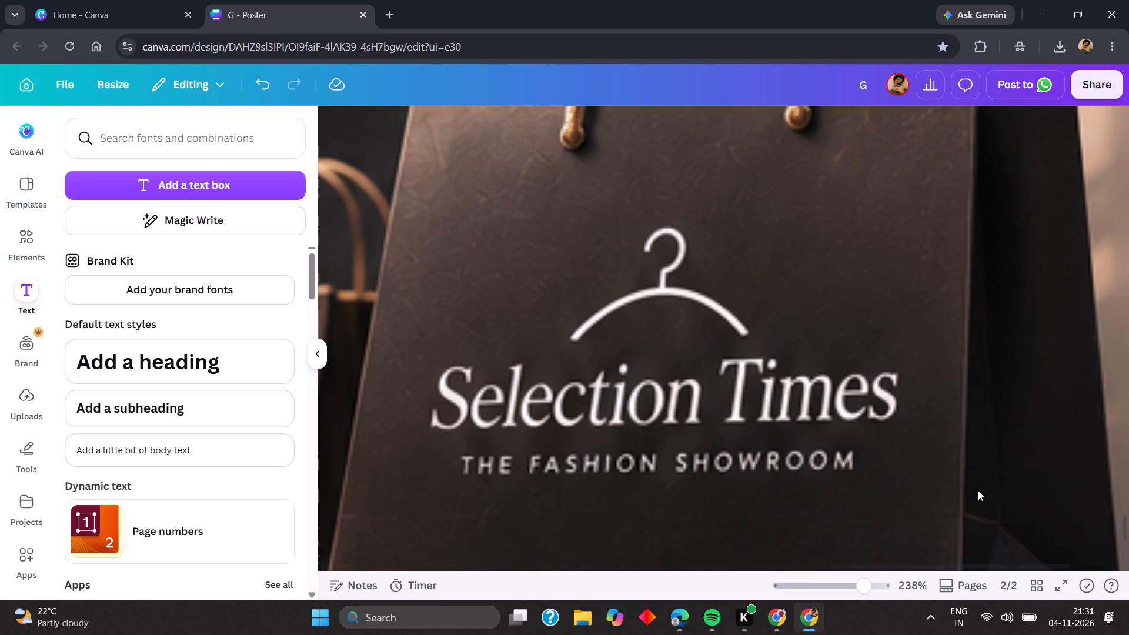
{"action": "key", "text": "Print"}
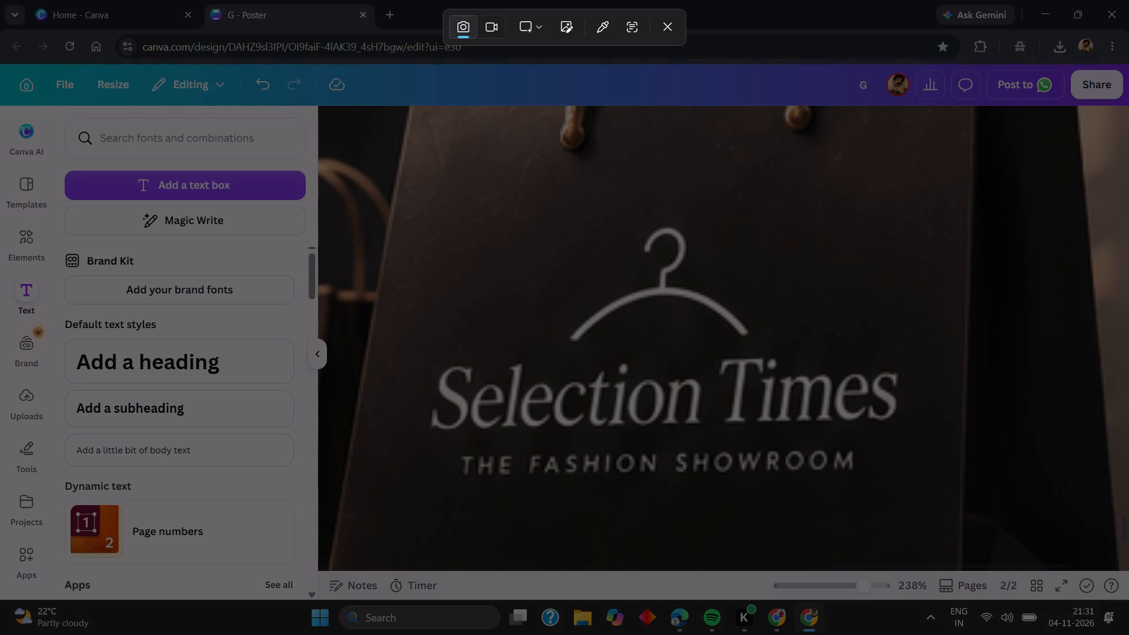
{"action": "left_click_drag", "start_coordinate": [424, 222], "coordinate": [903, 483]}
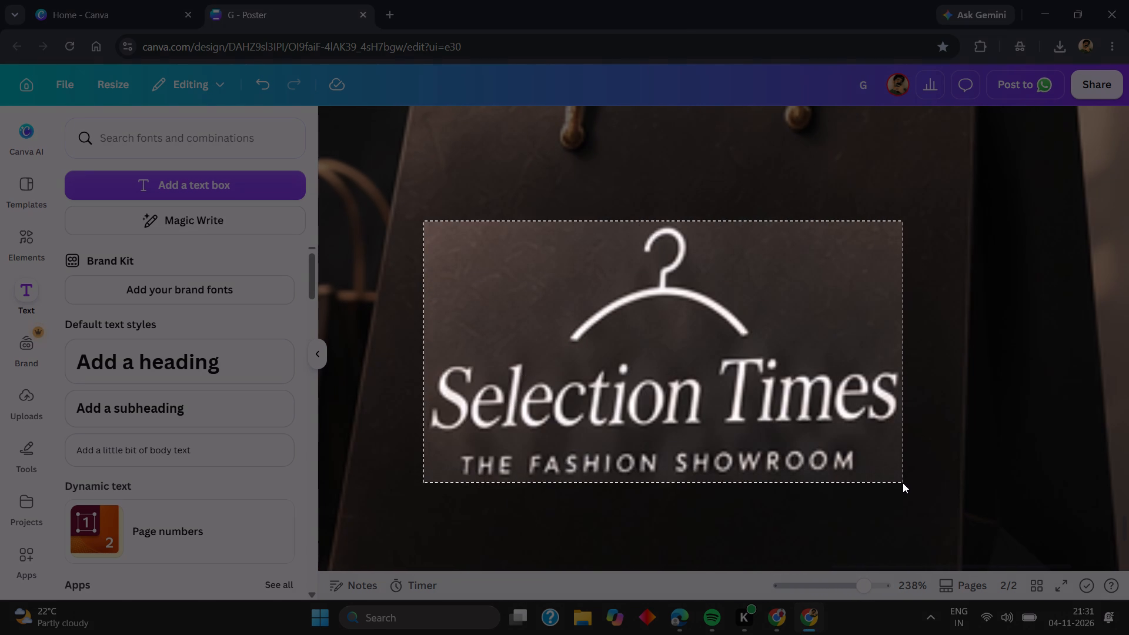
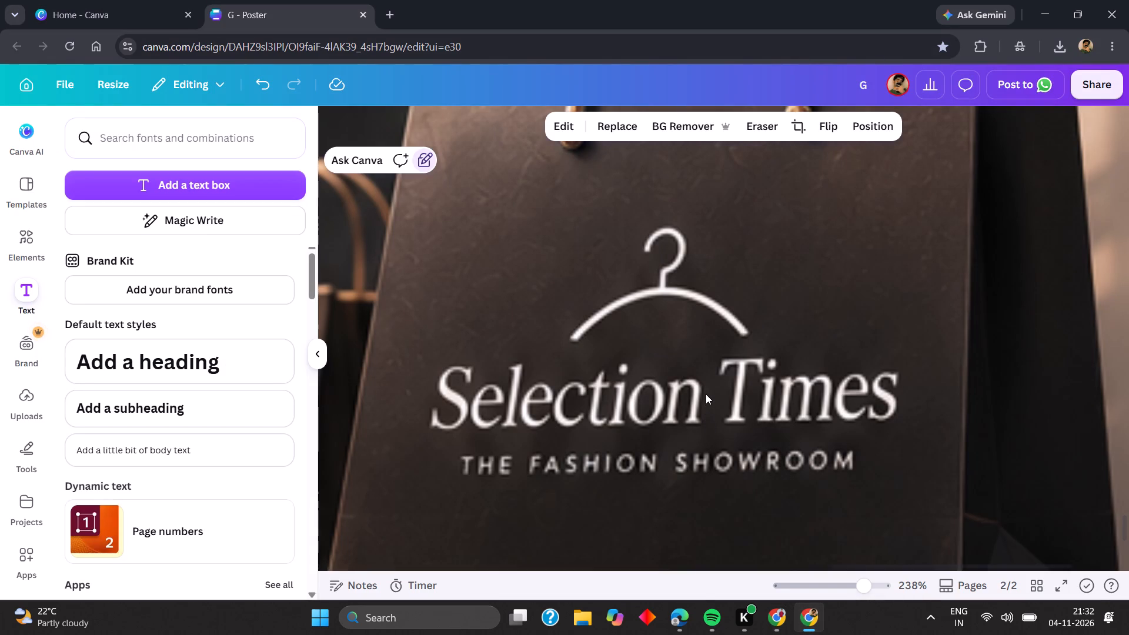
{"action": "key", "text": "ctrl+v"}
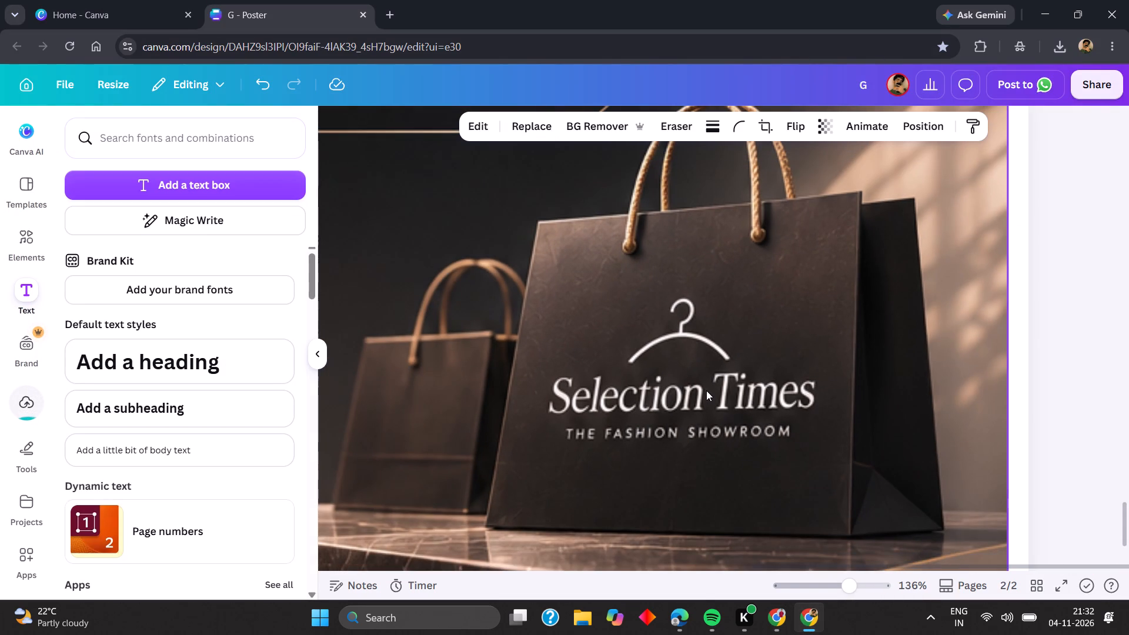
Shrink the pasted white "Selection Times" logo to about half size and move it onto the shopping bags.
{"action": "scroll", "coordinate": [610, 395], "scroll_direction": "right", "scroll_amount": 2}
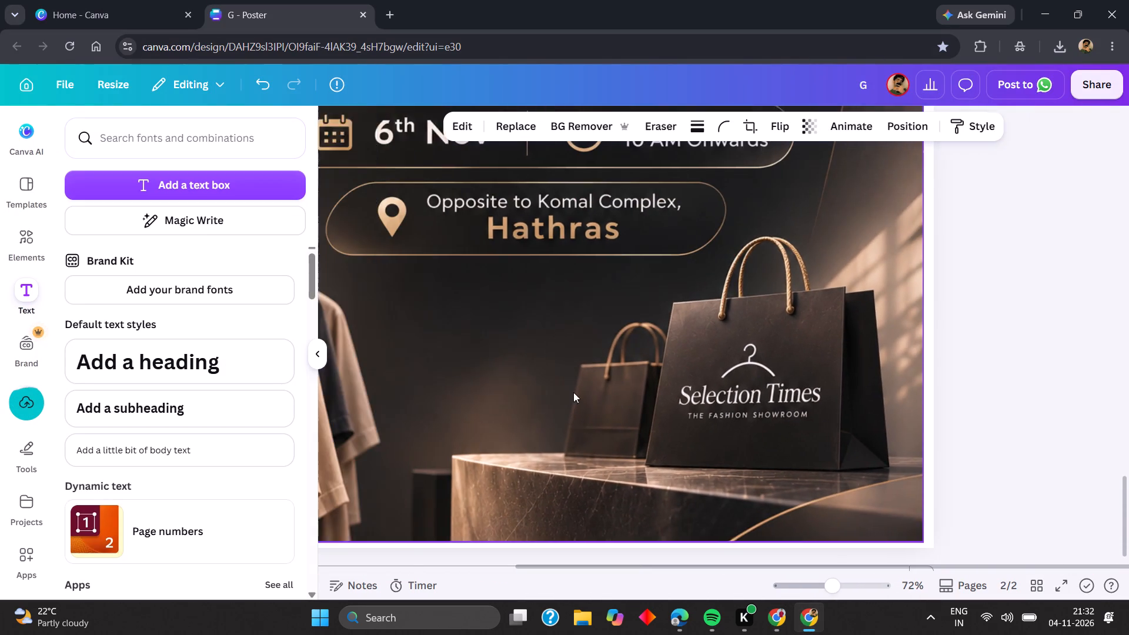
{"action": "scroll", "coordinate": [573, 392], "scroll_direction": "right", "scroll_amount": 2}
{"action": "scroll", "coordinate": [580, 389], "scroll_direction": "up", "scroll_amount": 1}
{"action": "left_click_drag", "start_coordinate": [622, 366], "coordinate": [634, 402]}
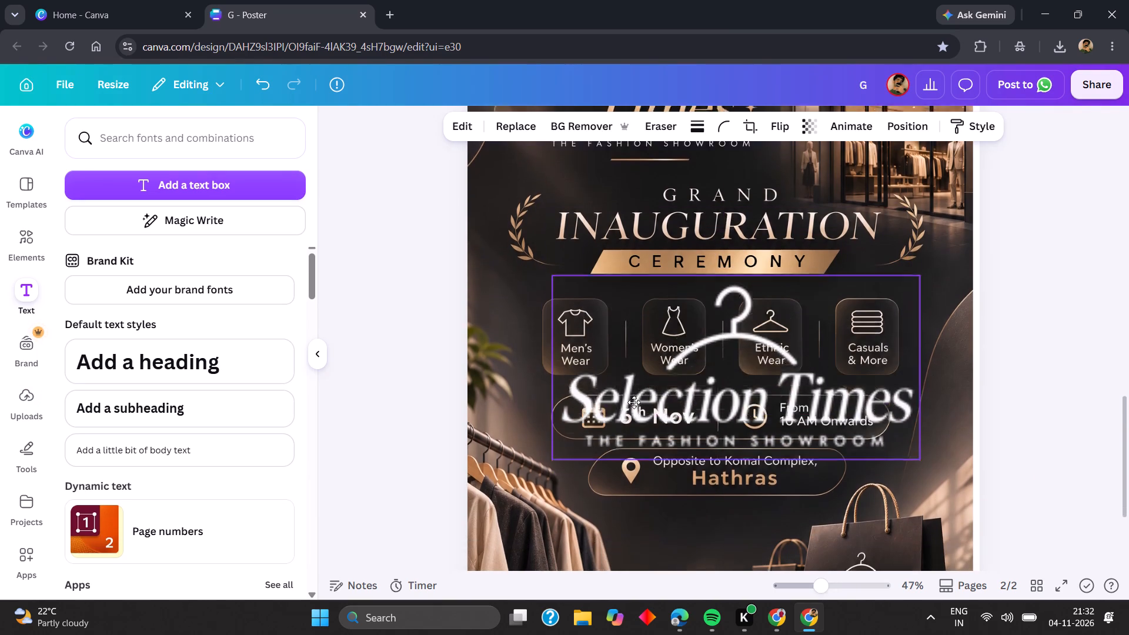
{"action": "scroll", "coordinate": [634, 402], "scroll_direction": "up", "scroll_amount": 1}
{"action": "left_click_drag", "start_coordinate": [634, 402], "coordinate": [634, 403]}
{"action": "scroll", "coordinate": [642, 399], "scroll_direction": "left", "scroll_amount": 2}
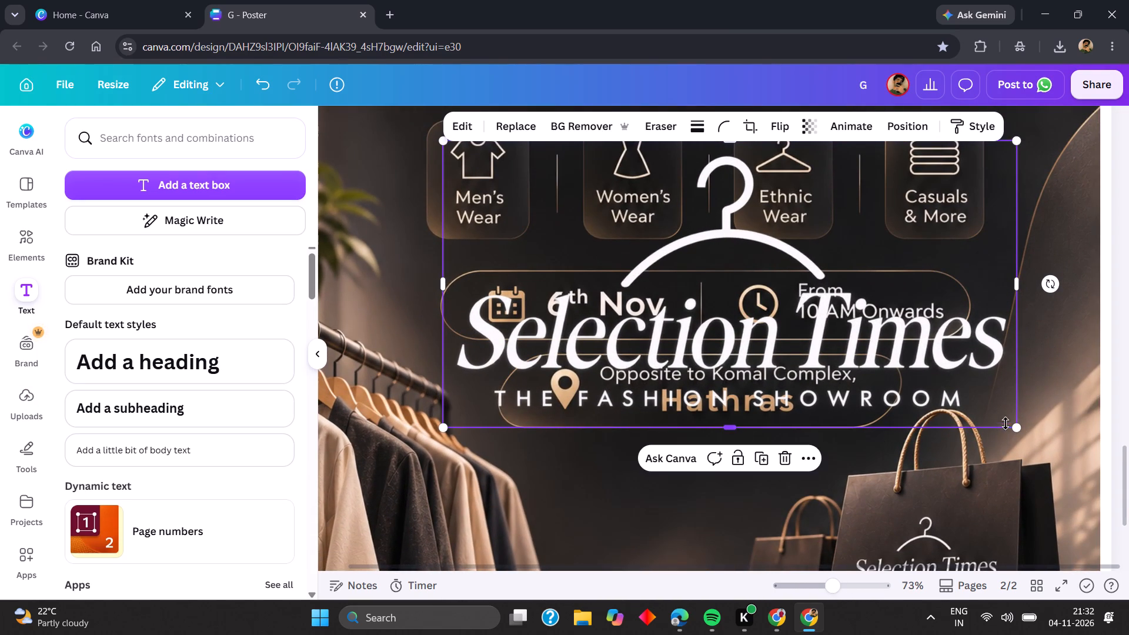
{"action": "left_click_drag", "start_coordinate": [1016, 422], "coordinate": [719, 213]}
{"action": "left_click_drag", "start_coordinate": [589, 198], "coordinate": [839, 391]}
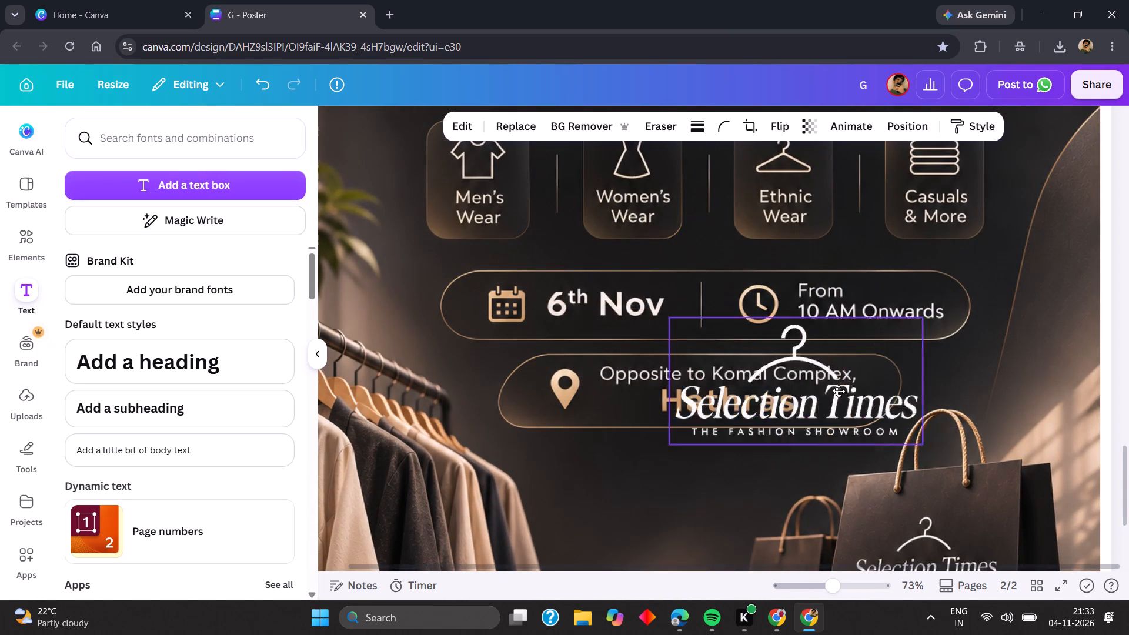
{"action": "left_click_drag", "start_coordinate": [839, 391], "coordinate": [895, 433]}
{"action": "scroll", "coordinate": [857, 406], "scroll_direction": "down", "scroll_amount": 3}
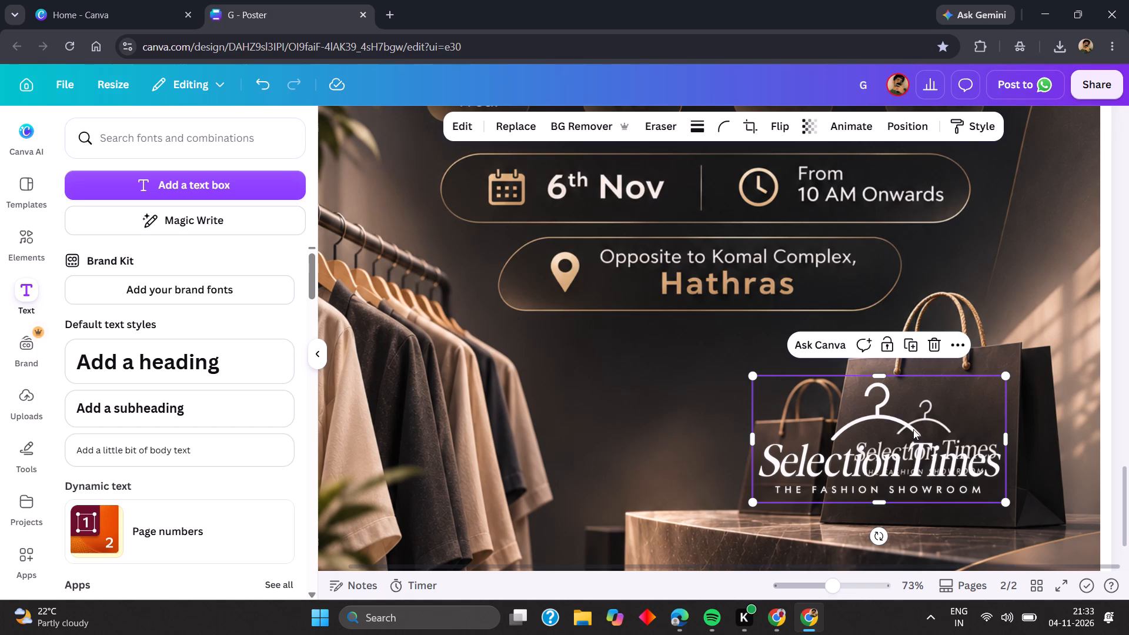
Scale the pasted logo down to the printed bag logo's width and line up its hanger with the printed hanger.
{"action": "left_click_drag", "start_coordinate": [901, 439], "coordinate": [946, 441]}
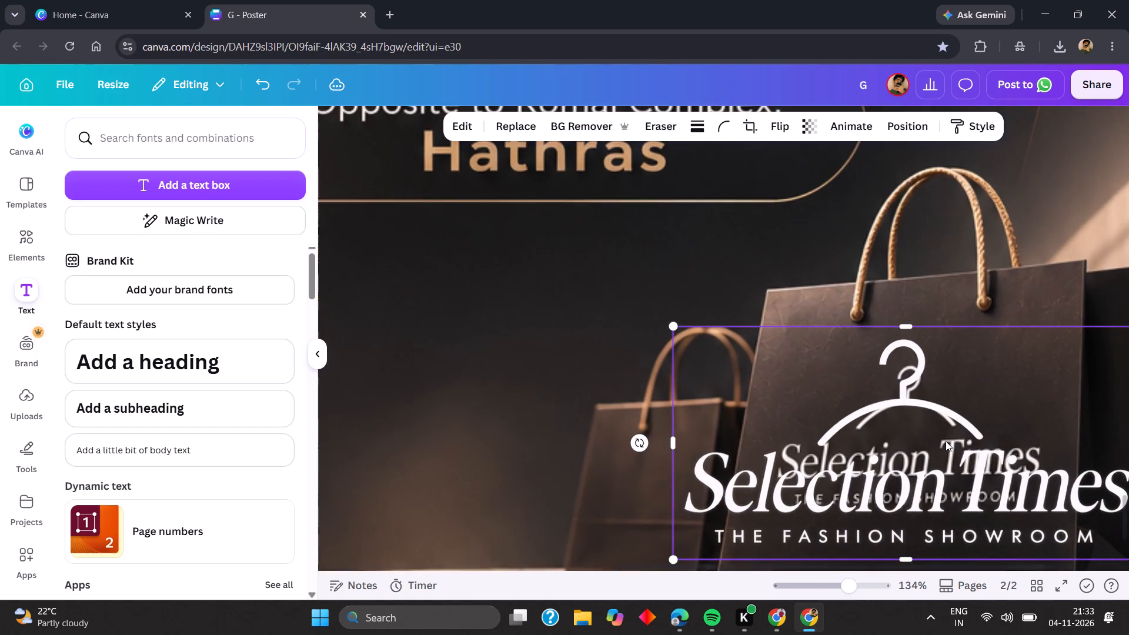
{"action": "scroll", "coordinate": [958, 449], "scroll_direction": "left", "scroll_amount": 1}
{"action": "left_click_drag", "start_coordinate": [1073, 517], "coordinate": [992, 486]}
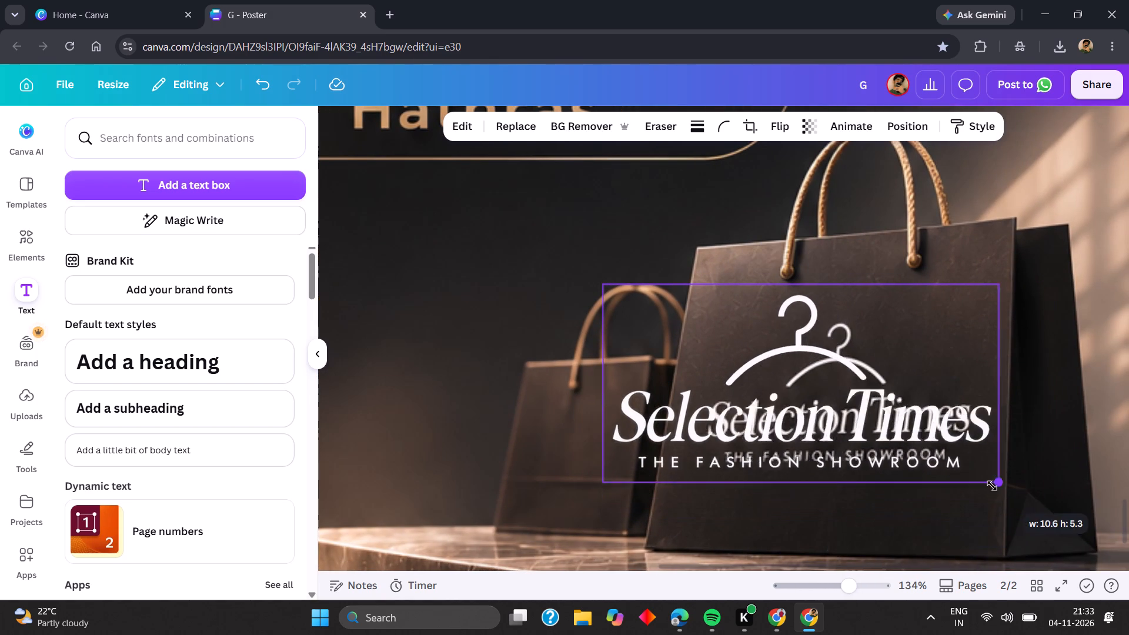
{"action": "left_click_drag", "start_coordinate": [992, 486], "coordinate": [833, 476]}
{"action": "scroll", "coordinate": [833, 476], "scroll_direction": "left", "scroll_amount": 1}
{"action": "scroll", "coordinate": [759, 430], "scroll_direction": "left", "scroll_amount": 1}
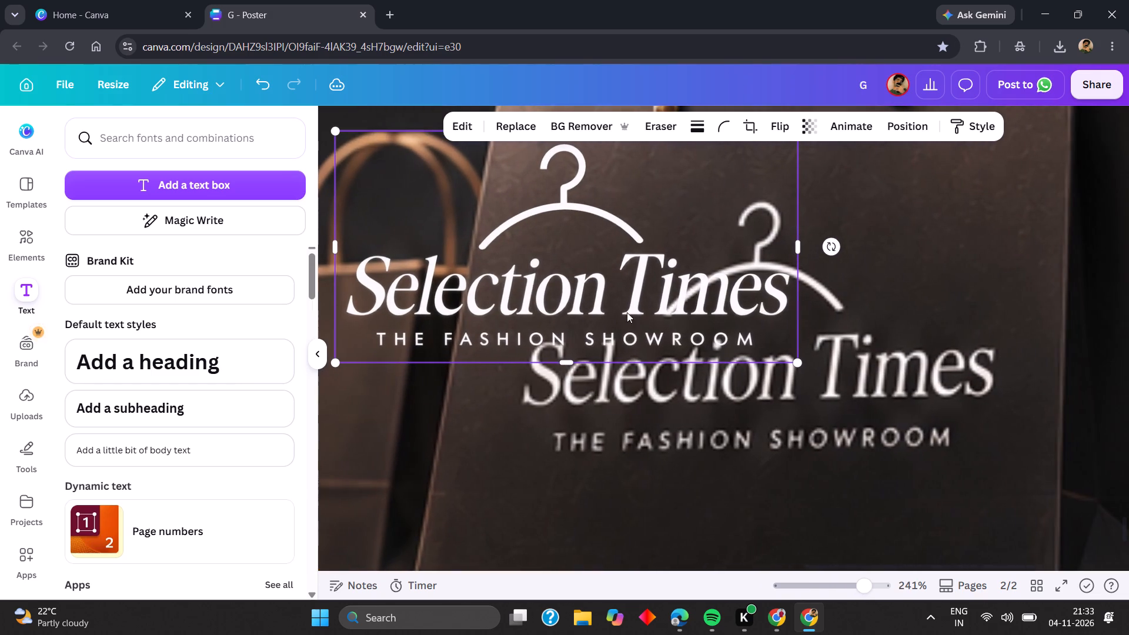
{"action": "left_click_drag", "start_coordinate": [613, 304], "coordinate": [809, 359]}
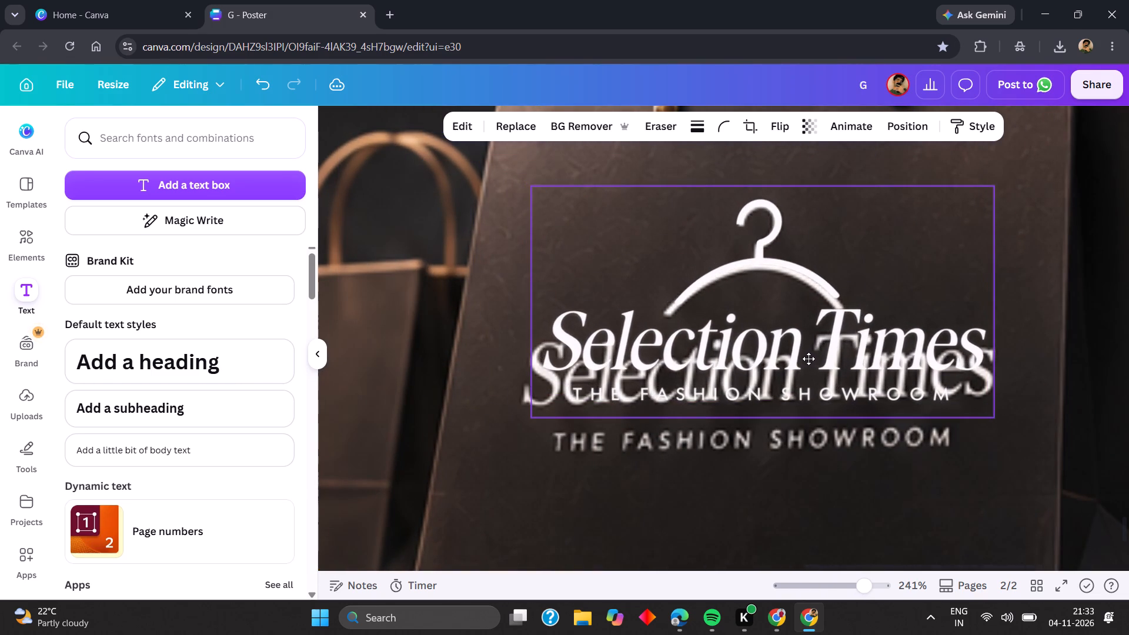
{"action": "left_click_drag", "start_coordinate": [809, 359], "coordinate": [809, 360]}
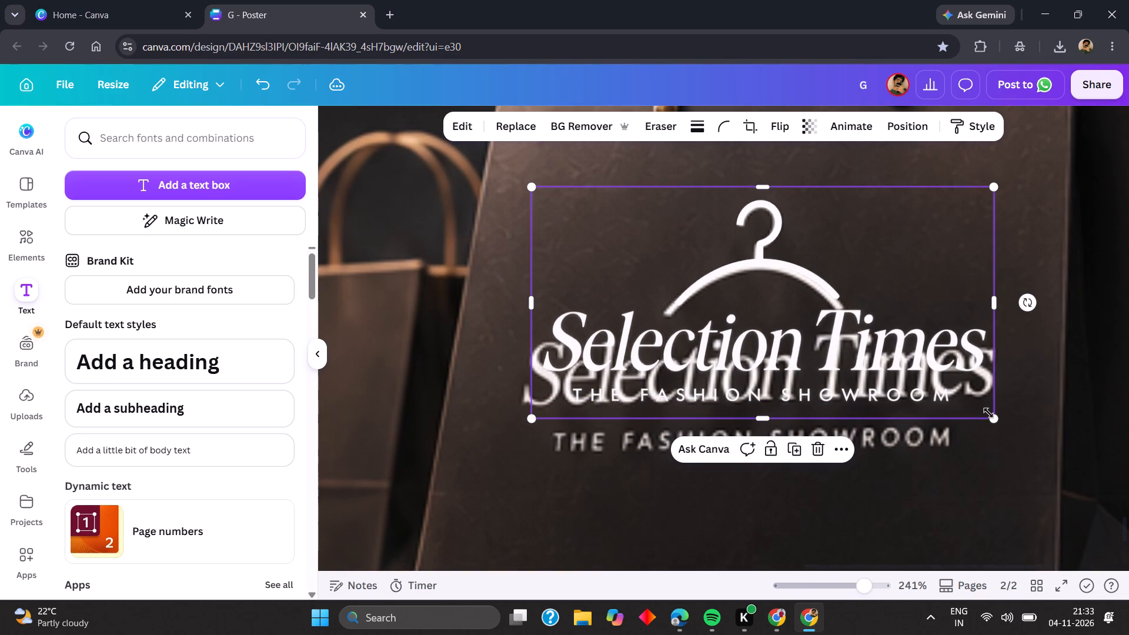
Enlarge the pasted logo slightly and reposition it to cover the printed "Selection Times" wording on the large bag.
{"action": "left_click_drag", "start_coordinate": [991, 415], "coordinate": [1050, 484]}
{"action": "left_click_drag", "start_coordinate": [978, 402], "coordinate": [955, 399]}
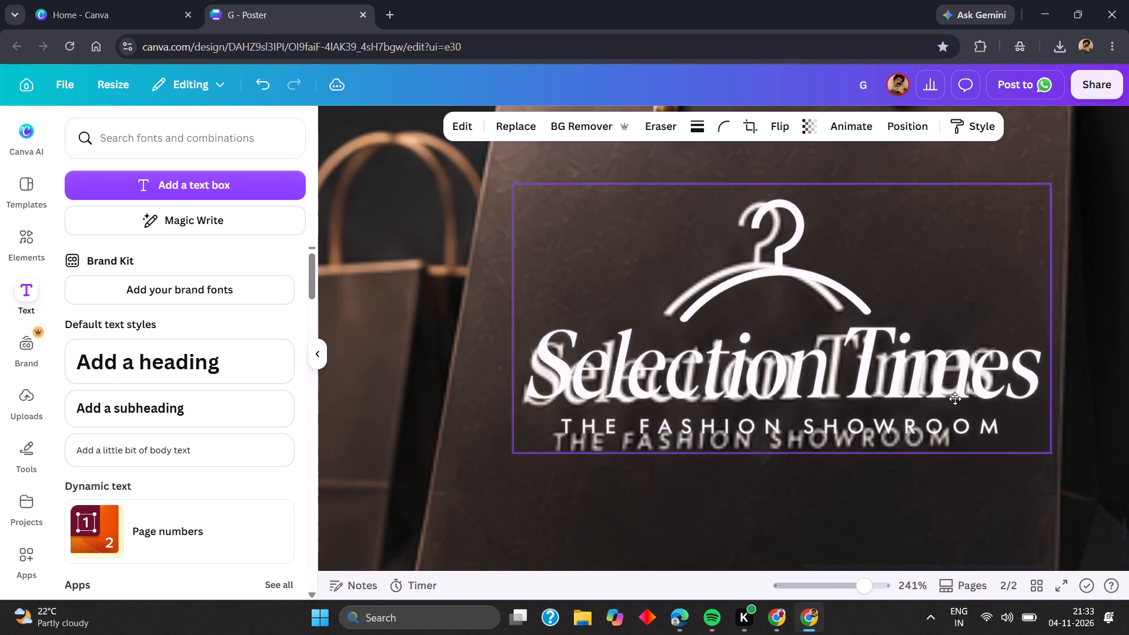
{"action": "left_click_drag", "start_coordinate": [955, 399], "coordinate": [933, 404]}
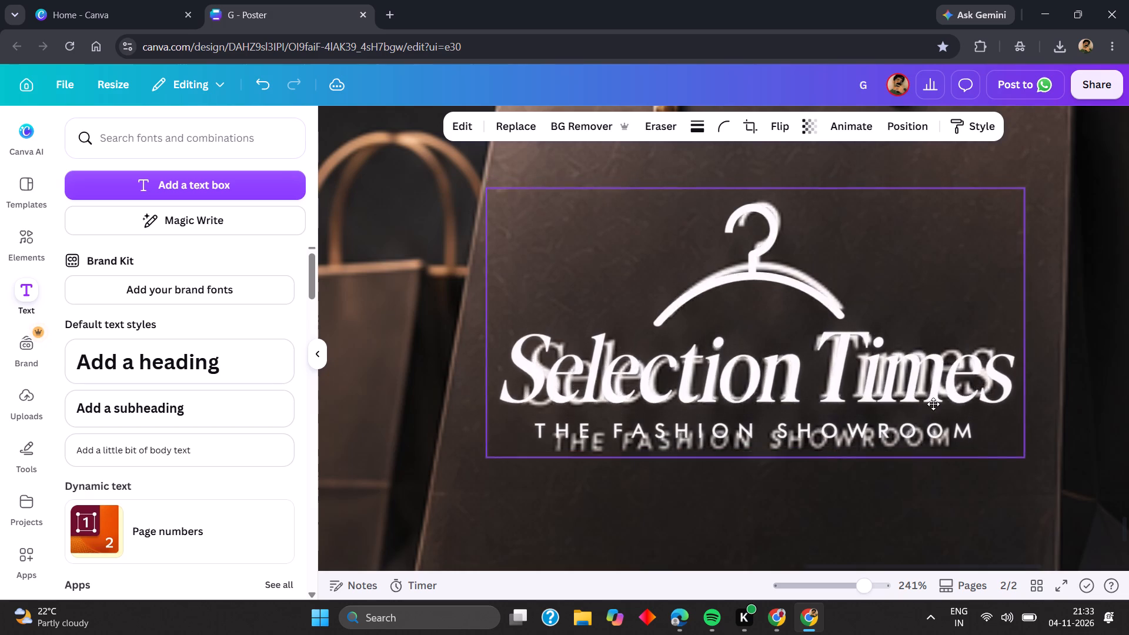
{"action": "left_click_drag", "start_coordinate": [933, 404], "coordinate": [936, 405]}
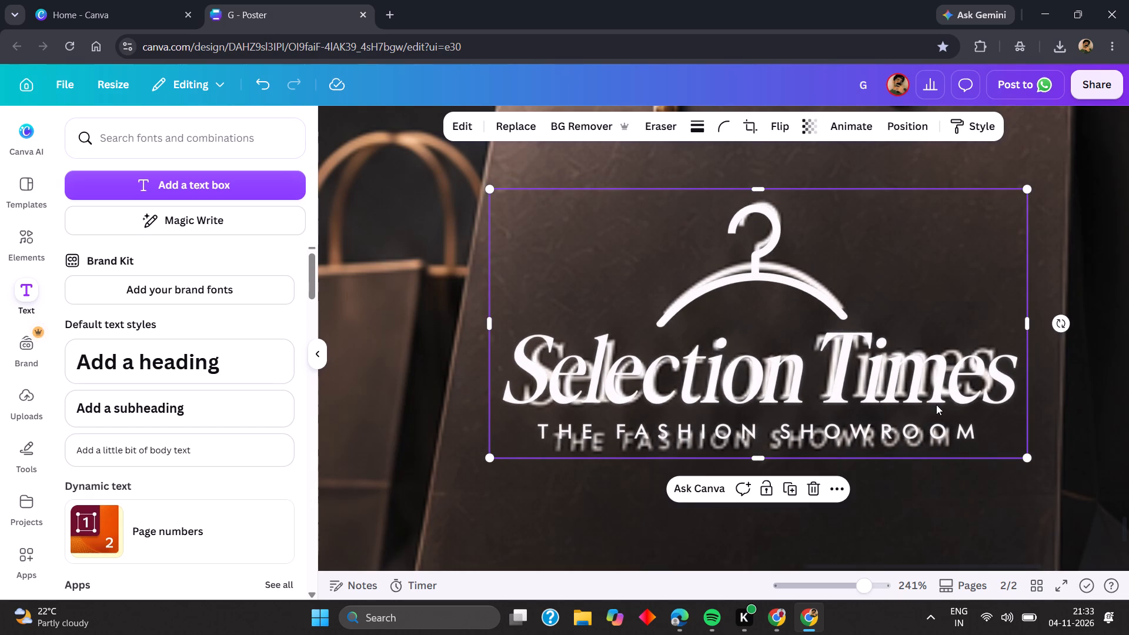
{"action": "left_click", "coordinate": [1064, 328]}
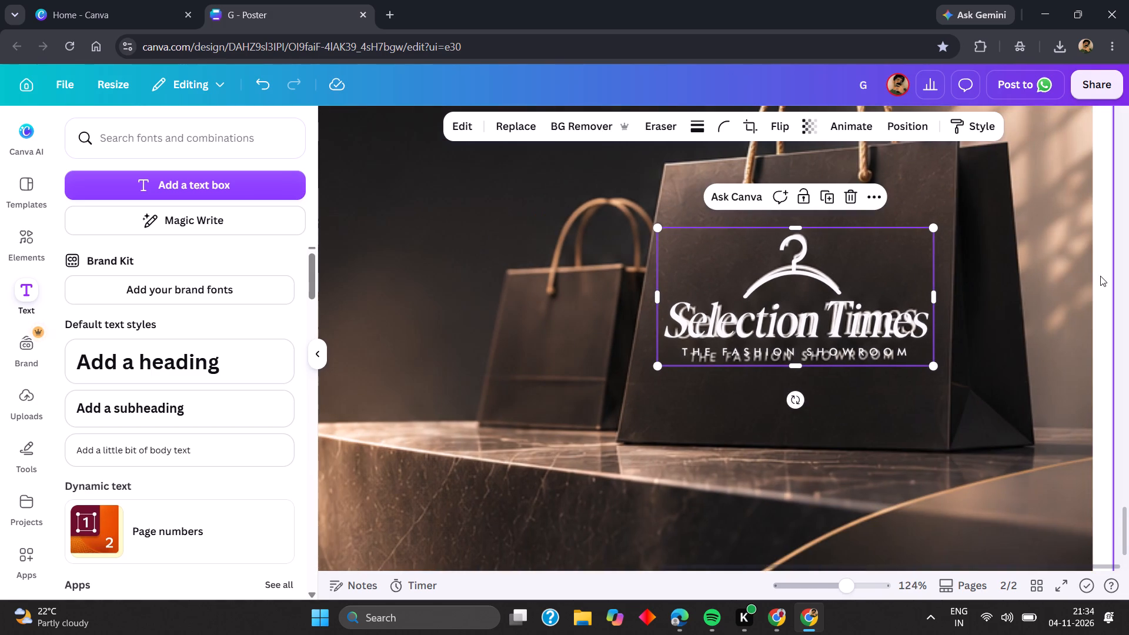
Detach the poster image from the page 2 background so it can be resized.
{"action": "left_click", "coordinate": [1100, 276]}
{"action": "left_click", "coordinate": [1091, 346]}
{"action": "scroll", "coordinate": [1088, 348], "scroll_direction": "up", "scroll_amount": 1}
{"action": "scroll", "coordinate": [1085, 350], "scroll_direction": "left", "scroll_amount": 1}
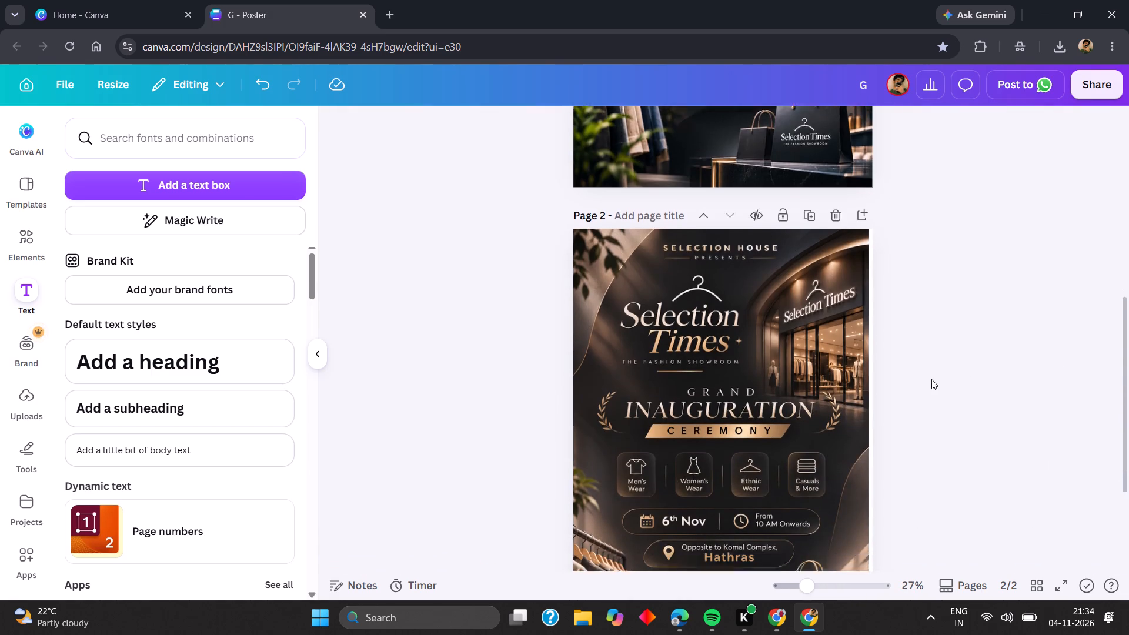
{"action": "scroll", "coordinate": [931, 379], "scroll_direction": "left", "scroll_amount": 1}
{"action": "left_click", "coordinate": [839, 389]}
{"action": "left_click", "coordinate": [863, 487]}
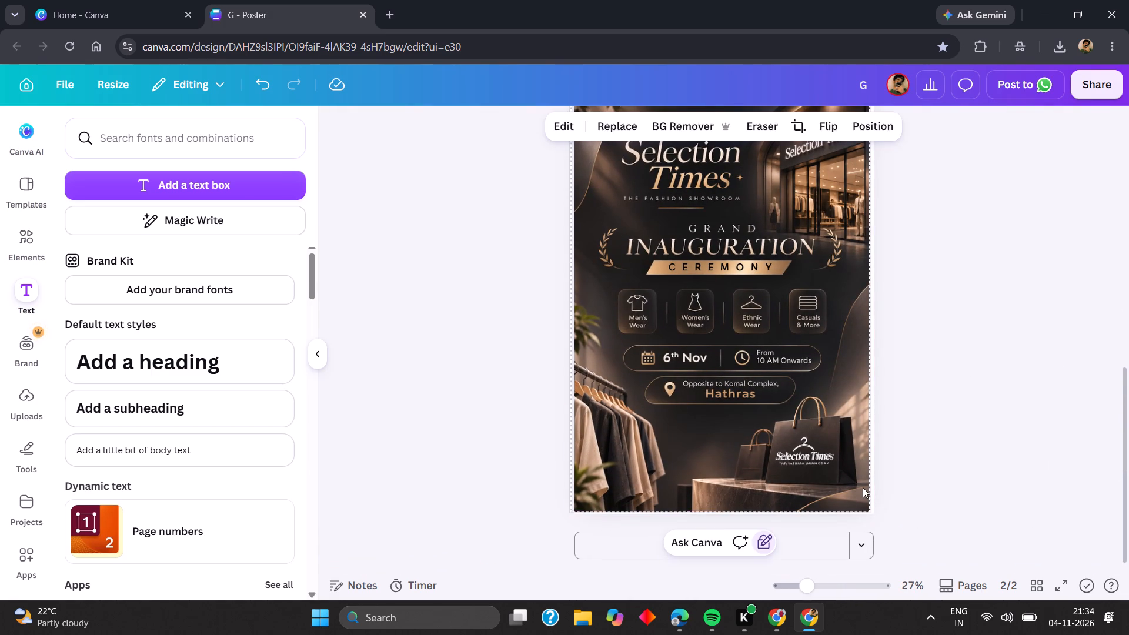
{"action": "left_click", "coordinate": [823, 327]}
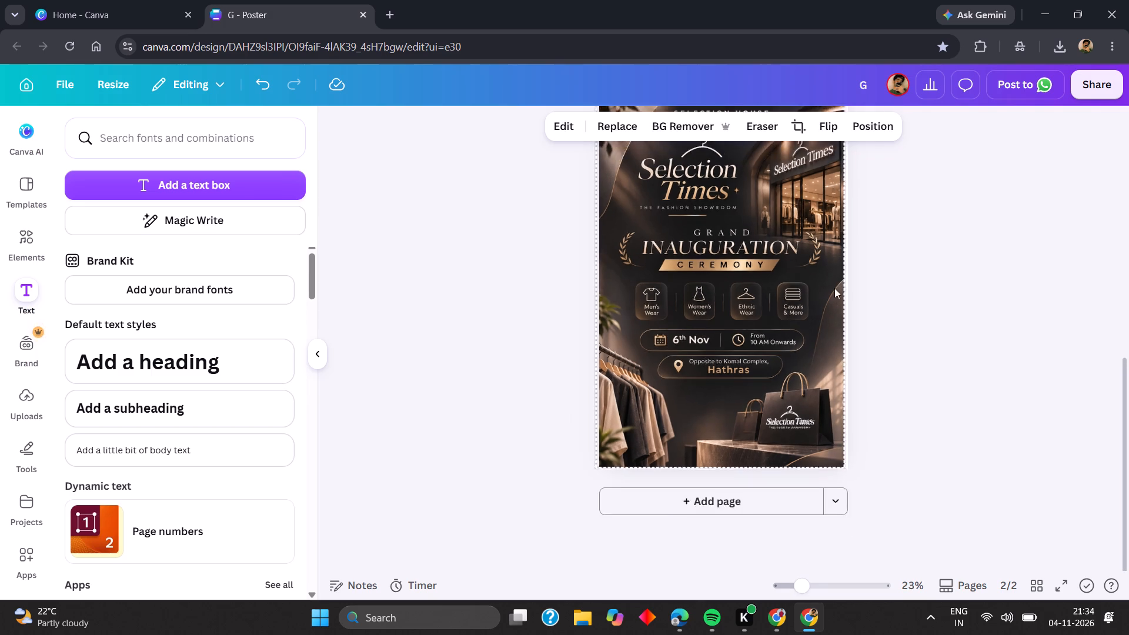
{"action": "scroll", "coordinate": [918, 319], "scroll_direction": "up", "scroll_amount": 1}
{"action": "left_click", "coordinate": [924, 344]}
{"action": "scroll", "coordinate": [901, 350], "scroll_direction": "left", "scroll_amount": 1}
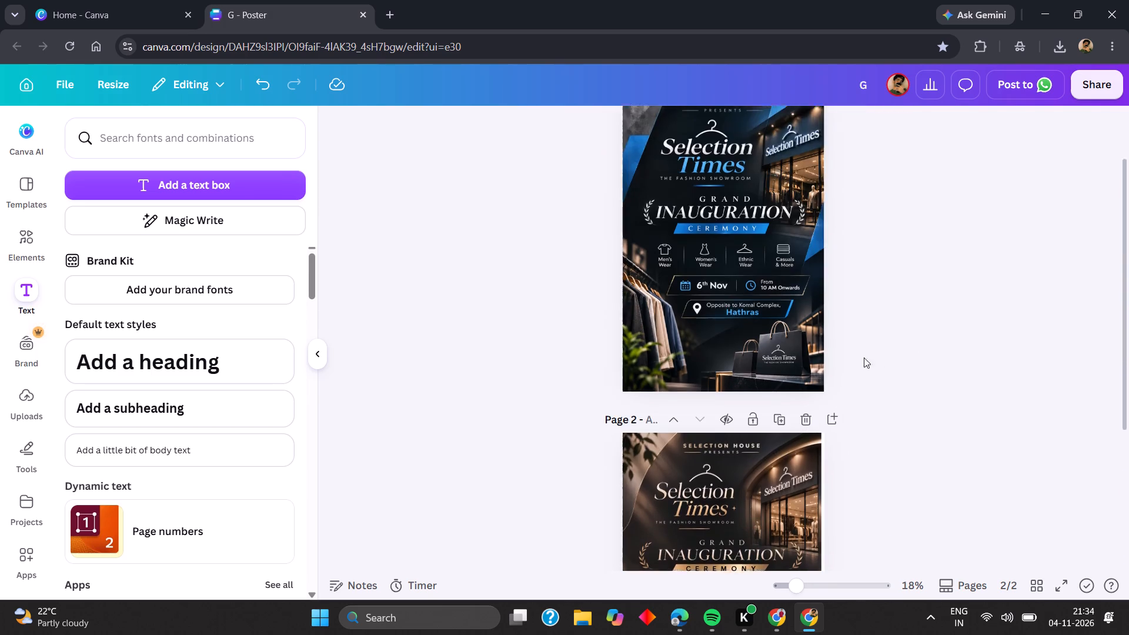
{"action": "scroll", "coordinate": [864, 357], "scroll_direction": "left", "scroll_amount": 1}
{"action": "left_click", "coordinate": [764, 370]}
{"action": "left_click", "coordinate": [770, 265]}
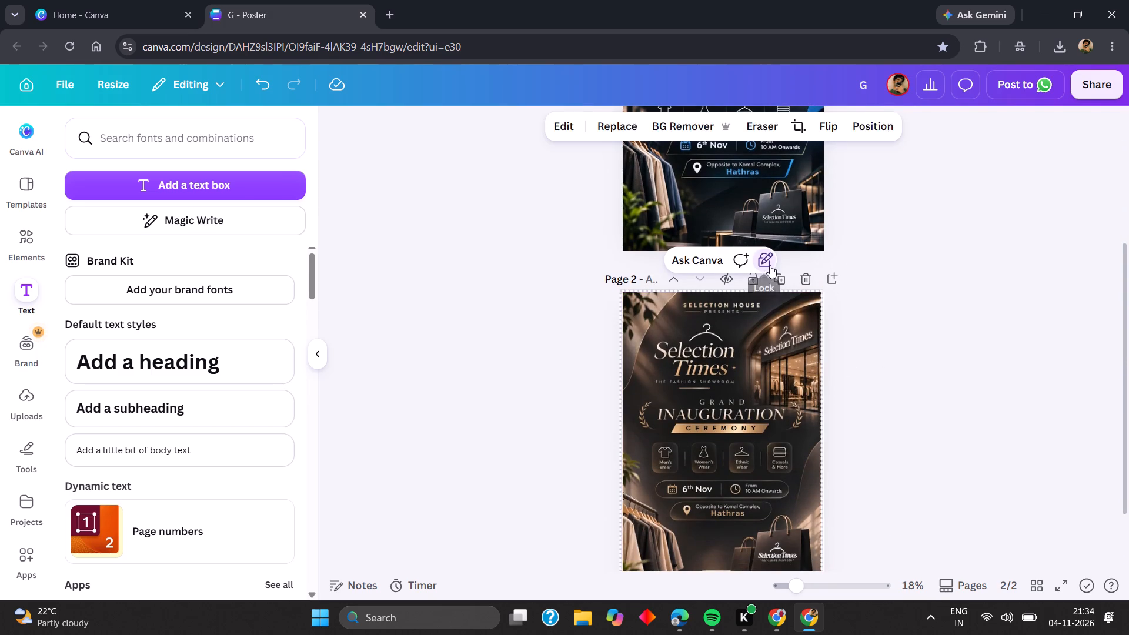
{"action": "left_click", "coordinate": [766, 264]}
Enlarge the page 2 poster image slightly from its bottom-right corner toward the page edge.
{"action": "scroll", "coordinate": [803, 380], "scroll_direction": "down", "scroll_amount": 1}
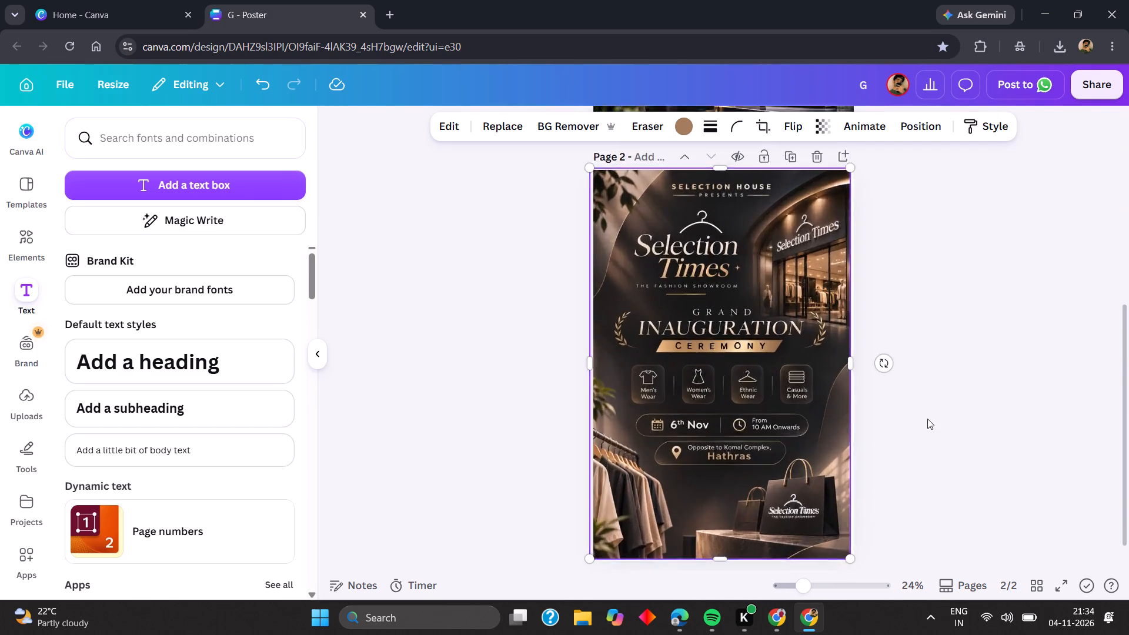
{"action": "scroll", "coordinate": [927, 419], "scroll_direction": "down", "scroll_amount": 4}
{"action": "scroll", "coordinate": [1054, 468], "scroll_direction": "down", "scroll_amount": 2}
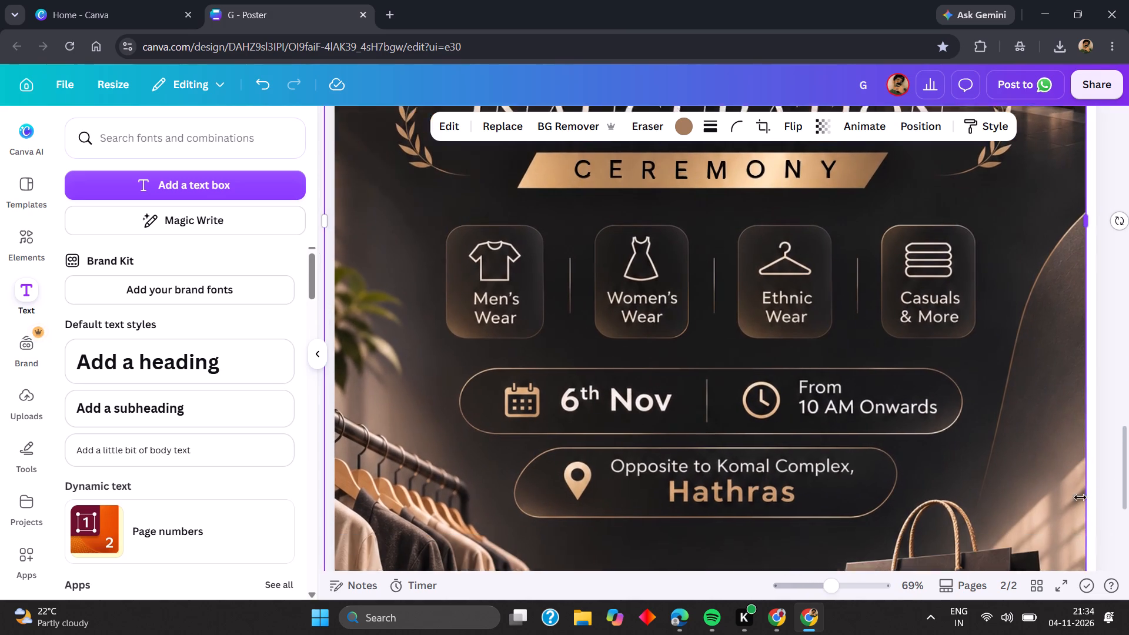
{"action": "scroll", "coordinate": [1080, 497], "scroll_direction": "down", "scroll_amount": 5}
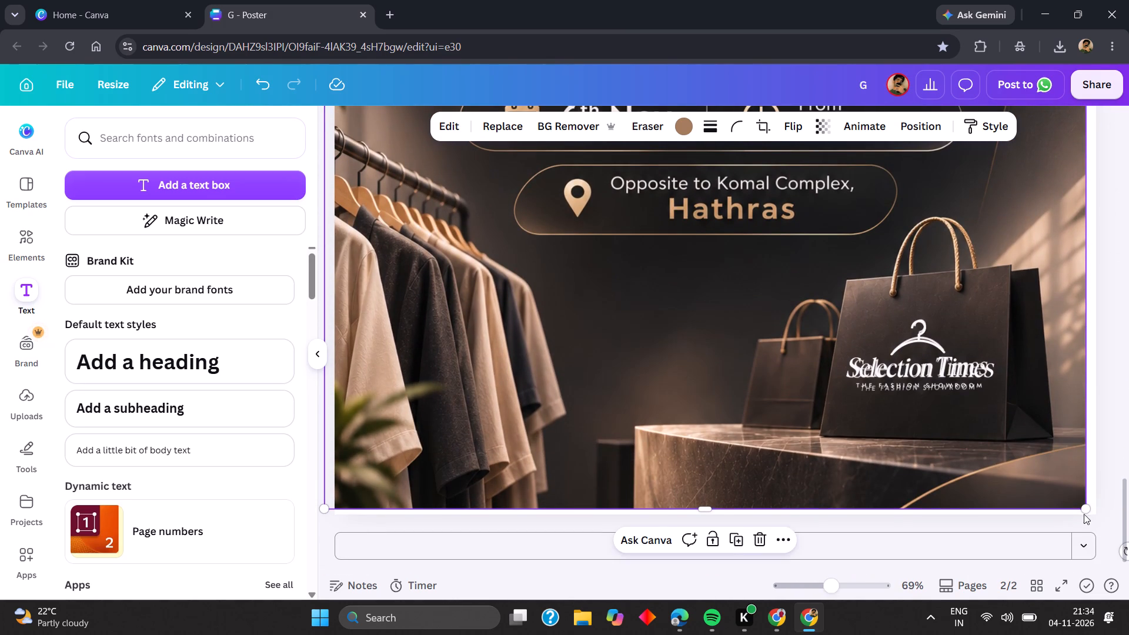
{"action": "left_click_drag", "start_coordinate": [1084, 510], "coordinate": [1093, 514]}
{"action": "left_click", "coordinate": [1120, 482]}
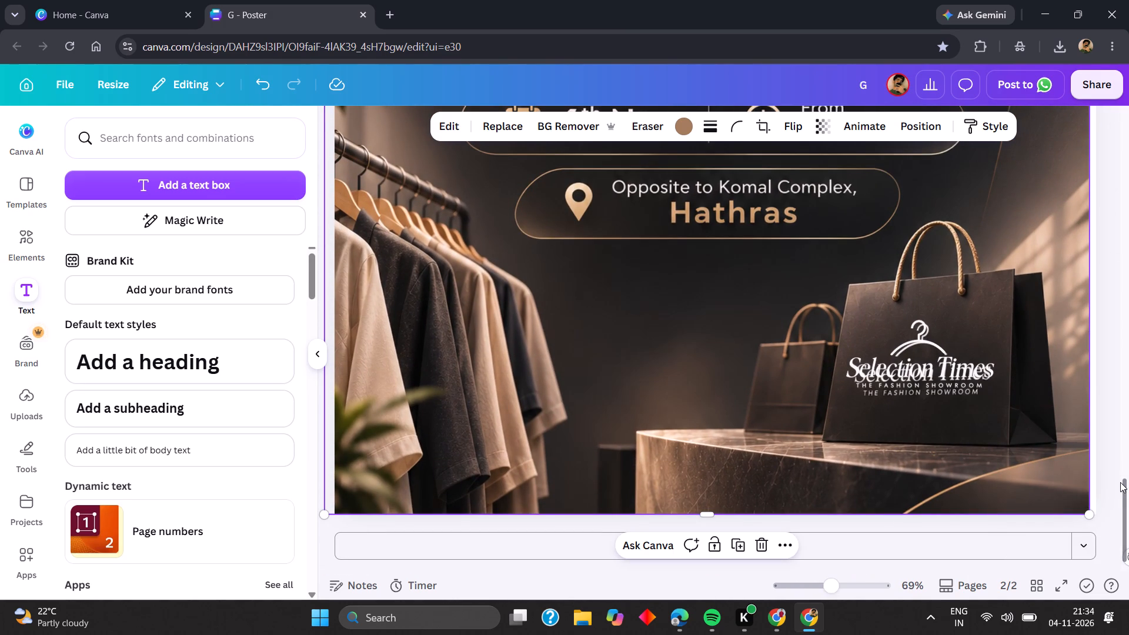
{"action": "left_click", "coordinate": [1058, 467]}
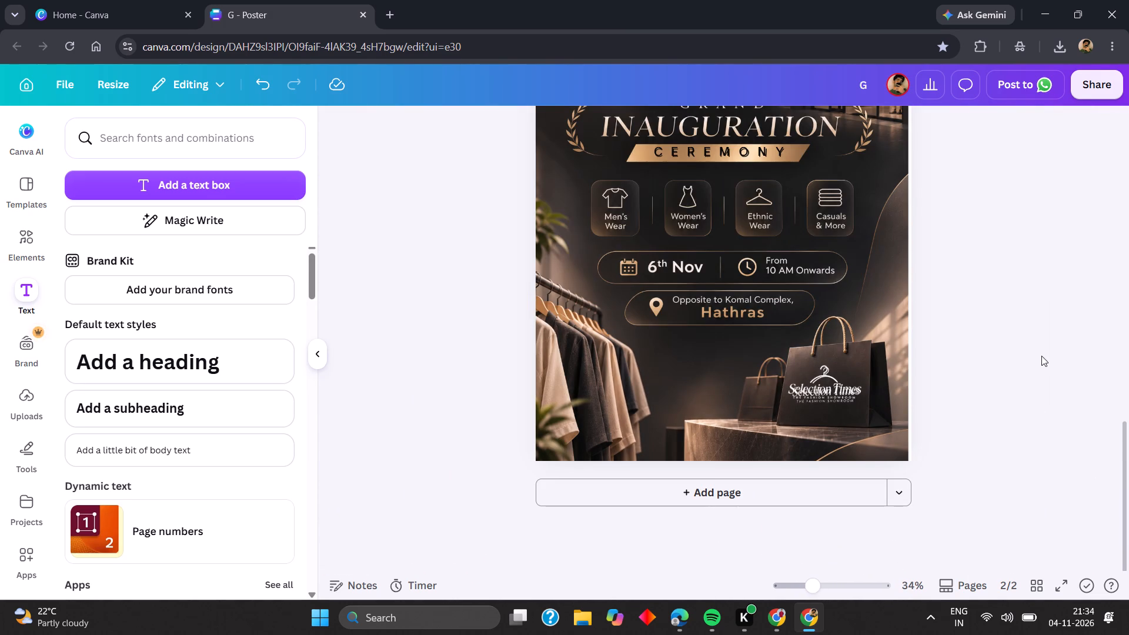
{"action": "left_click", "coordinate": [1041, 356]}
Resize the page 2 canvas to match the selected poster image.
{"action": "left_click", "coordinate": [883, 339]}
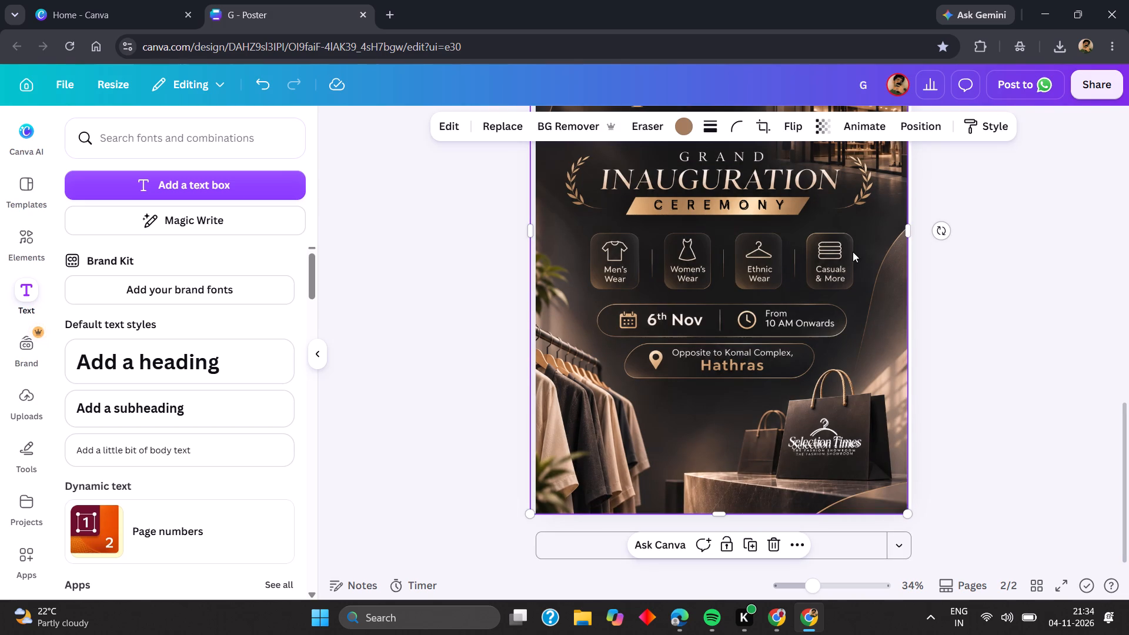
{"action": "right_click", "coordinate": [872, 246]}
{"action": "left_click", "coordinate": [933, 280]}
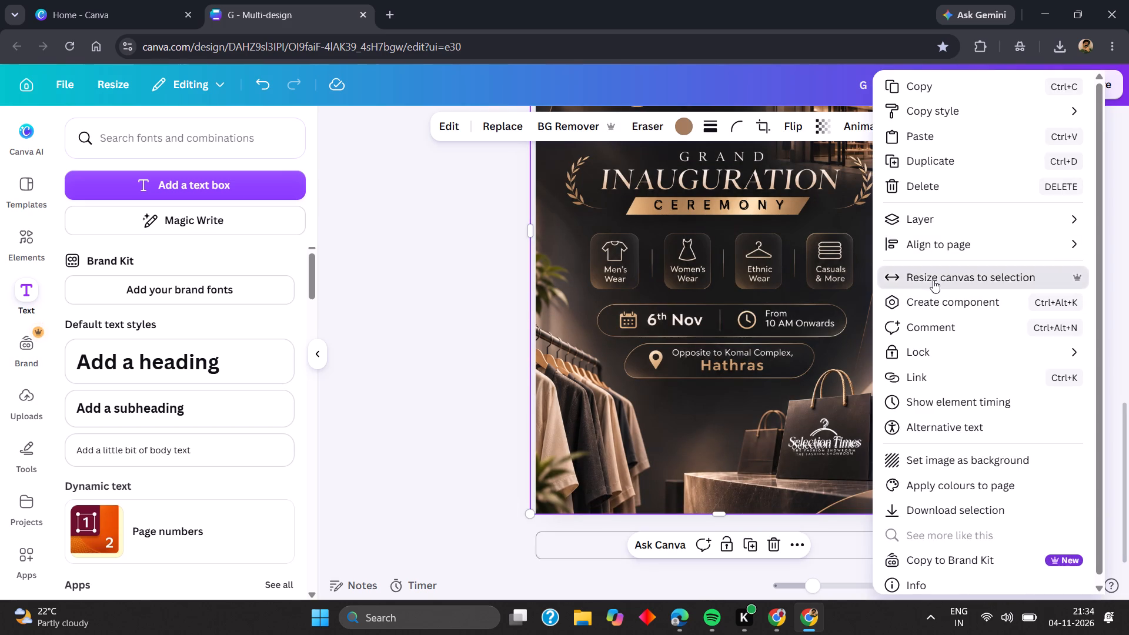
{"action": "left_click", "coordinate": [933, 280]}
Move the pasted logo slightly down to realign it over the printed logo on the large shopping bag.
{"action": "scroll", "coordinate": [933, 290], "scroll_direction": "down", "scroll_amount": 2}
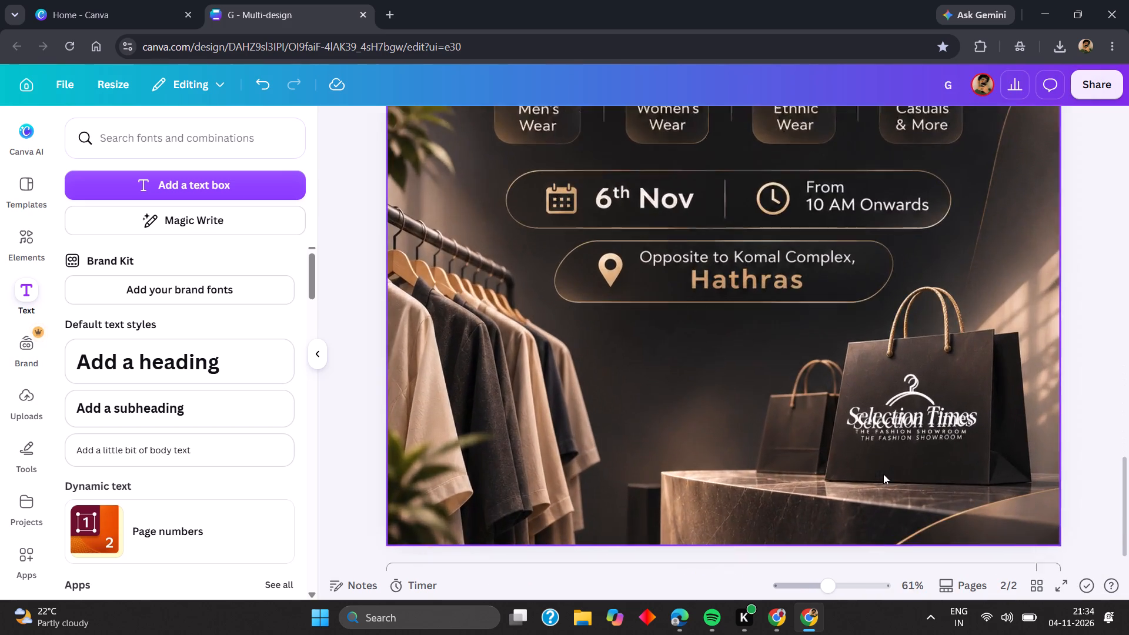
{"action": "scroll", "coordinate": [916, 452], "scroll_direction": "left", "scroll_amount": 1}
{"action": "left_click_drag", "start_coordinate": [903, 441], "coordinate": [903, 453]}
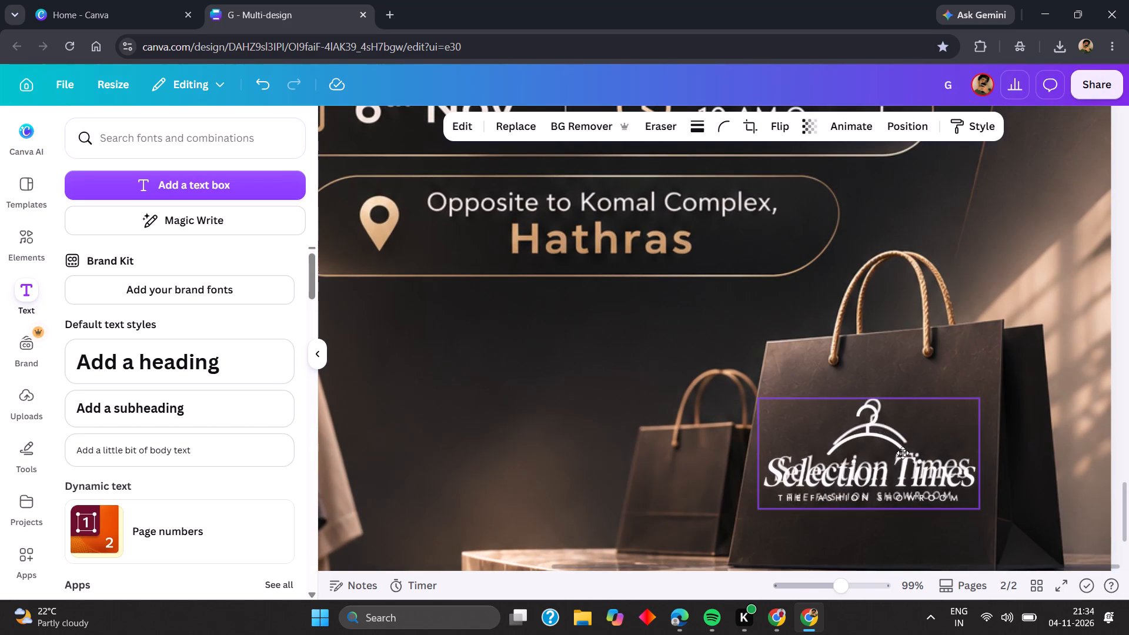
{"action": "left_click_drag", "start_coordinate": [903, 453], "coordinate": [904, 449]}
{"action": "left_click", "coordinate": [904, 449]}
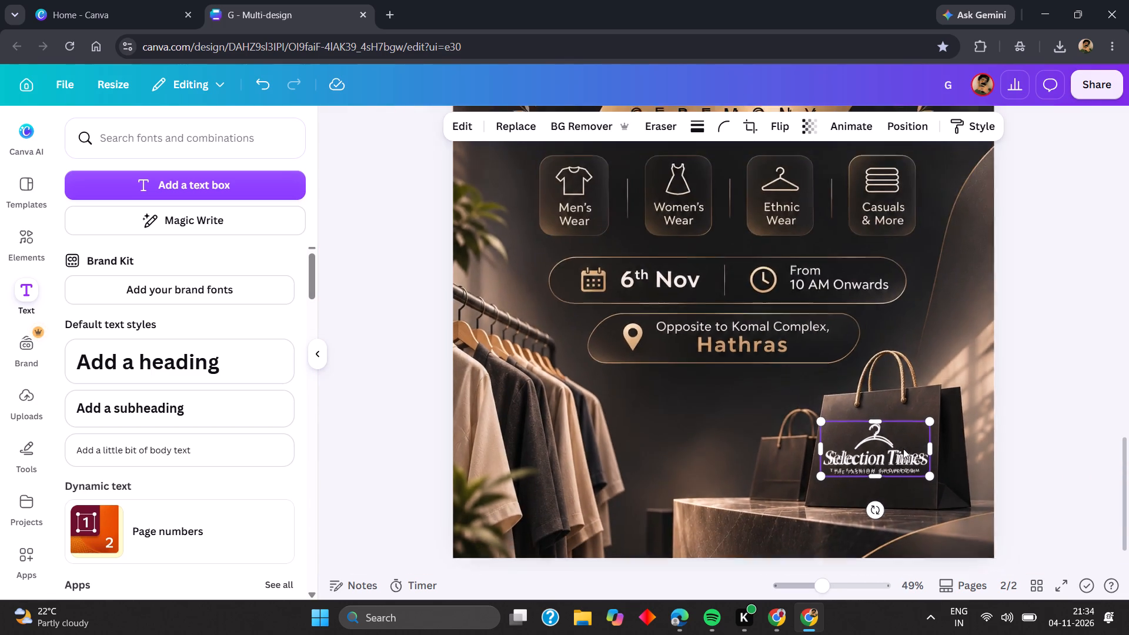
Move the pasted Selection House Presents text slightly down and right over the matching printed heading on page 2.
{"action": "scroll", "coordinate": [903, 449], "scroll_direction": "up", "scroll_amount": 6}
{"action": "scroll", "coordinate": [766, 420], "scroll_direction": "down", "scroll_amount": 5}
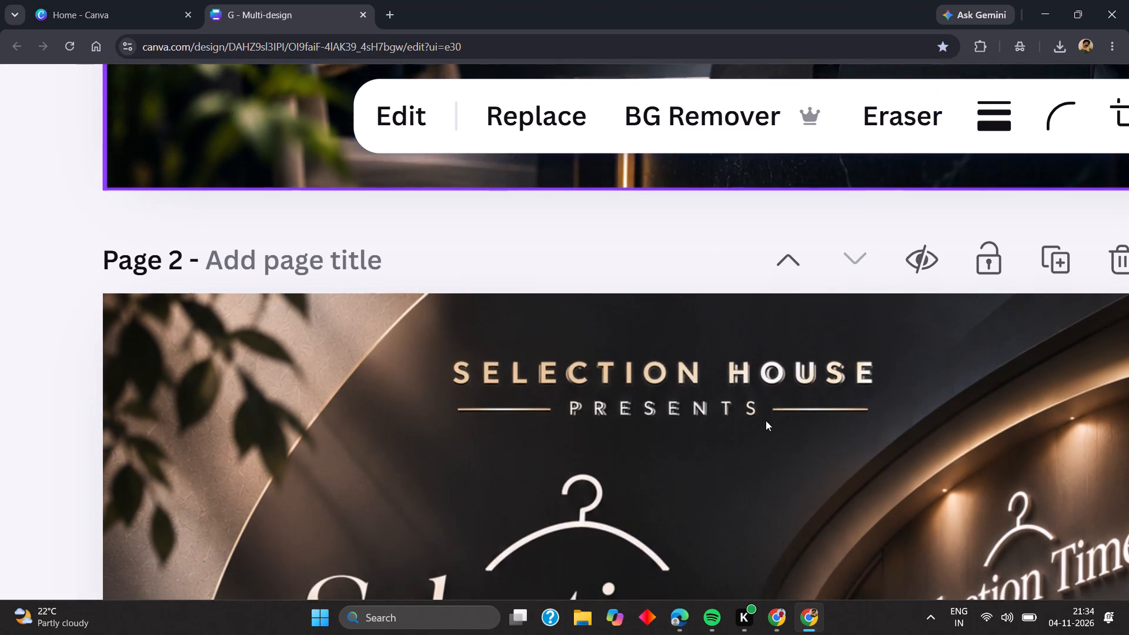
{"action": "left_click", "coordinate": [704, 397]}
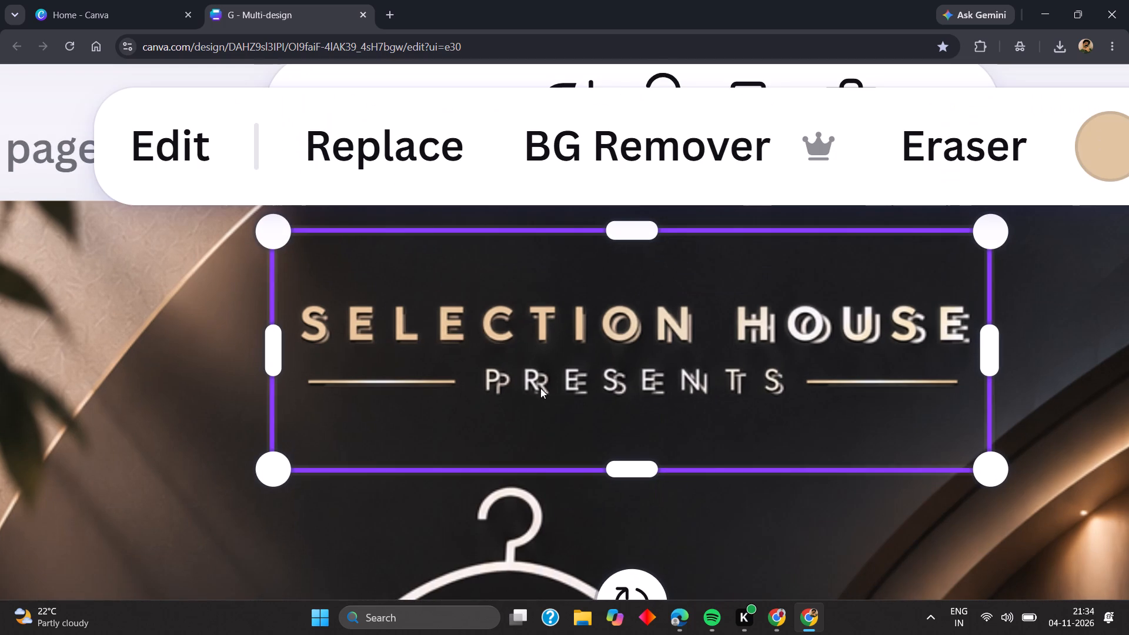
{"action": "left_click_drag", "start_coordinate": [532, 384], "coordinate": [540, 392]}
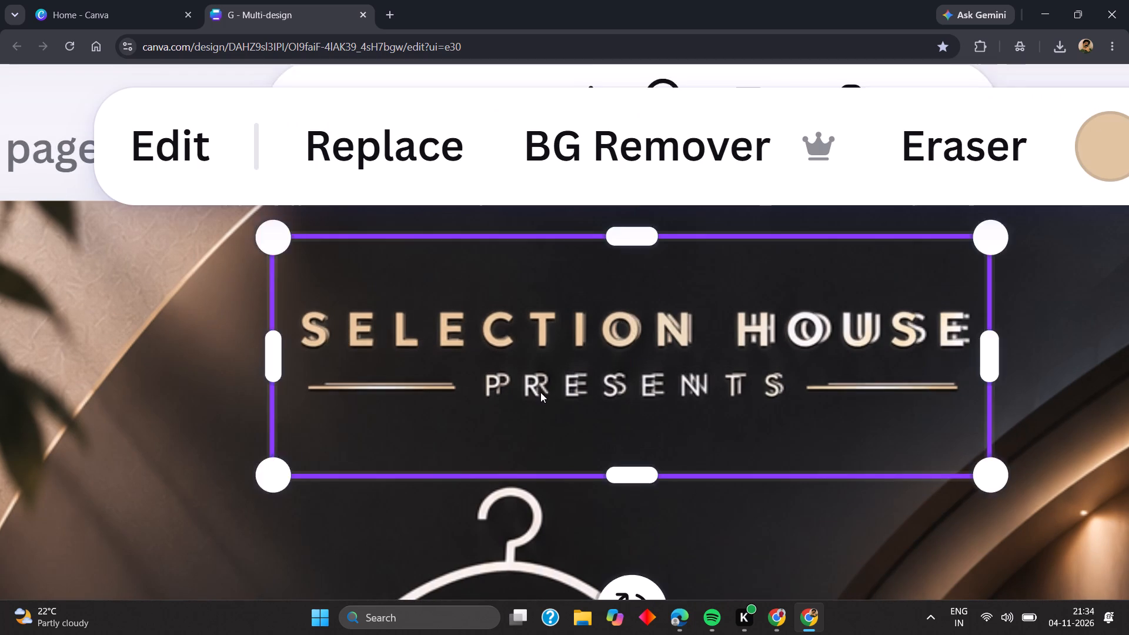
{"action": "left_click", "coordinate": [888, 331]}
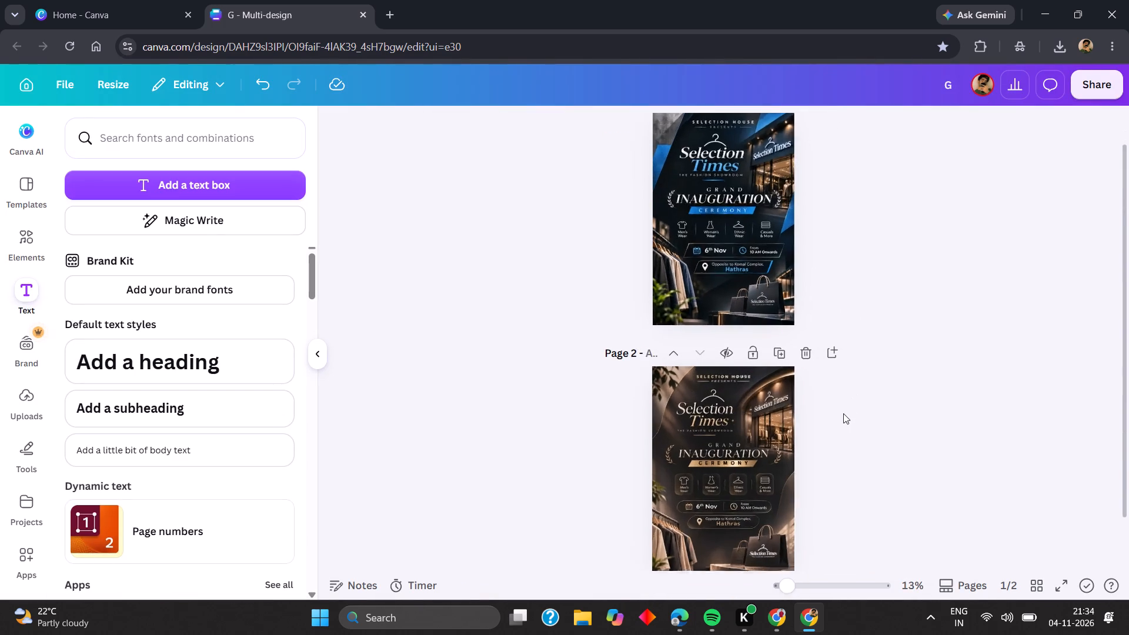
{"action": "scroll", "coordinate": [758, 410], "scroll_direction": "up", "scroll_amount": 2}
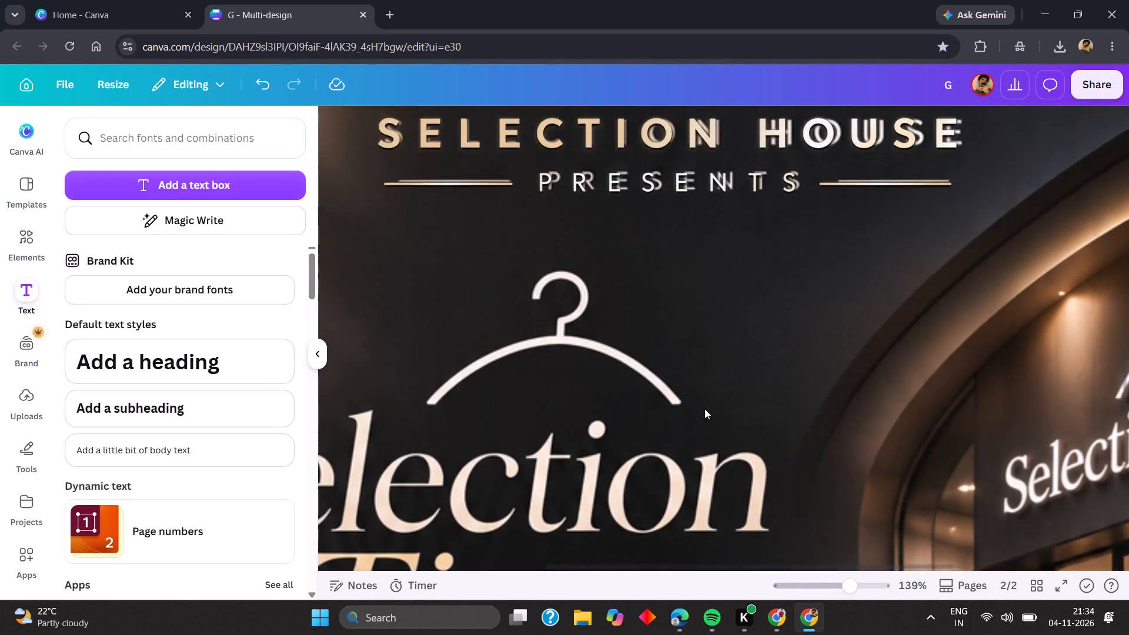
{"action": "scroll", "coordinate": [704, 409], "scroll_direction": "up", "scroll_amount": 3}
{"action": "left_click", "coordinate": [634, 342]}
{"action": "left_click_drag", "start_coordinate": [622, 342], "coordinate": [629, 339]}
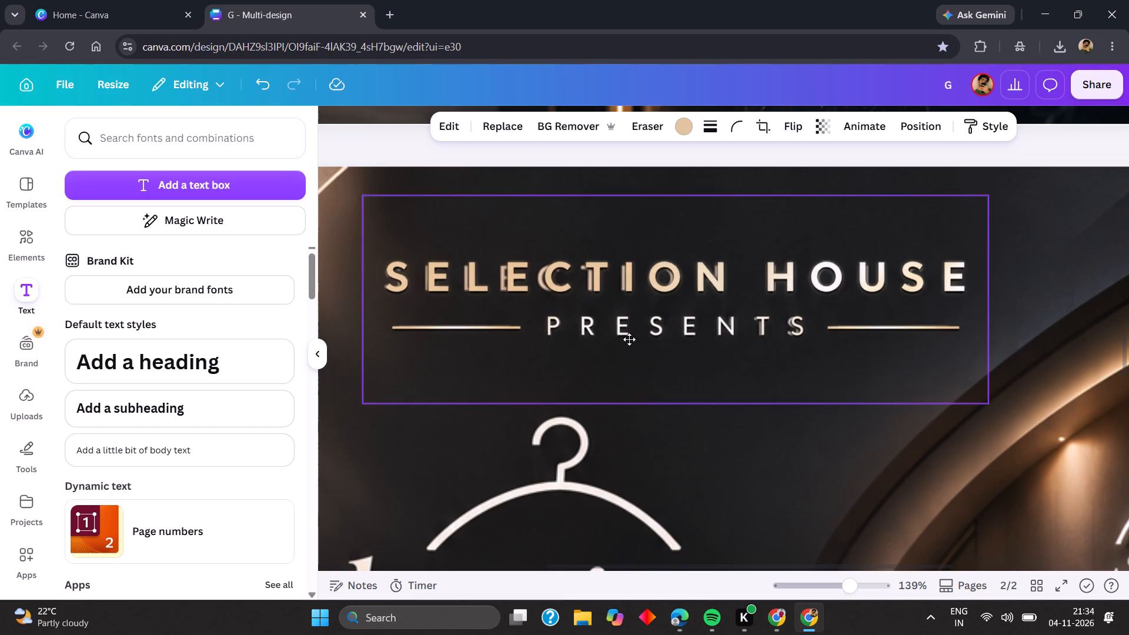
{"action": "left_click_drag", "start_coordinate": [629, 339], "coordinate": [630, 339]}
{"action": "left_click_drag", "start_coordinate": [630, 339], "coordinate": [629, 339]}
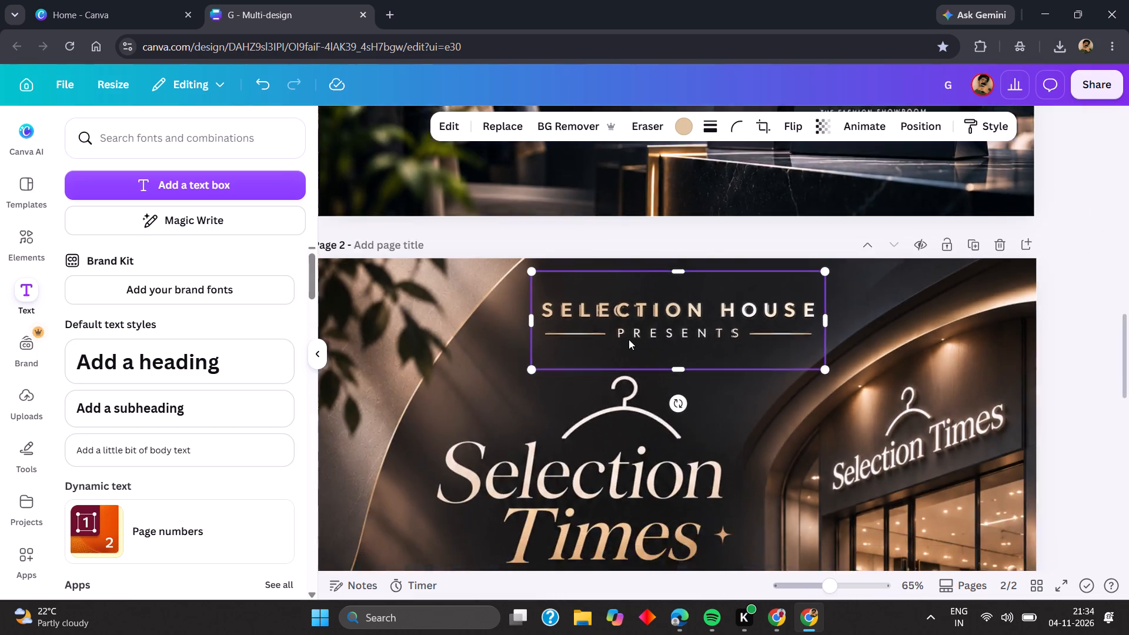
{"action": "left_click", "coordinate": [990, 332]}
Resize the pasted Selection House Presents text from its lower corners to about 16.2 wide by 5.4 high to match the printed heading.
{"action": "scroll", "coordinate": [924, 367], "scroll_direction": "down", "scroll_amount": 1}
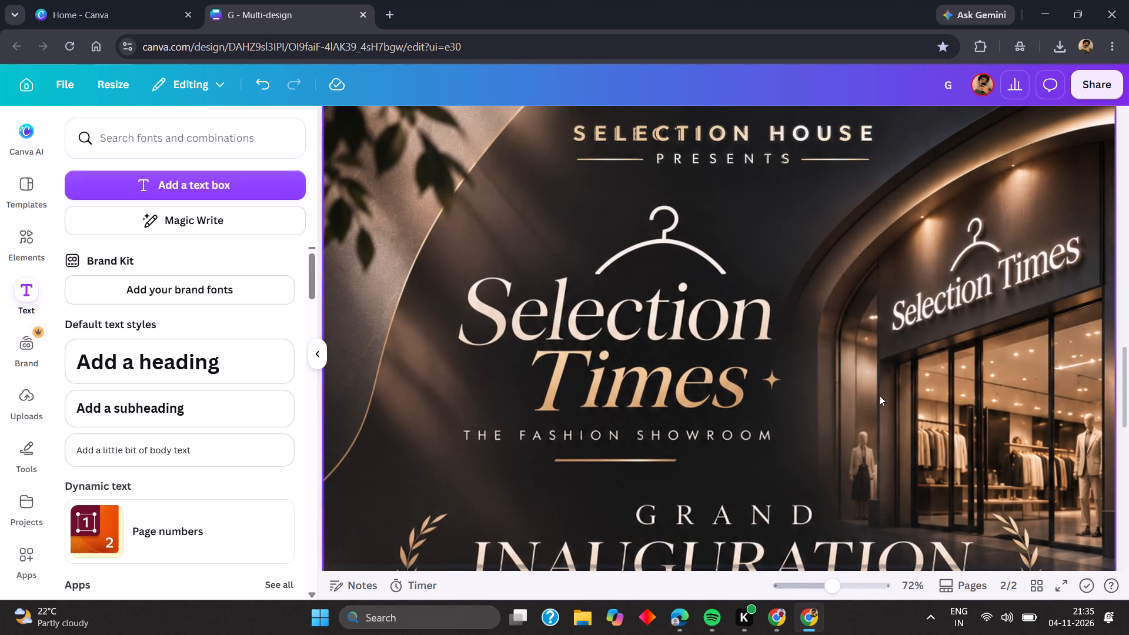
{"action": "scroll", "coordinate": [814, 215], "scroll_direction": "up", "scroll_amount": 4}
{"action": "scroll", "coordinate": [789, 285], "scroll_direction": "down", "scroll_amount": 1}
{"action": "left_click", "coordinate": [774, 314]}
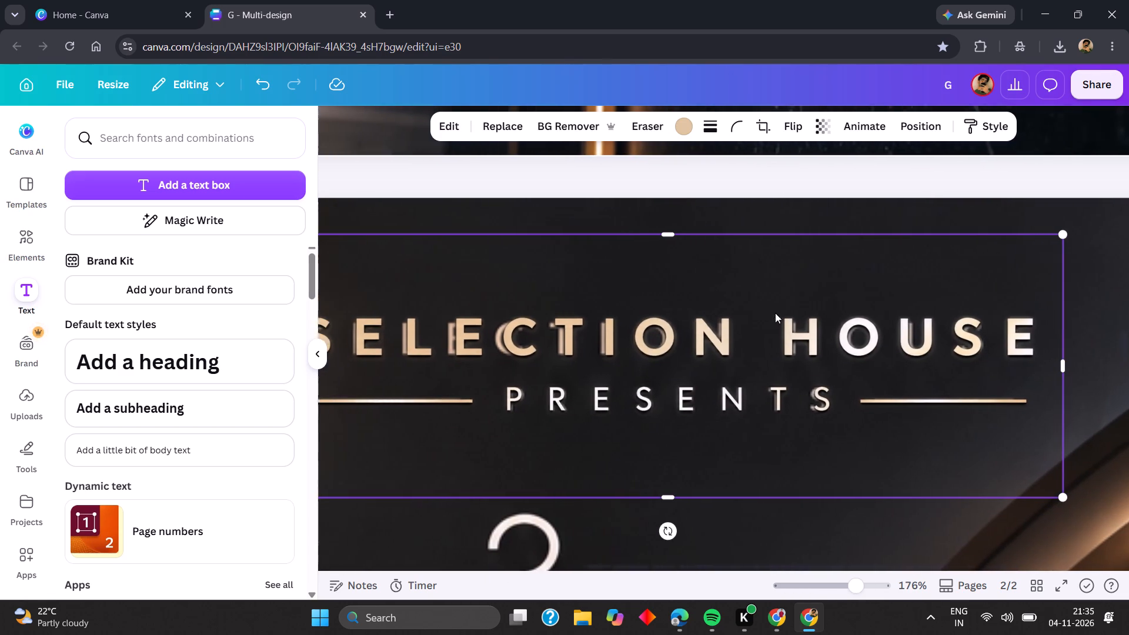
{"action": "scroll", "coordinate": [775, 313], "scroll_direction": "down", "scroll_amount": 1}
{"action": "scroll", "coordinate": [1070, 482], "scroll_direction": "right", "scroll_amount": 1}
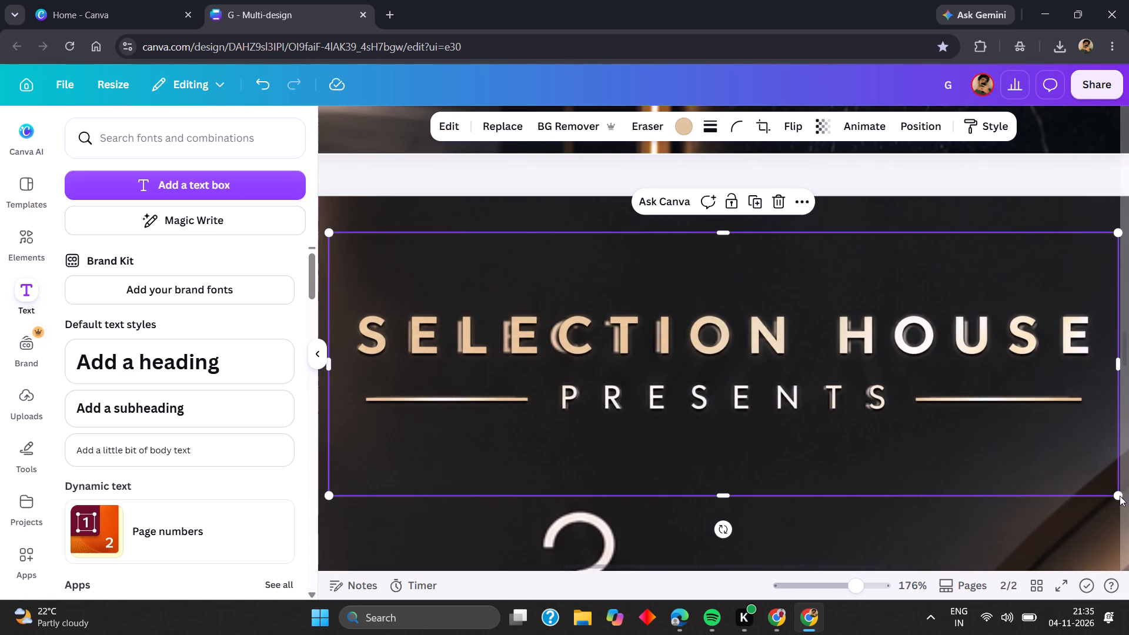
{"action": "left_click_drag", "start_coordinate": [1118, 494], "coordinate": [1105, 492]}
{"action": "left_click_drag", "start_coordinate": [1105, 492], "coordinate": [1113, 496]}
{"action": "left_click", "coordinate": [827, 416]}
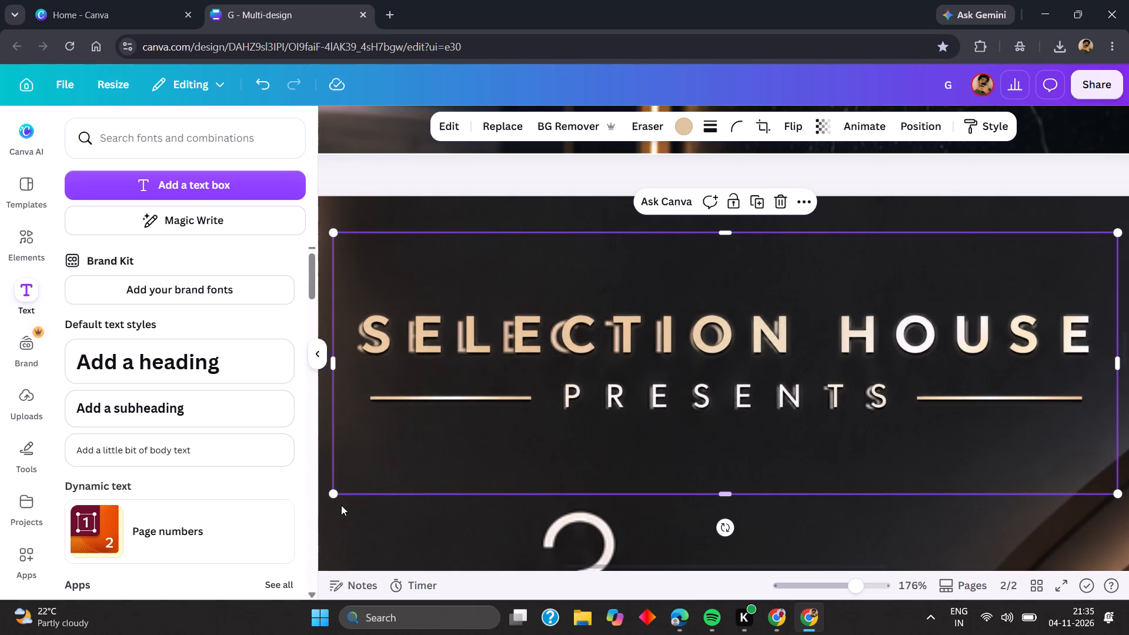
{"action": "left_click_drag", "start_coordinate": [337, 494], "coordinate": [332, 497]}
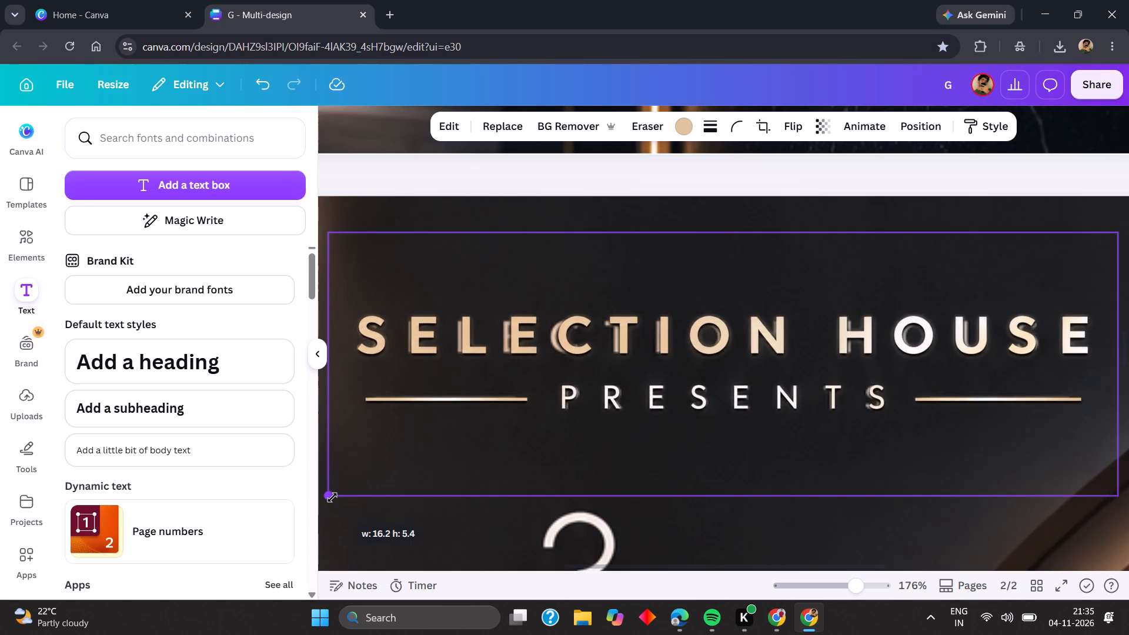
{"action": "left_click_drag", "start_coordinate": [332, 497], "coordinate": [322, 500]}
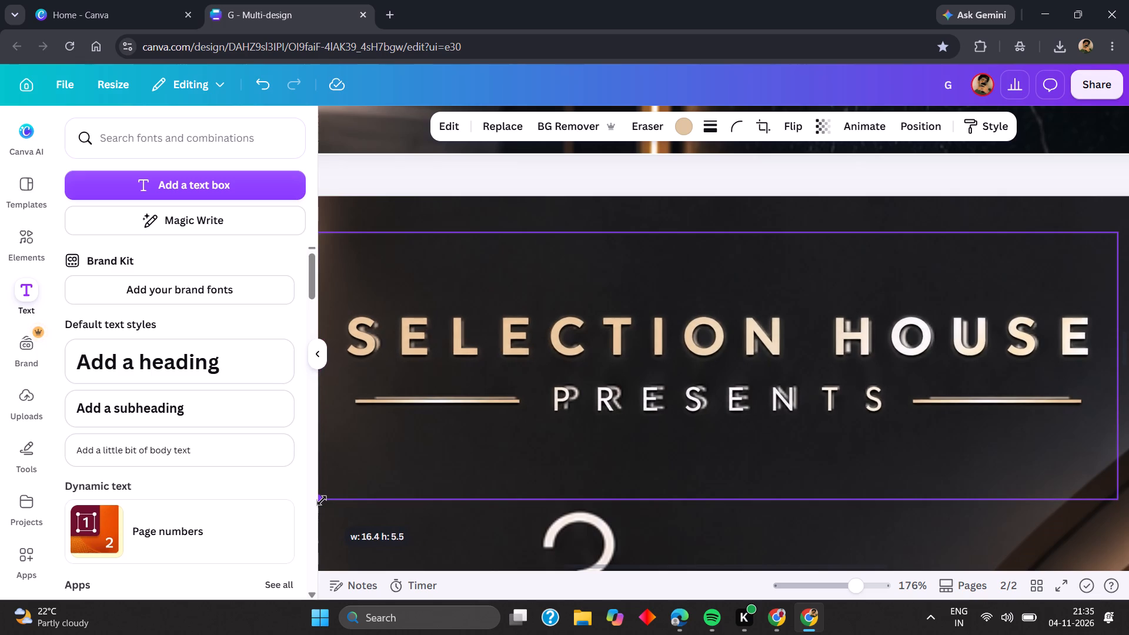
{"action": "left_click_drag", "start_coordinate": [322, 500], "coordinate": [331, 498]}
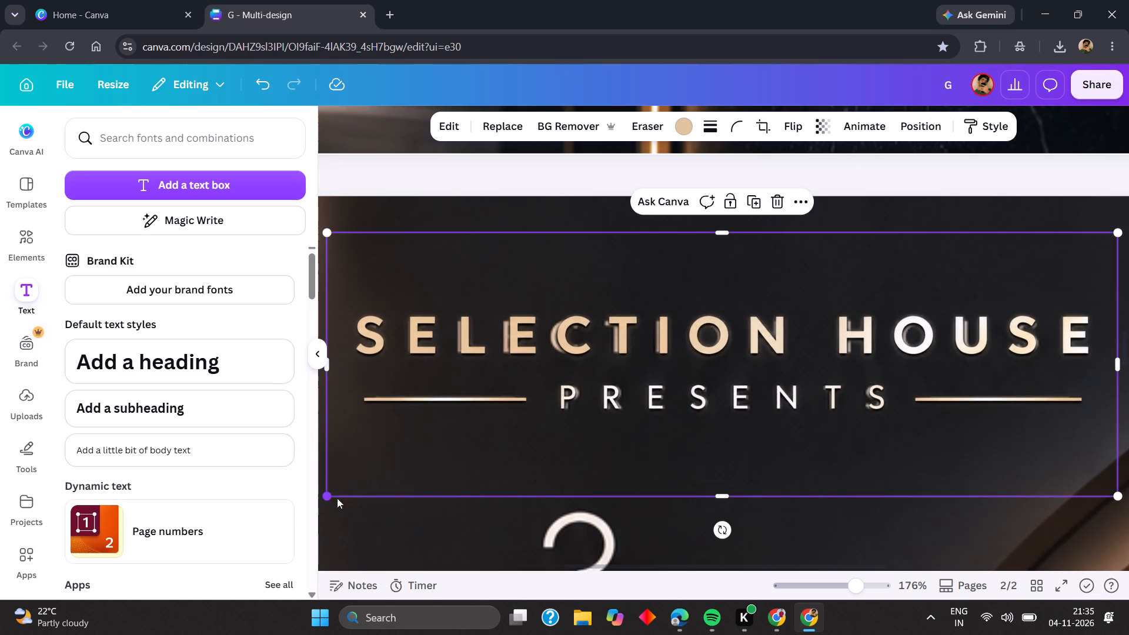
{"action": "left_click", "coordinate": [390, 522]}
Examine the main Selection Times logo and its tagline on the page 2 poster.
{"action": "scroll", "coordinate": [512, 462], "scroll_direction": "down", "scroll_amount": 3}
{"action": "scroll", "coordinate": [653, 416], "scroll_direction": "right", "scroll_amount": 1}
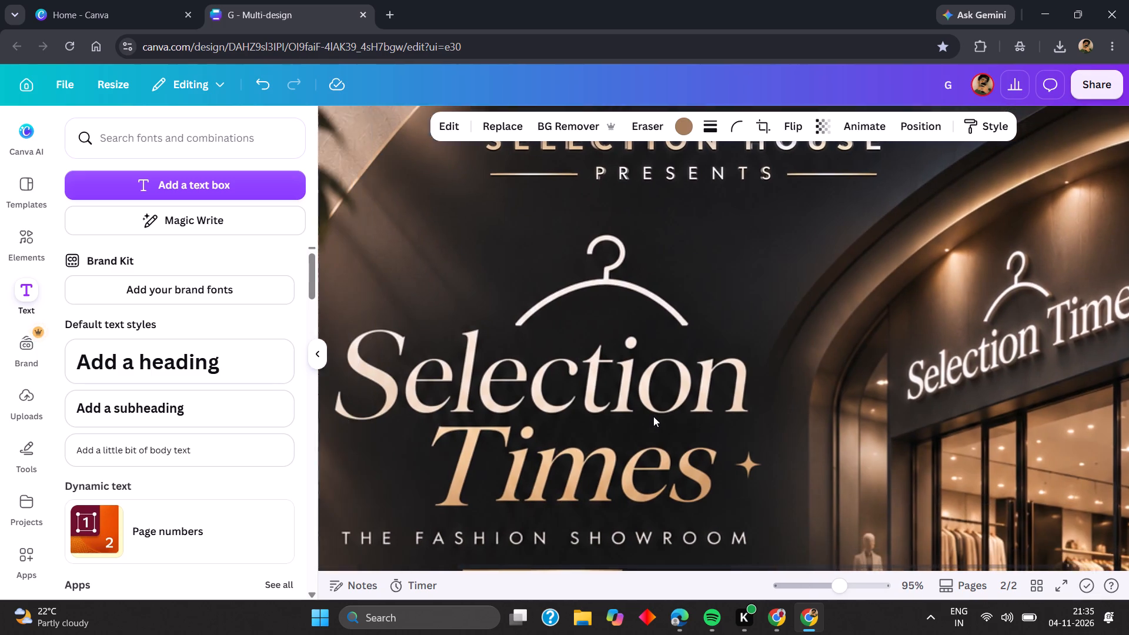
{"action": "scroll", "coordinate": [653, 416], "scroll_direction": "right", "scroll_amount": 1}
{"action": "scroll", "coordinate": [653, 416], "scroll_direction": "down", "scroll_amount": 1}
{"action": "left_click", "coordinate": [542, 471]}
{"action": "scroll", "coordinate": [542, 471], "scroll_direction": "down", "scroll_amount": 1}
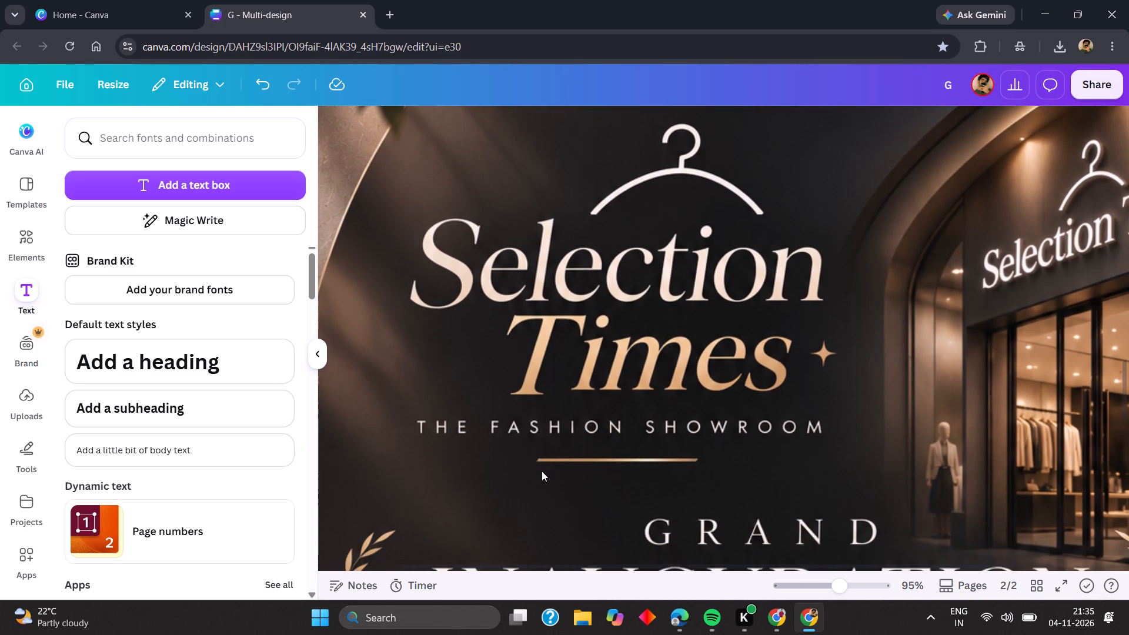
{"action": "scroll", "coordinate": [542, 471], "scroll_direction": "down", "scroll_amount": 1}
{"action": "scroll", "coordinate": [542, 471], "scroll_direction": "left", "scroll_amount": 2}
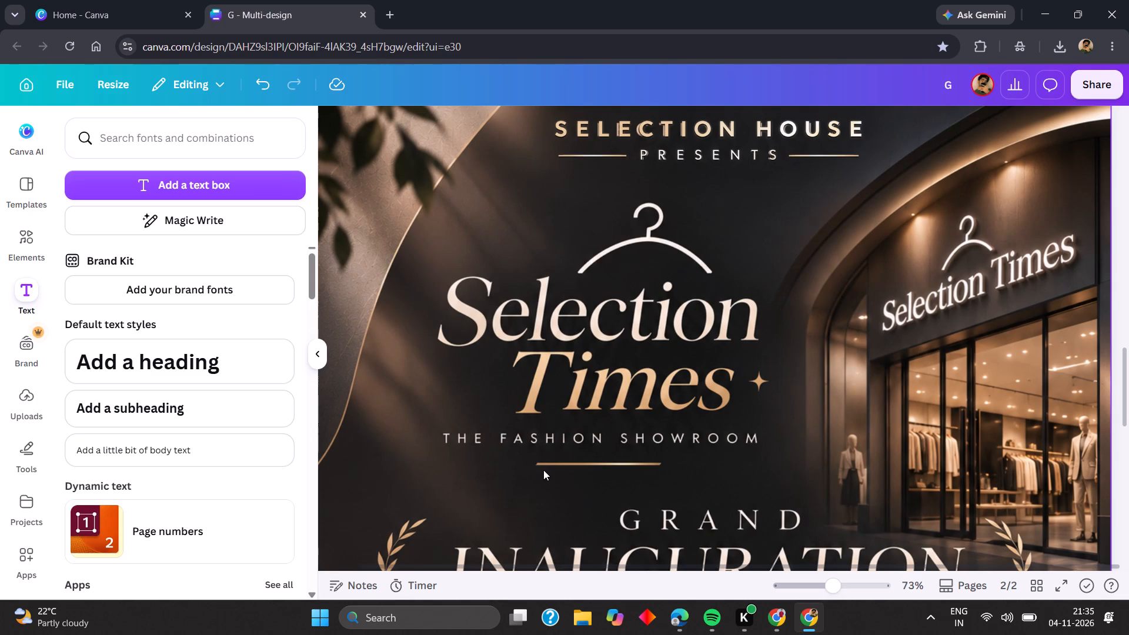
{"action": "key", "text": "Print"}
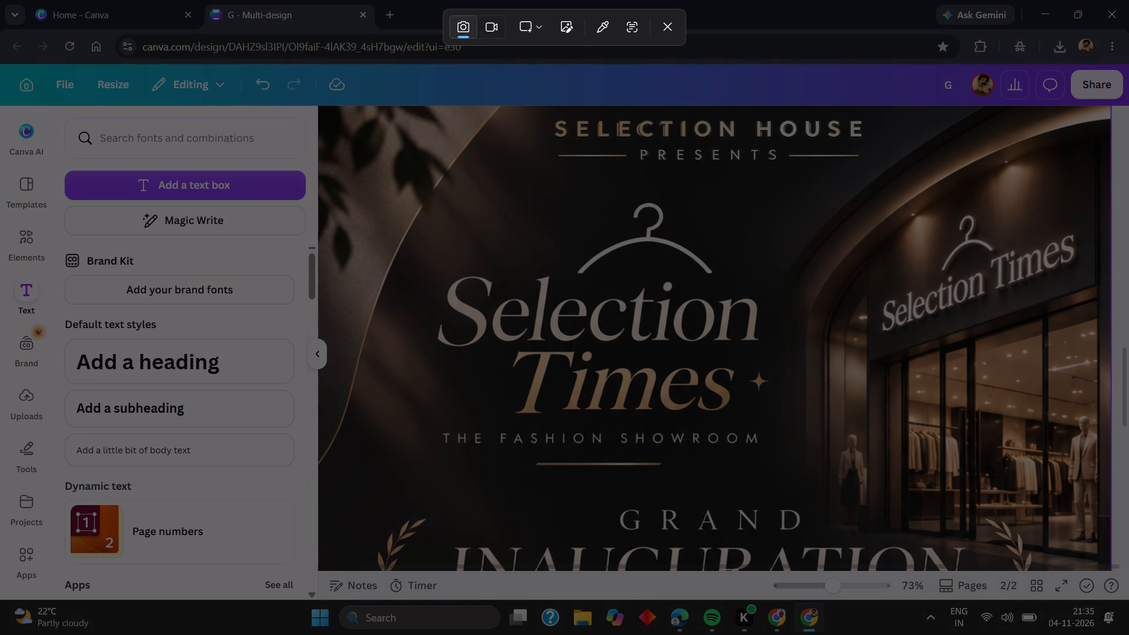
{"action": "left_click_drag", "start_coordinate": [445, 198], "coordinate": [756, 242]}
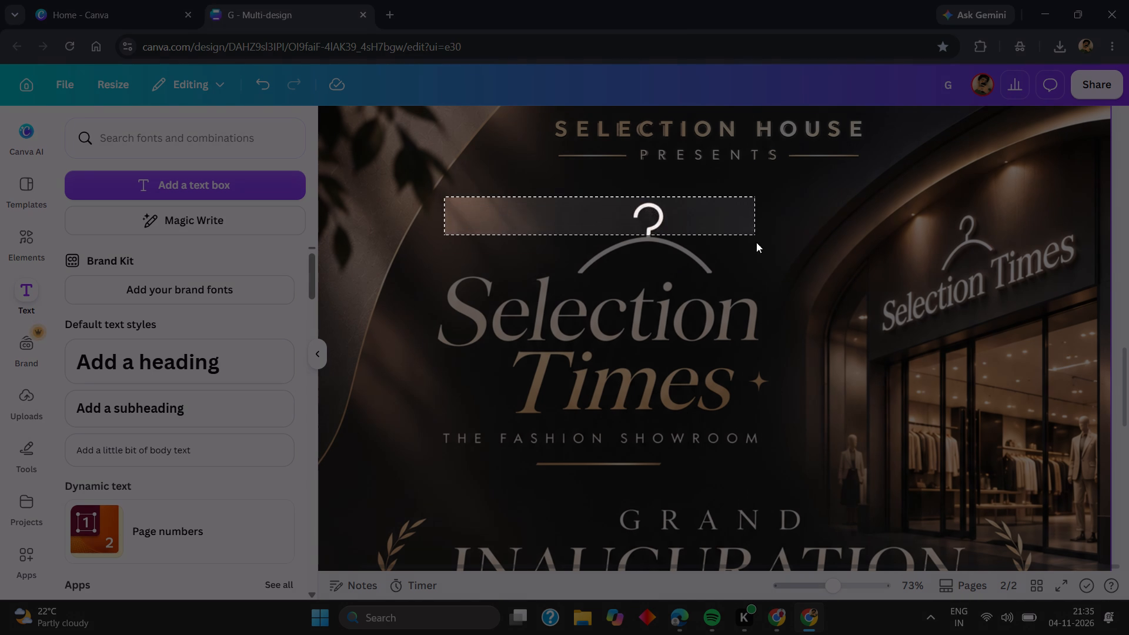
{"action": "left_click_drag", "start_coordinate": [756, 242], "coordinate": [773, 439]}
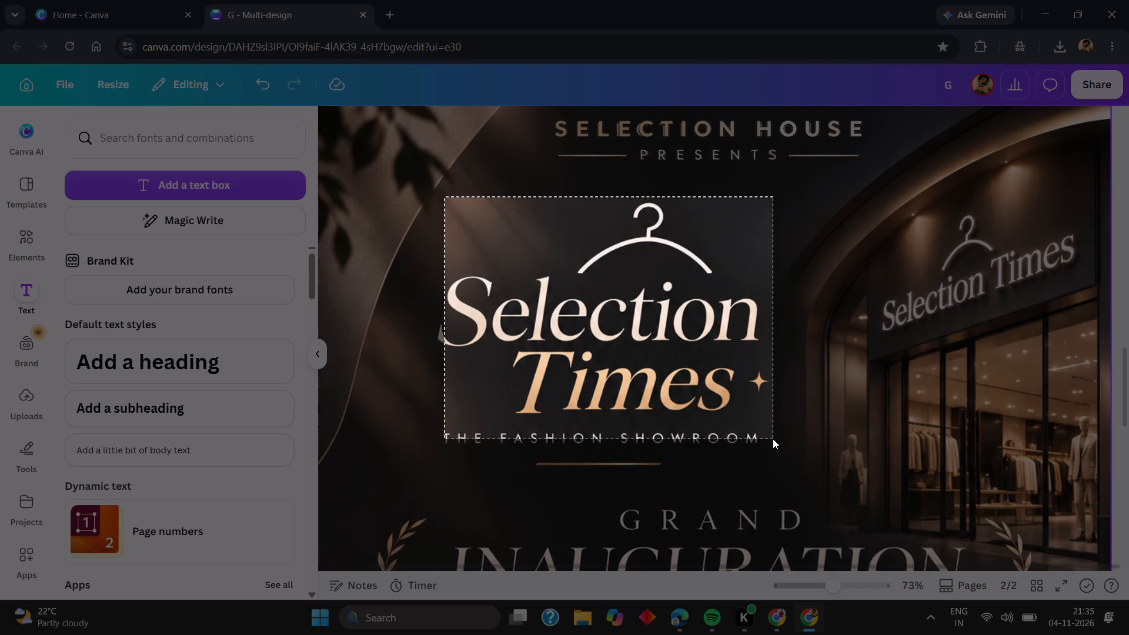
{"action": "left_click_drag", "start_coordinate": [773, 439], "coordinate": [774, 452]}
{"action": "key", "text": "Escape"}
{"action": "key", "text": "Print"}
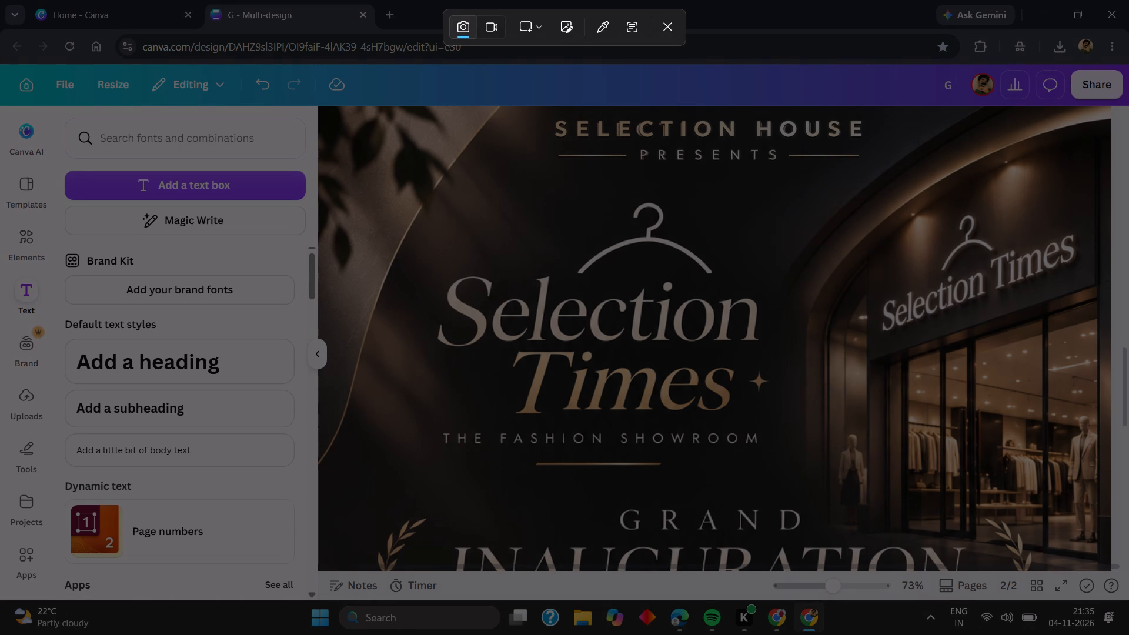
{"action": "left_click_drag", "start_coordinate": [432, 483], "coordinate": [513, 251]}
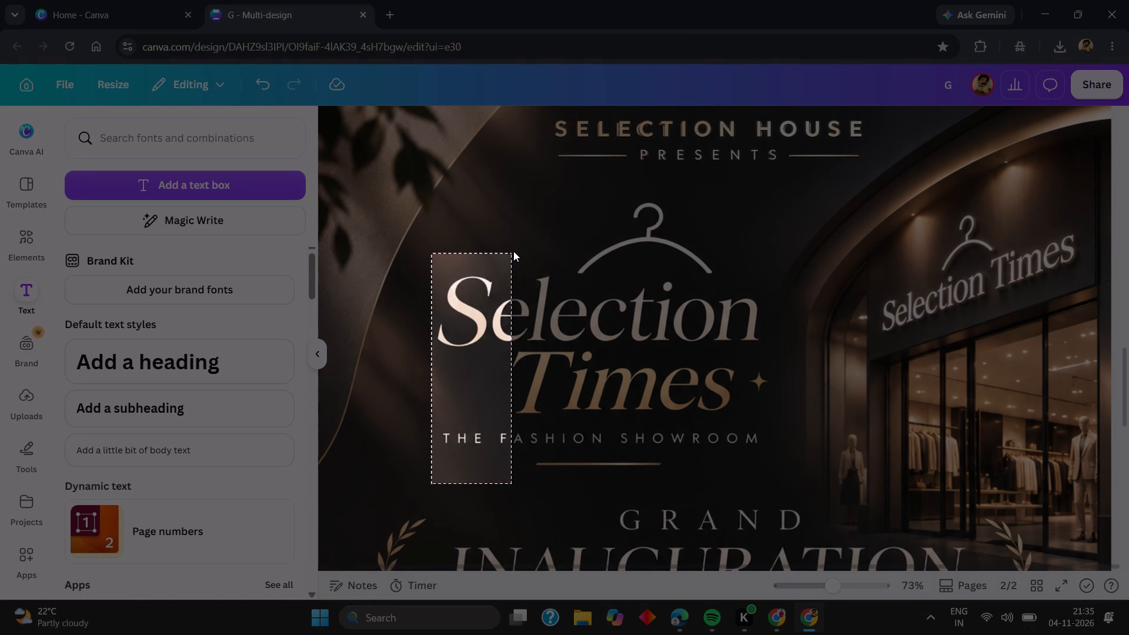
{"action": "left_click_drag", "start_coordinate": [513, 251], "coordinate": [664, 213]}
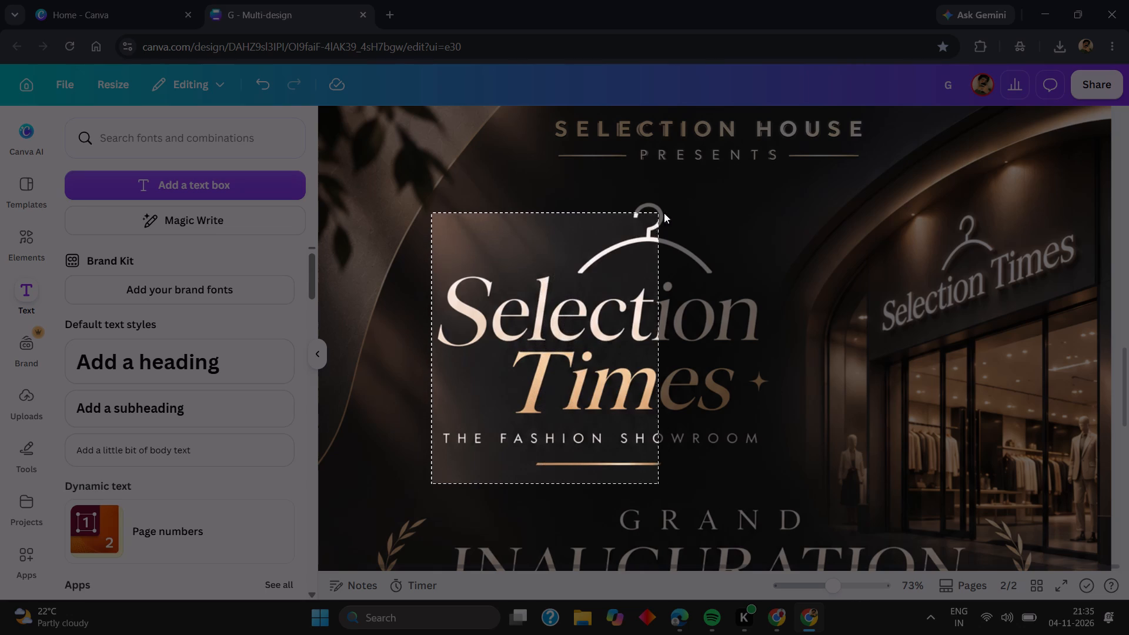
{"action": "left_click_drag", "start_coordinate": [664, 213], "coordinate": [769, 195]}
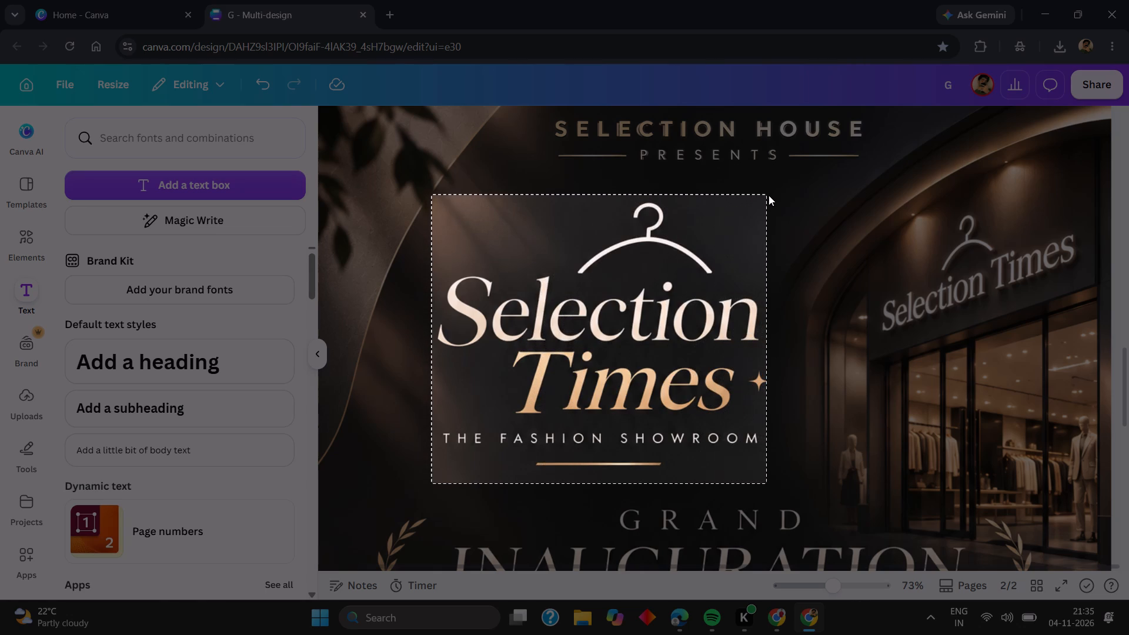
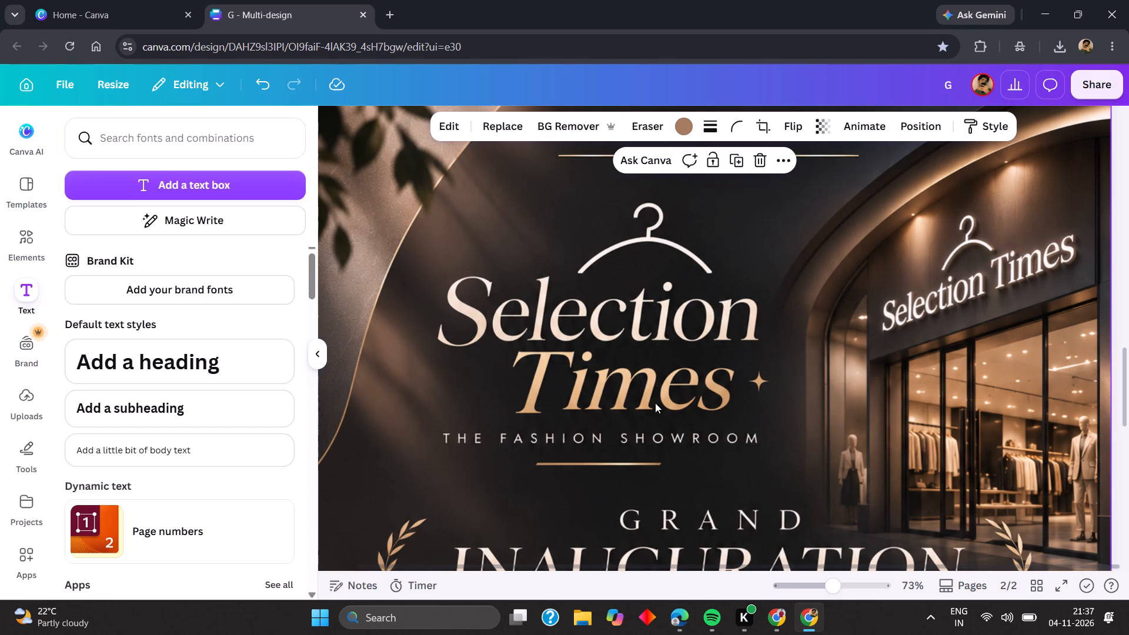
Shrink the pasted logo to about 13 wide and move it up over the poster's printed Selection Times logo.
{"action": "scroll", "coordinate": [668, 419], "scroll_direction": "down", "scroll_amount": 3}
{"action": "left_click_drag", "start_coordinate": [674, 420], "coordinate": [674, 419]}
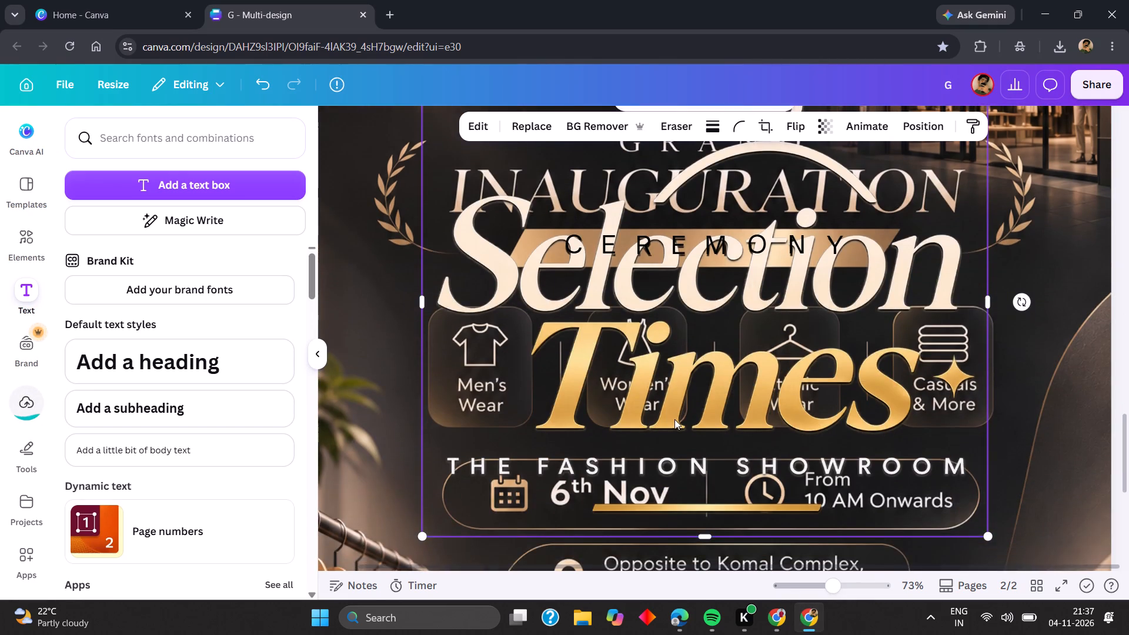
{"action": "scroll", "coordinate": [674, 420], "scroll_direction": "up", "scroll_amount": 3}
{"action": "left_click_drag", "start_coordinate": [674, 419], "coordinate": [656, 300]}
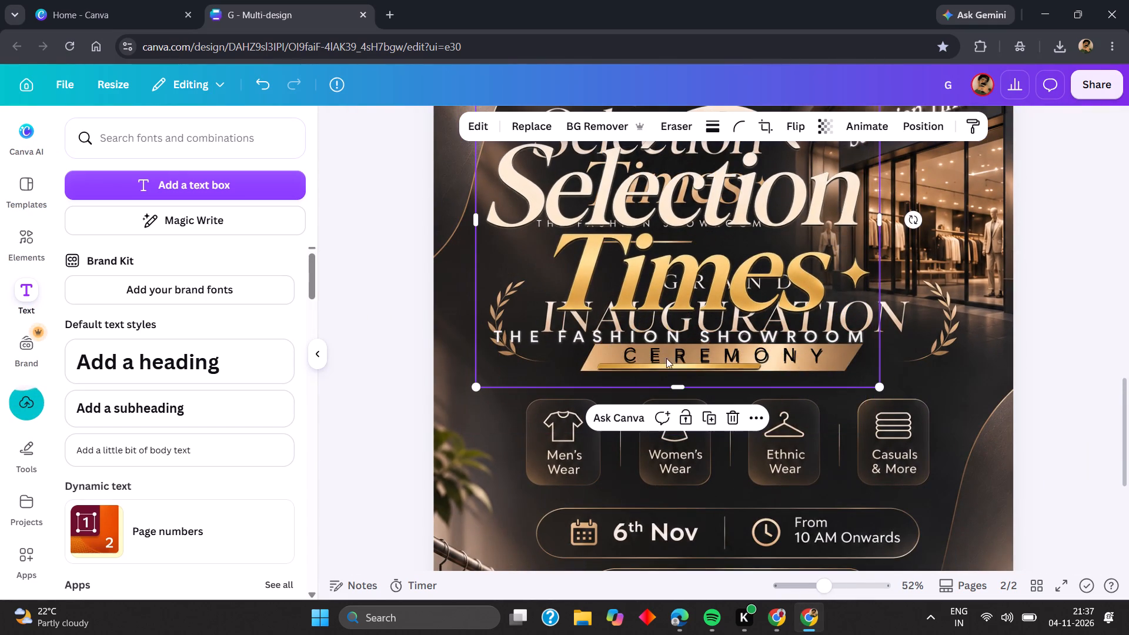
{"action": "left_click_drag", "start_coordinate": [879, 387], "coordinate": [625, 255]}
{"action": "scroll", "coordinate": [586, 269], "scroll_direction": "up", "scroll_amount": 2}
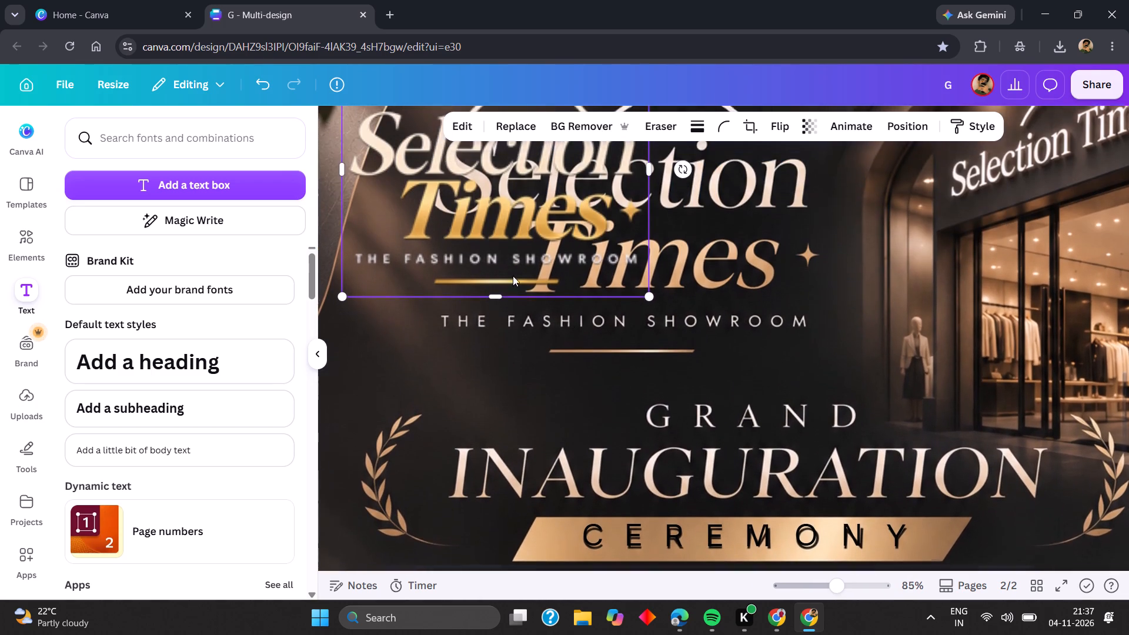
{"action": "scroll", "coordinate": [513, 276], "scroll_direction": "up", "scroll_amount": 1}
{"action": "left_click_drag", "start_coordinate": [481, 265], "coordinate": [592, 281]}
Crop the pasted logo from its top edge to keep only THE FASHION SHOWROOM and the gold line.
{"action": "scroll", "coordinate": [587, 275], "scroll_direction": "up", "scroll_amount": 1}
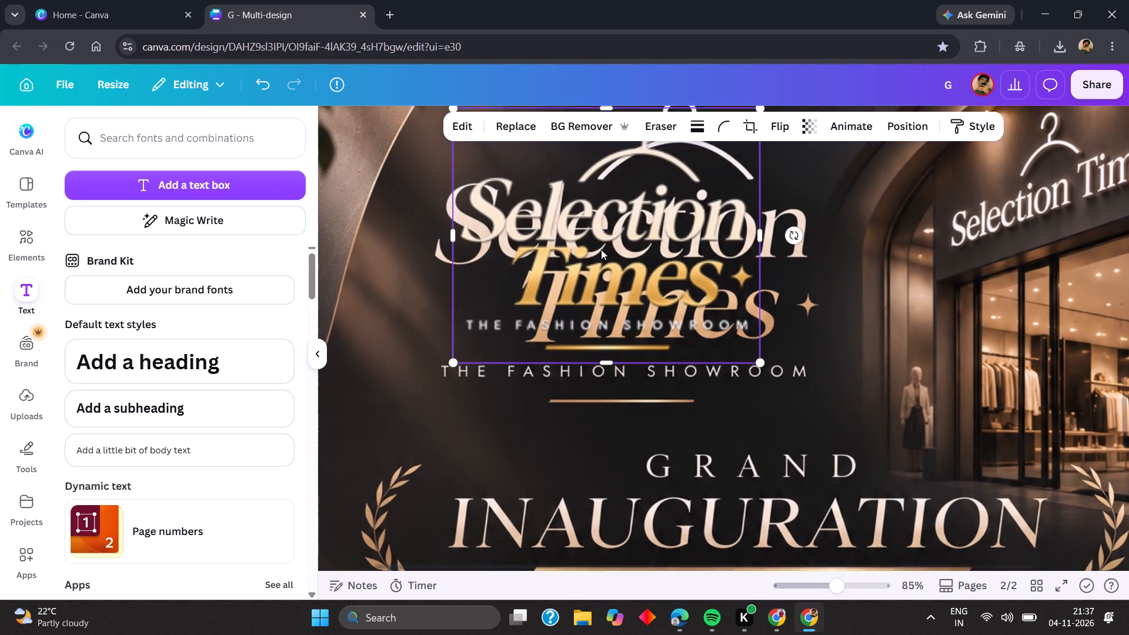
{"action": "scroll", "coordinate": [601, 249], "scroll_direction": "up", "scroll_amount": 2}
{"action": "left_click_drag", "start_coordinate": [606, 171], "coordinate": [615, 200]}
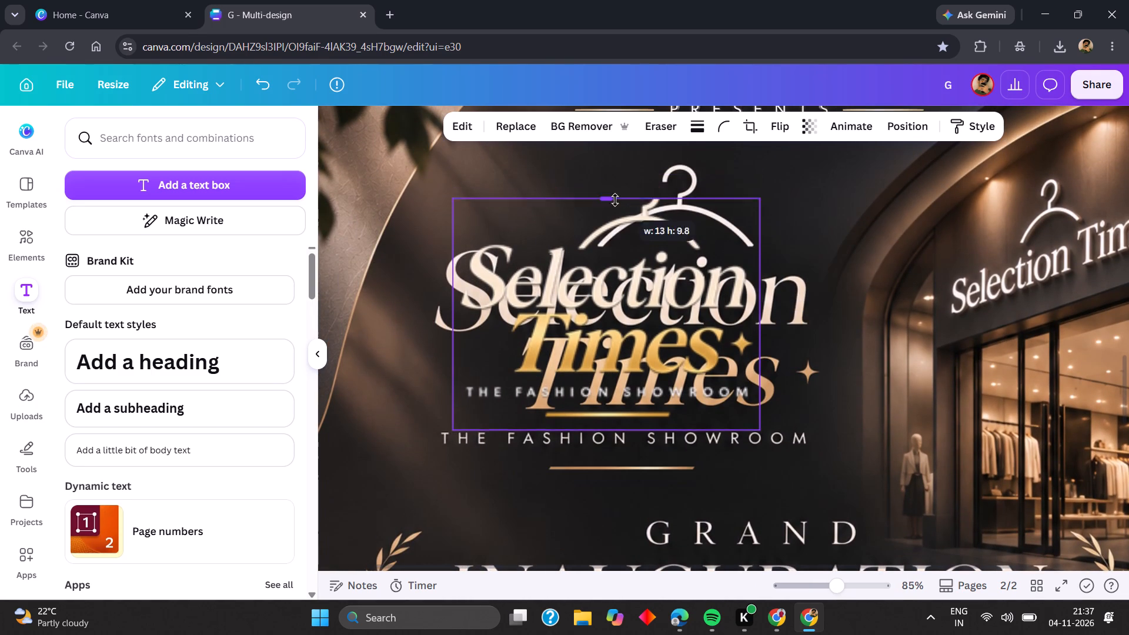
{"action": "left_click_drag", "start_coordinate": [615, 200], "coordinate": [611, 373]}
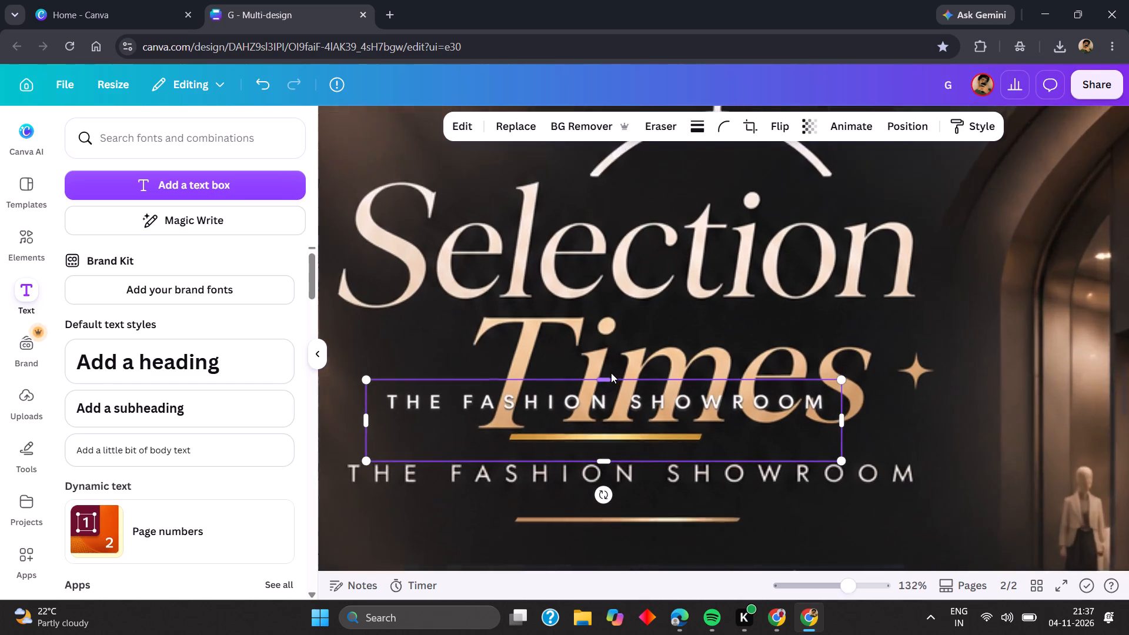
Move the cropped tagline onto the printed tagline and enlarge it to about 16.4 wide by 2.8 high.
{"action": "scroll", "coordinate": [606, 410], "scroll_direction": "down", "scroll_amount": 1}
{"action": "left_click_drag", "start_coordinate": [517, 365], "coordinate": [493, 425]}
{"action": "scroll", "coordinate": [487, 400], "scroll_direction": "right", "scroll_amount": 1}
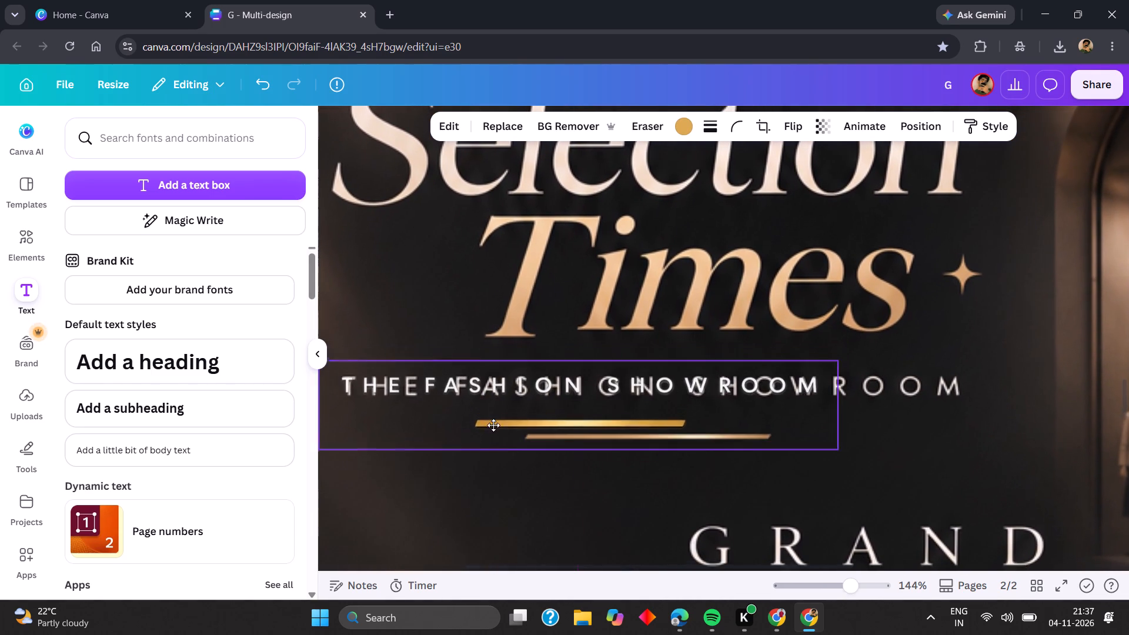
{"action": "scroll", "coordinate": [493, 425], "scroll_direction": "right", "scroll_amount": 1}
{"action": "left_click_drag", "start_coordinate": [493, 425], "coordinate": [496, 422]}
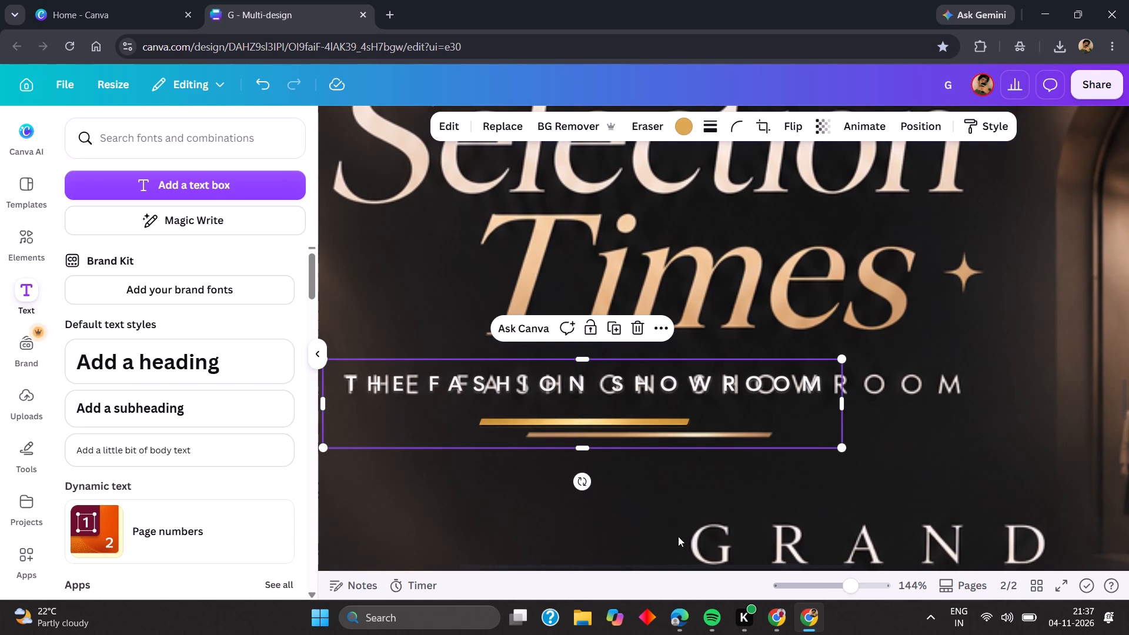
{"action": "left_click_drag", "start_coordinate": [846, 445], "coordinate": [866, 442]}
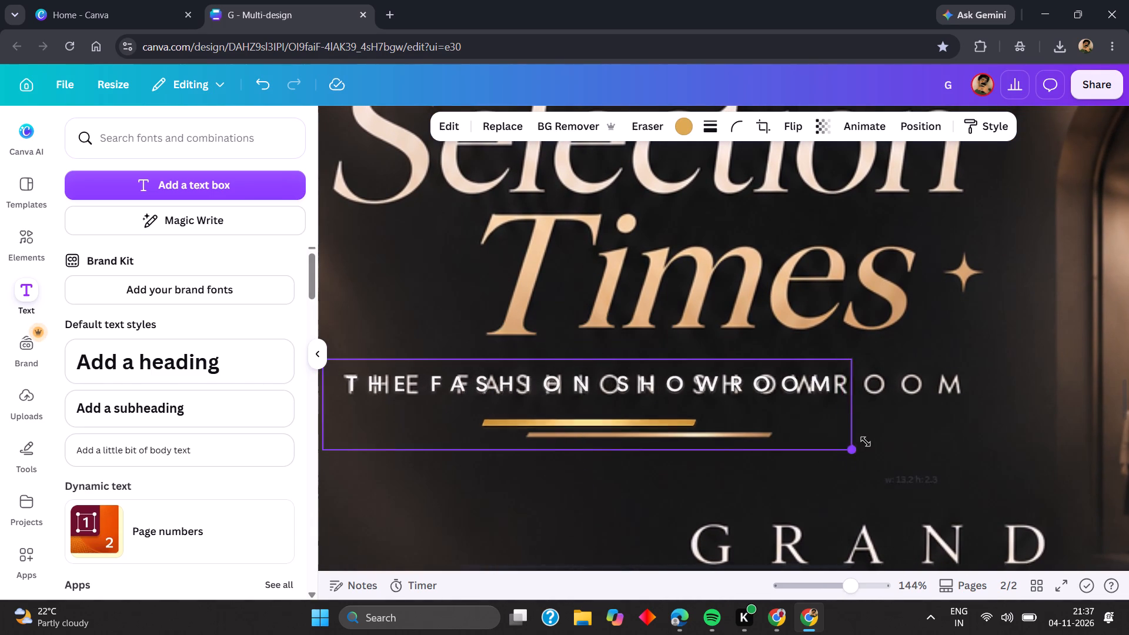
{"action": "left_click_drag", "start_coordinate": [866, 442], "coordinate": [995, 427]}
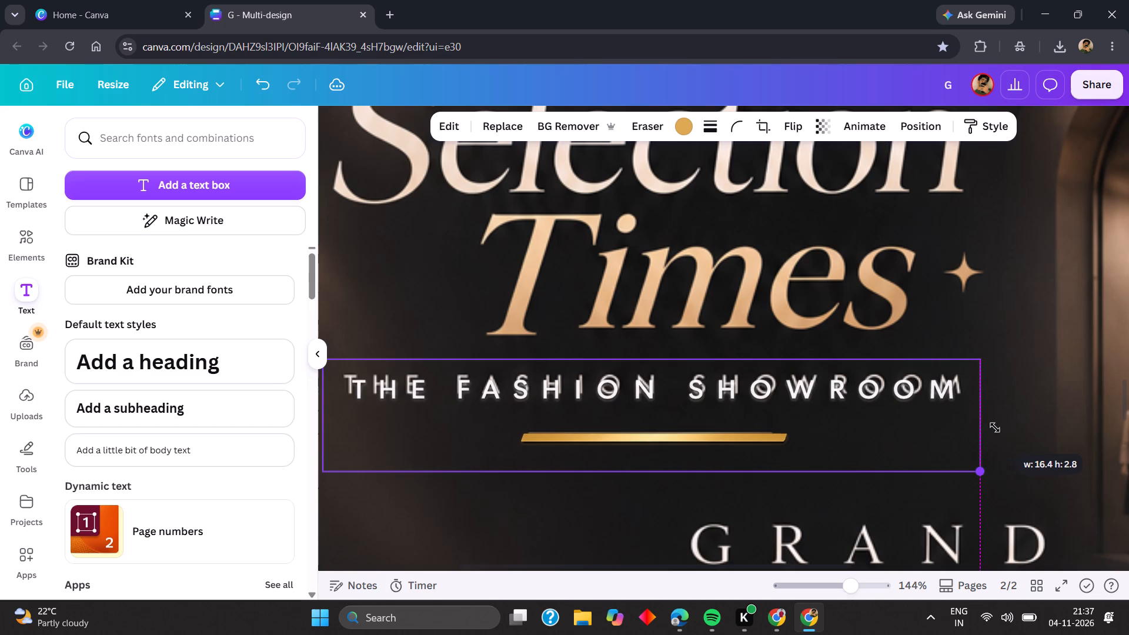
{"action": "left_click_drag", "start_coordinate": [995, 427], "coordinate": [1001, 426]}
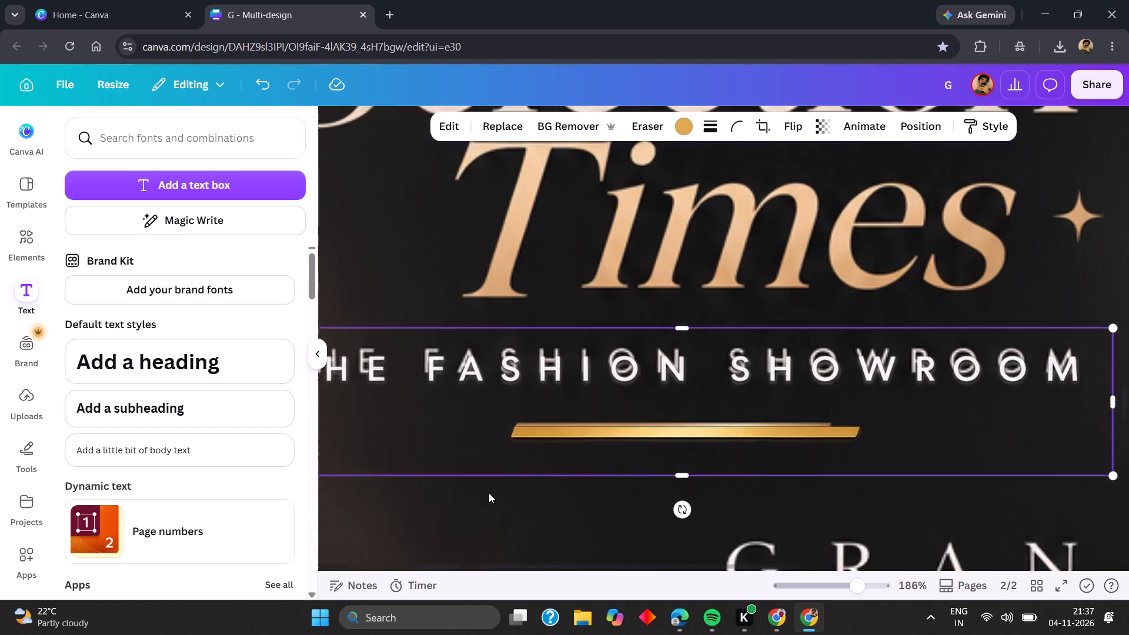
Realign the cropped tagline with the start of the printed one and widen it to about 16.9.
{"action": "scroll", "coordinate": [473, 497], "scroll_direction": "right", "scroll_amount": 5}
{"action": "left_click", "coordinate": [396, 342]}
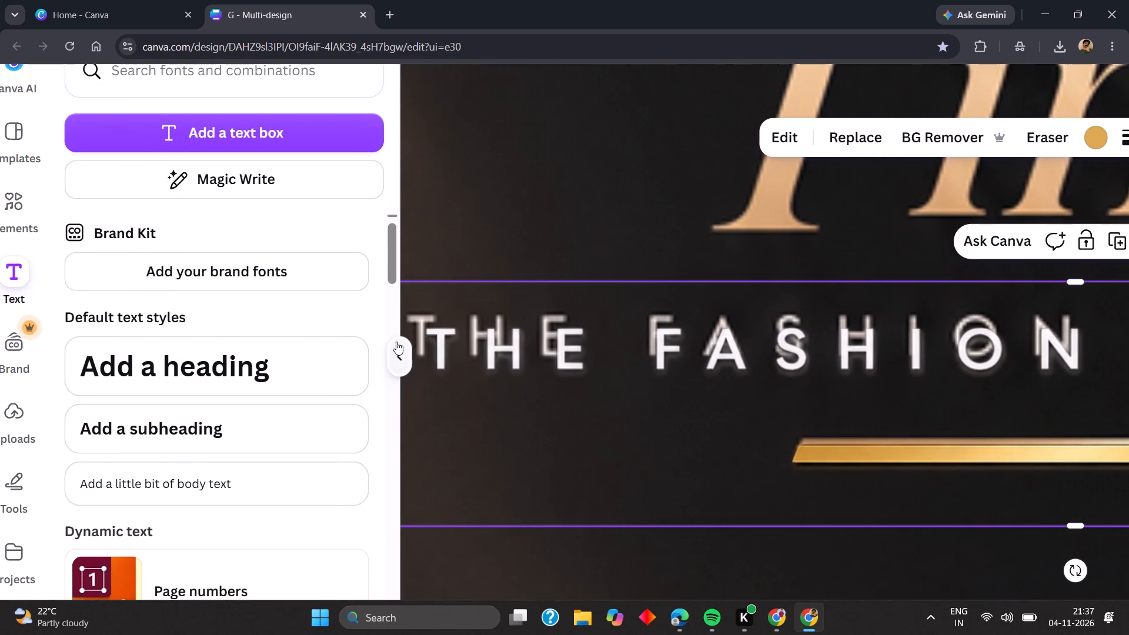
{"action": "left_click_drag", "start_coordinate": [356, 431], "coordinate": [335, 416]}
{"action": "scroll", "coordinate": [335, 416], "scroll_direction": "left", "scroll_amount": 6}
{"action": "scroll", "coordinate": [350, 426], "scroll_direction": "down", "scroll_amount": 1}
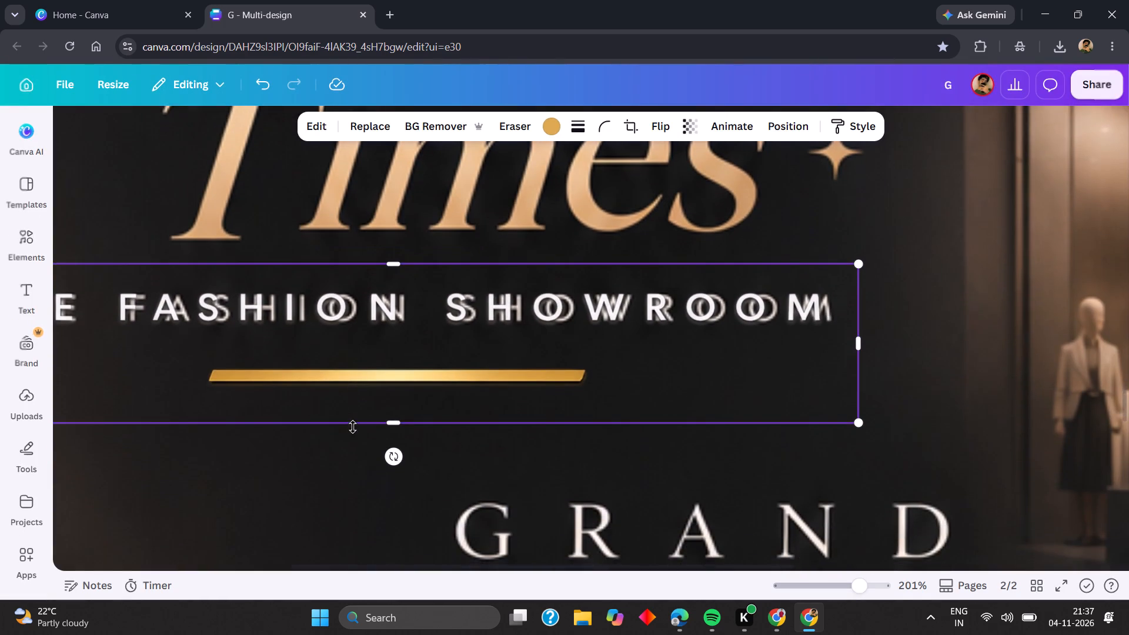
{"action": "scroll", "coordinate": [353, 427], "scroll_direction": "down", "scroll_amount": 1}
{"action": "left_click_drag", "start_coordinate": [860, 420], "coordinate": [870, 419]}
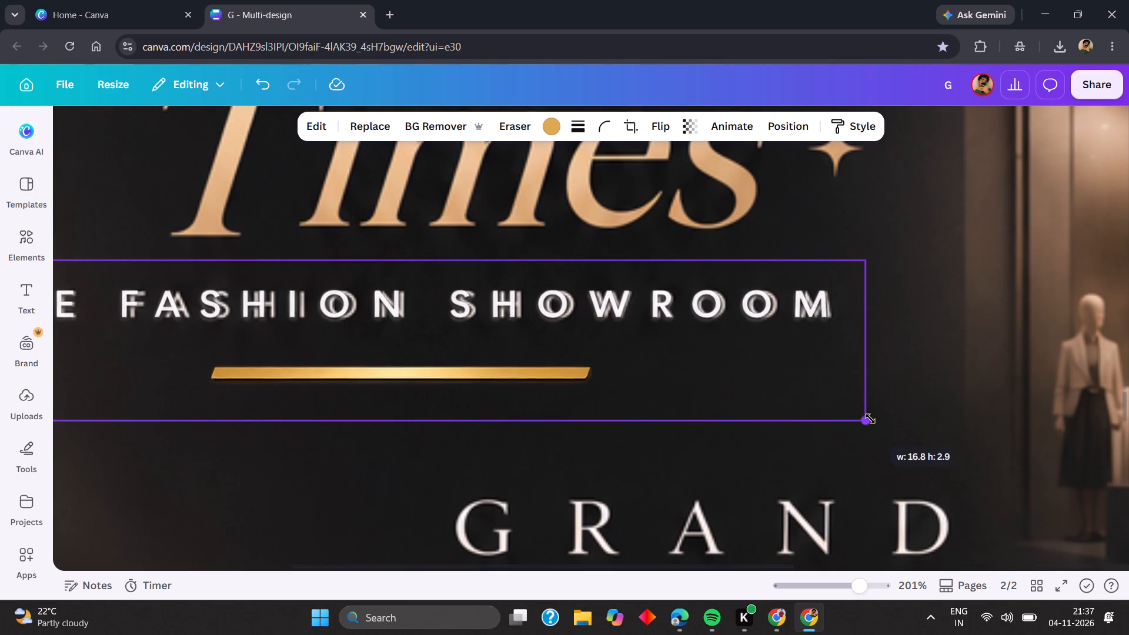
{"action": "left_click_drag", "start_coordinate": [870, 419], "coordinate": [875, 418]}
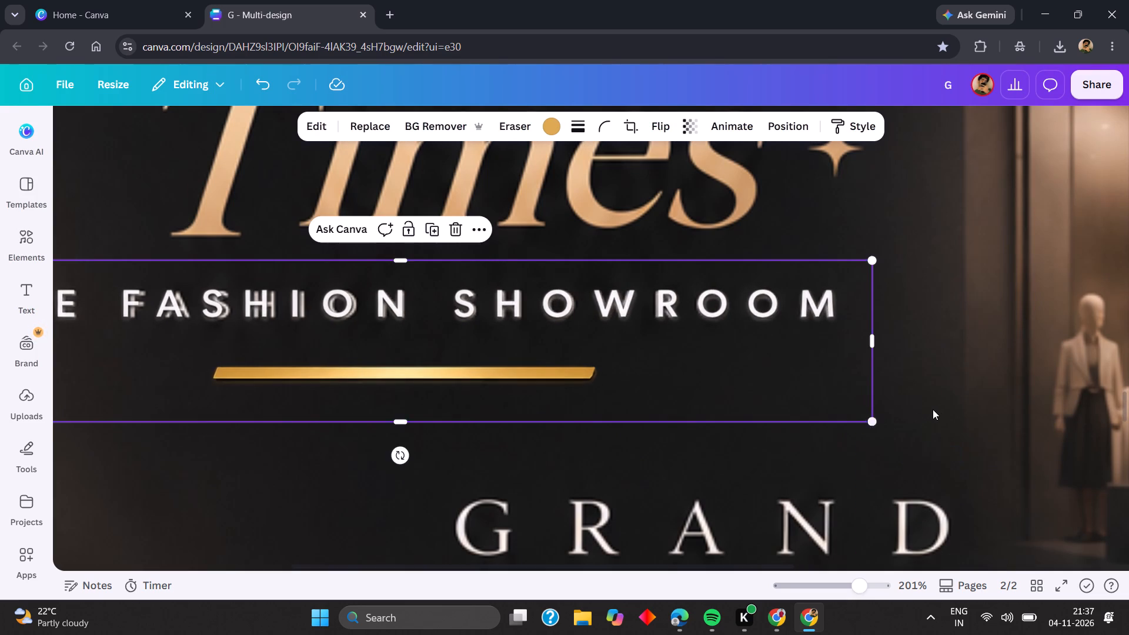
{"action": "left_click", "coordinate": [937, 408]}
Nudge the cropped tagline slightly over the printed THE FASHION SHOWROOM text.
{"action": "scroll", "coordinate": [933, 409], "scroll_direction": "right", "scroll_amount": 1}
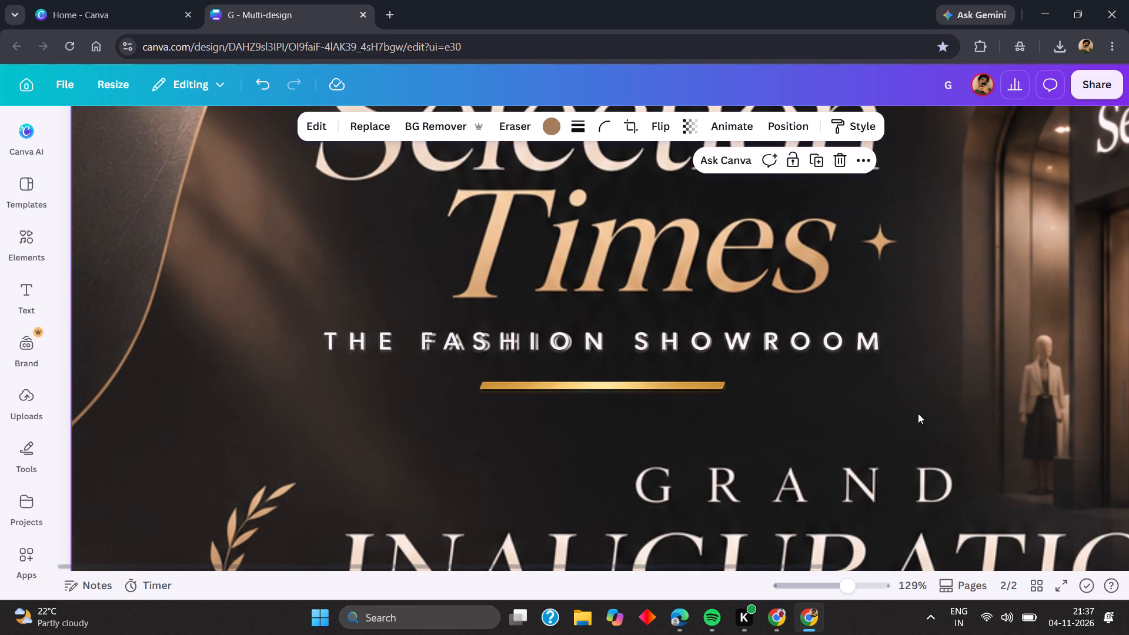
{"action": "scroll", "coordinate": [918, 413], "scroll_direction": "right", "scroll_amount": 3}
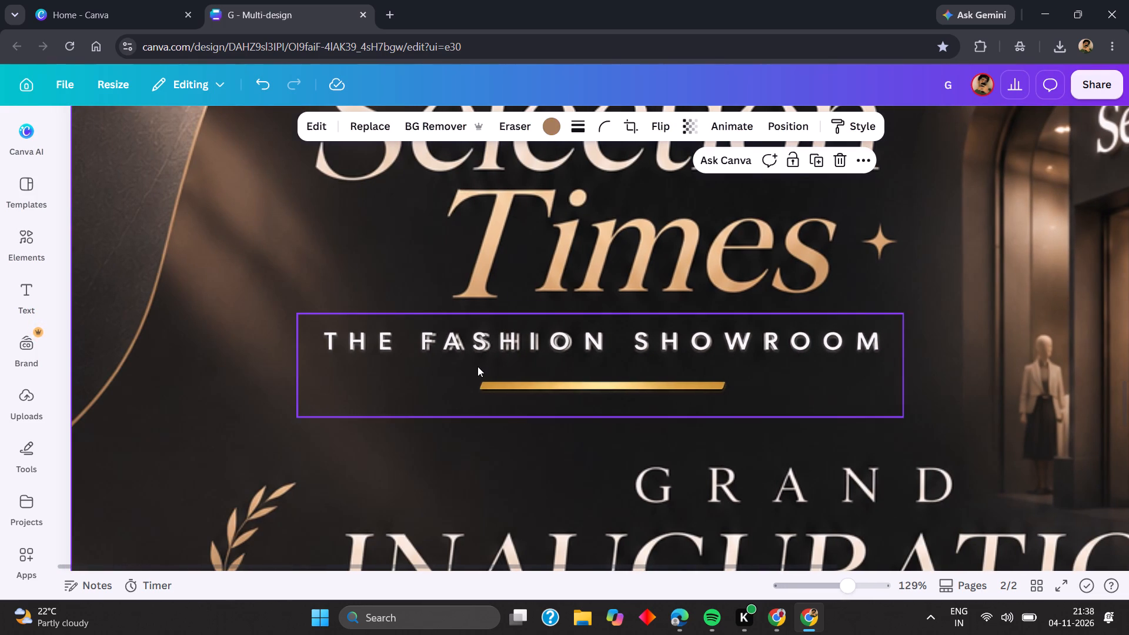
{"action": "left_click", "coordinate": [477, 366]}
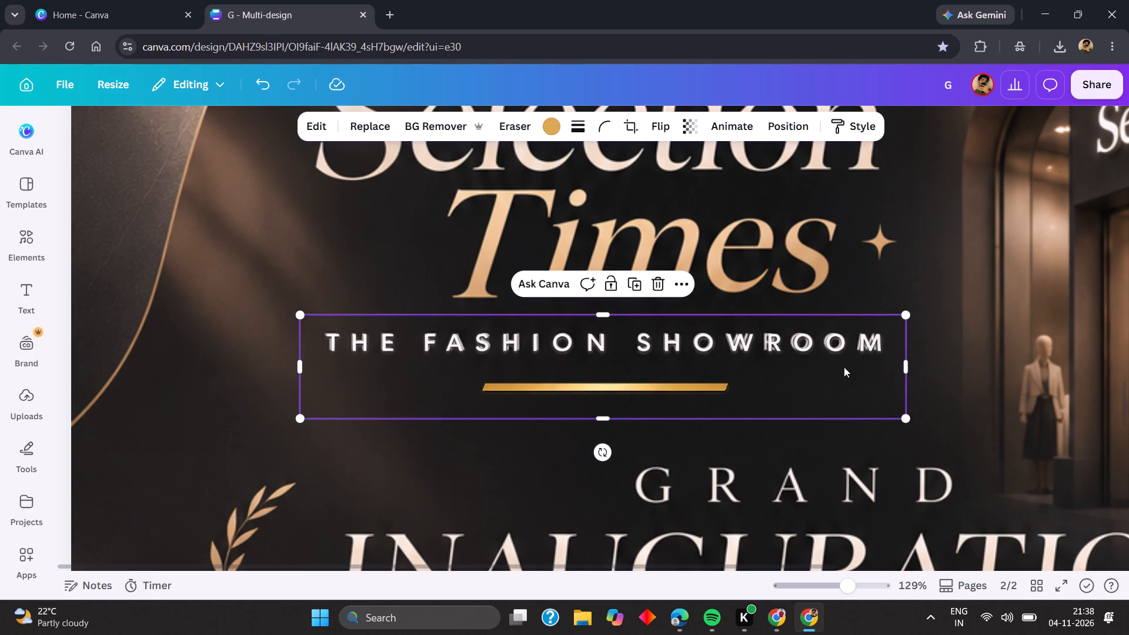
{"action": "left_click", "coordinate": [1023, 360]}
{"action": "scroll", "coordinate": [1015, 366], "scroll_direction": "up", "scroll_amount": 2}
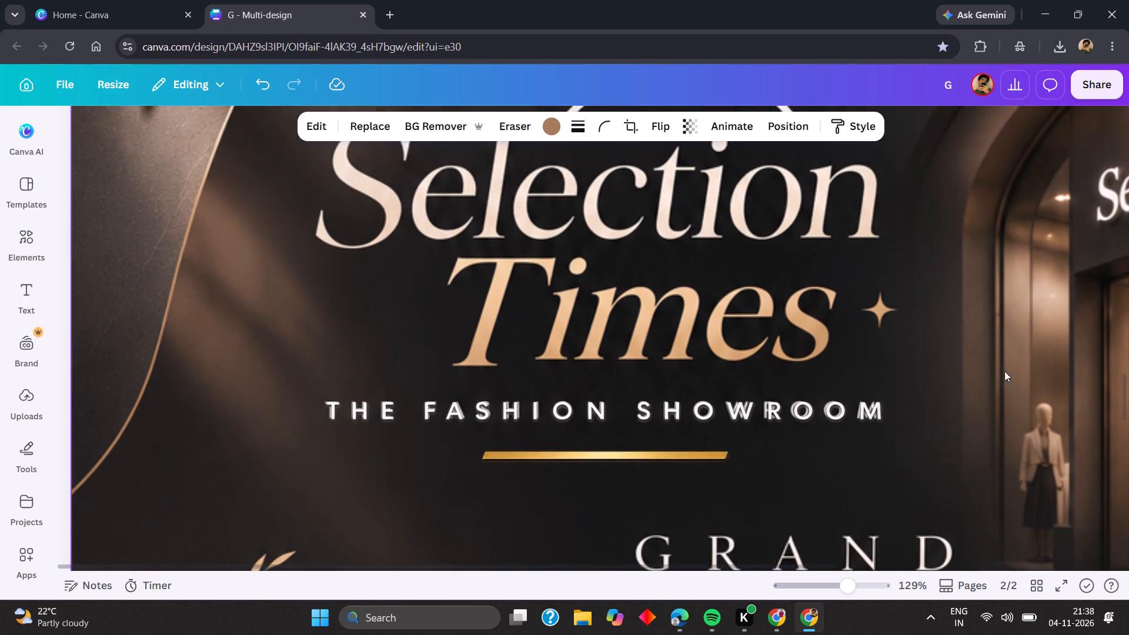
Duplicate the cropped tagline, move the copy up, and re-crop it to show only the word Times and its star.
{"action": "left_click", "coordinate": [572, 412]}
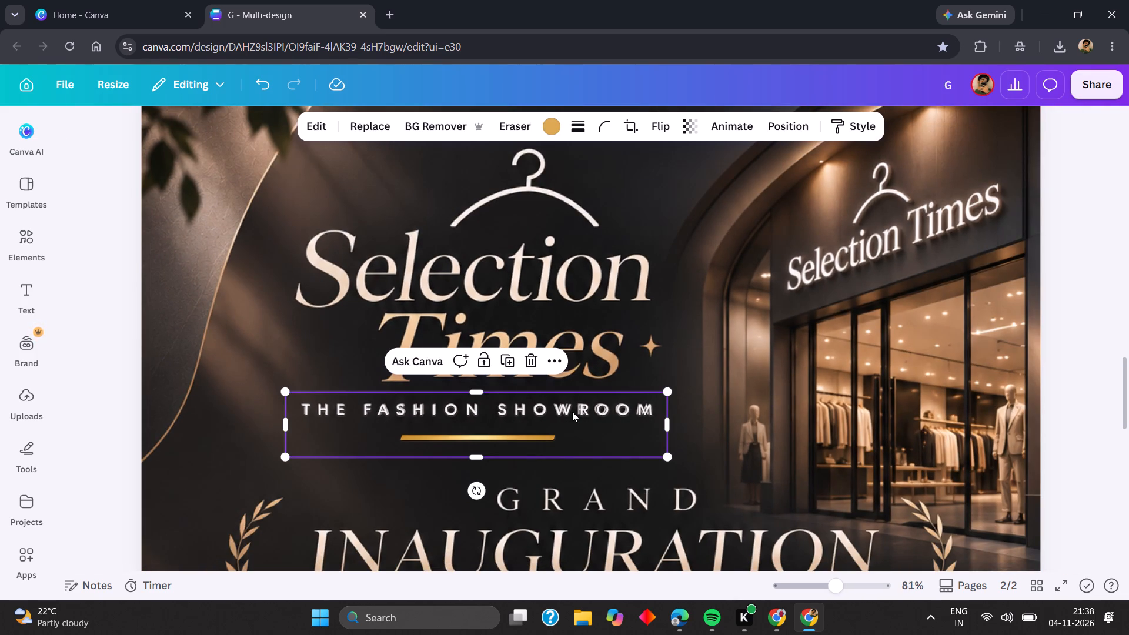
{"action": "key", "text": "ctrl+d"}
{"action": "left_click_drag", "start_coordinate": [582, 436], "coordinate": [588, 381]}
{"action": "left_click_drag", "start_coordinate": [492, 345], "coordinate": [489, 250]}
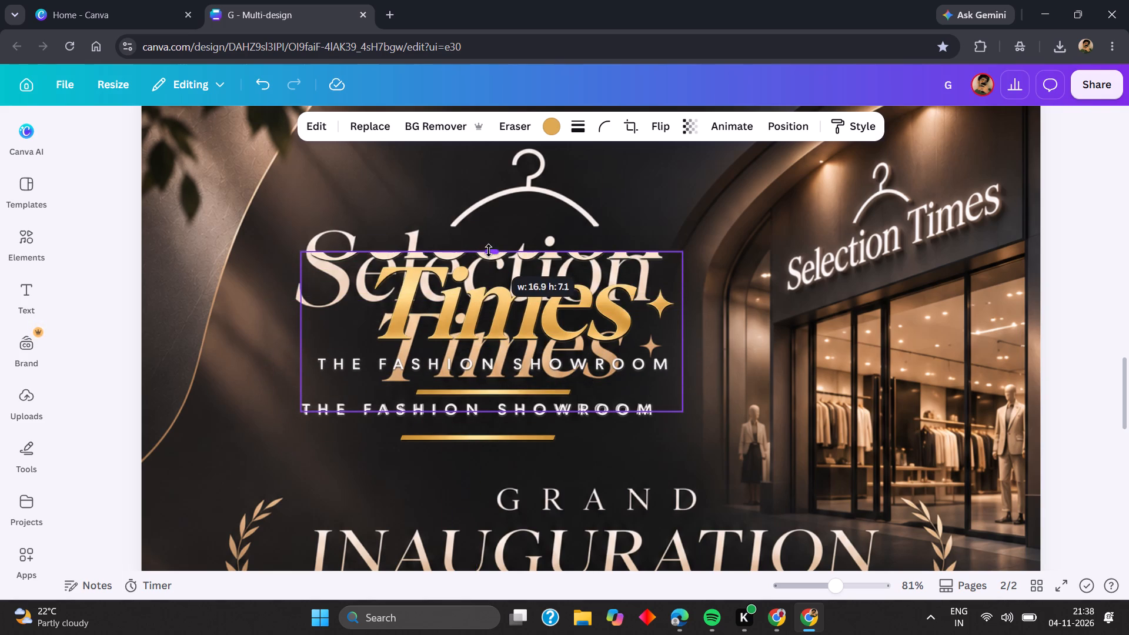
{"action": "left_click_drag", "start_coordinate": [489, 250], "coordinate": [489, 251]}
{"action": "left_click_drag", "start_coordinate": [495, 412], "coordinate": [497, 355]}
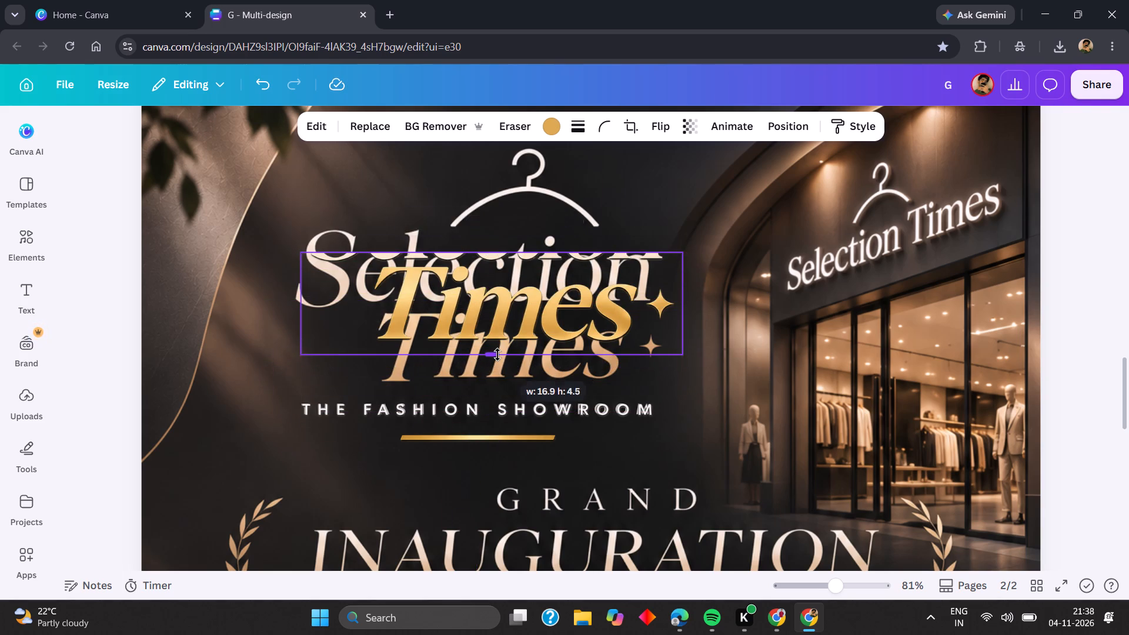
{"action": "left_click_drag", "start_coordinate": [496, 330], "coordinate": [499, 366]}
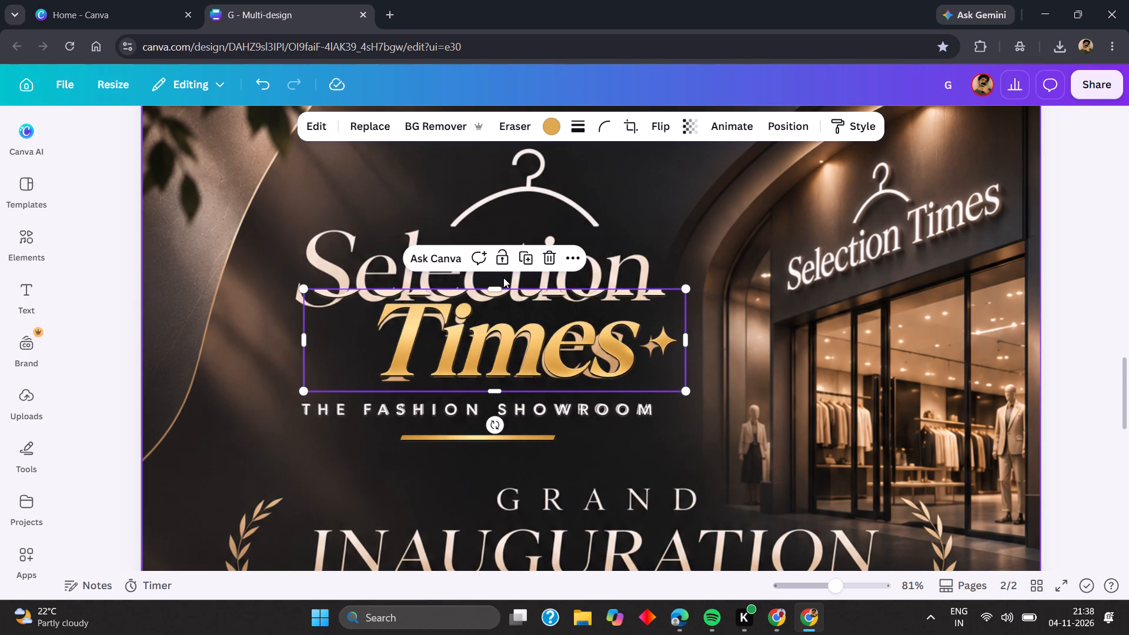
{"action": "left_click_drag", "start_coordinate": [493, 287], "coordinate": [492, 297]}
{"action": "left_click", "coordinate": [739, 320]}
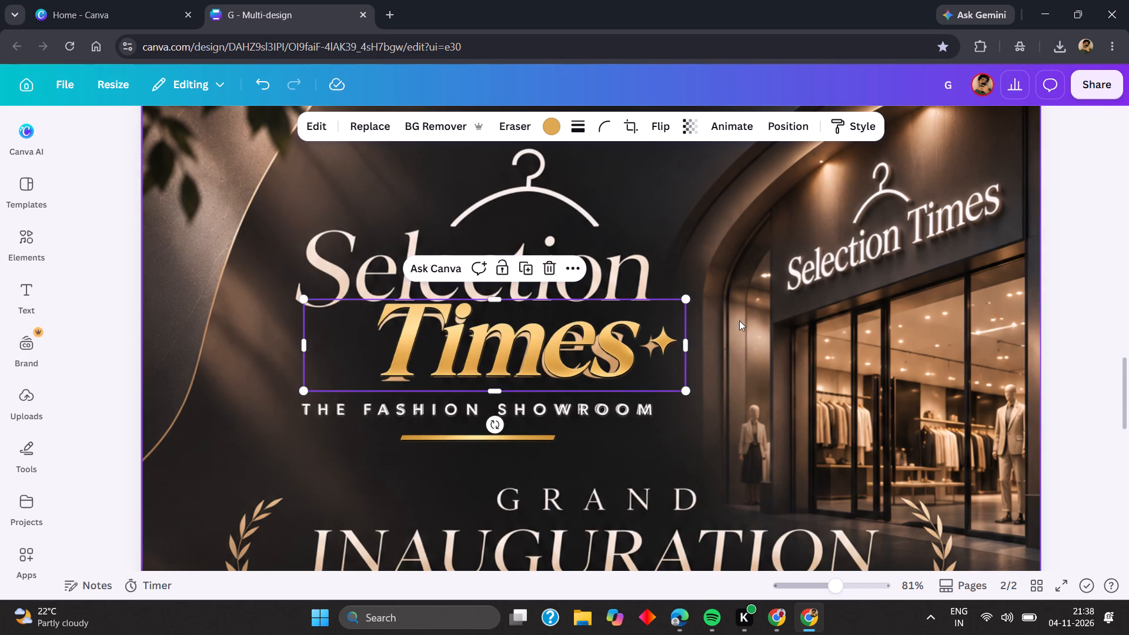
Scale down the cropped Times piece slightly and align it over the printed word Times and its star.
{"action": "left_click_drag", "start_coordinate": [535, 353], "coordinate": [525, 360]}
{"action": "scroll", "coordinate": [452, 365], "scroll_direction": "right", "scroll_amount": 1}
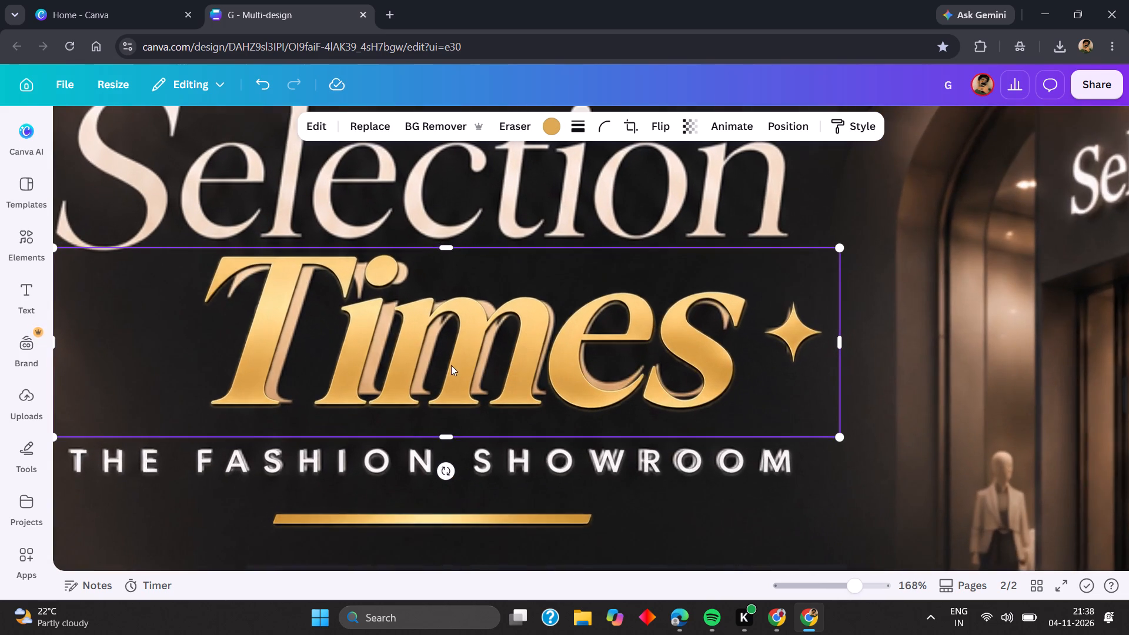
{"action": "scroll", "coordinate": [451, 365], "scroll_direction": "right", "scroll_amount": 1}
{"action": "left_click_drag", "start_coordinate": [448, 366], "coordinate": [468, 371]}
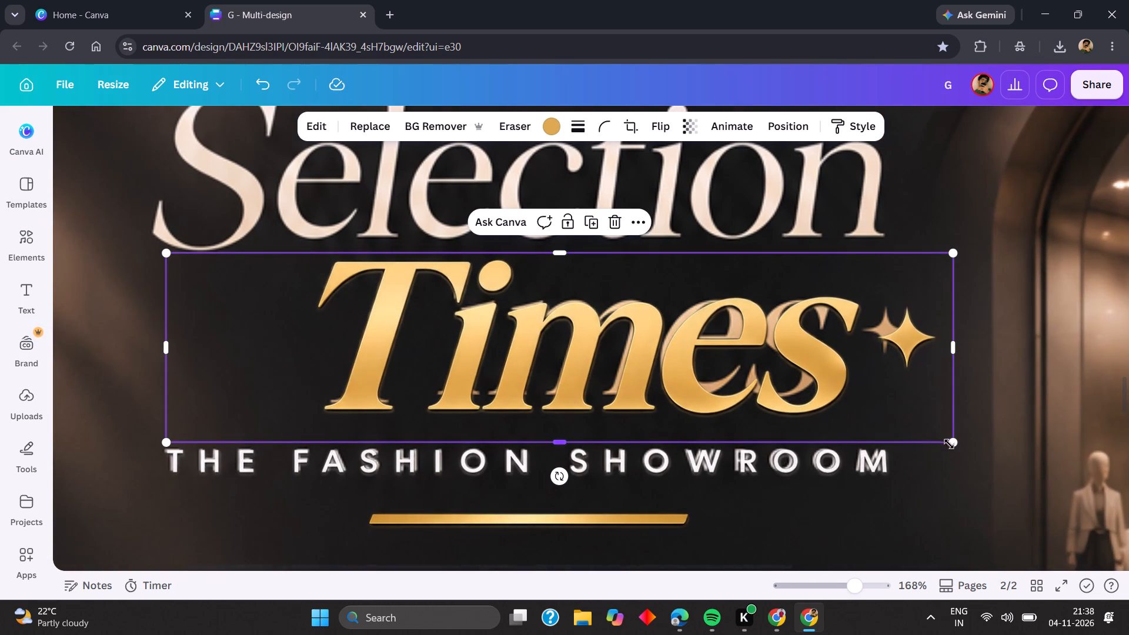
{"action": "left_click_drag", "start_coordinate": [953, 443], "coordinate": [901, 435]}
{"action": "left_click_drag", "start_coordinate": [710, 410], "coordinate": [713, 410]}
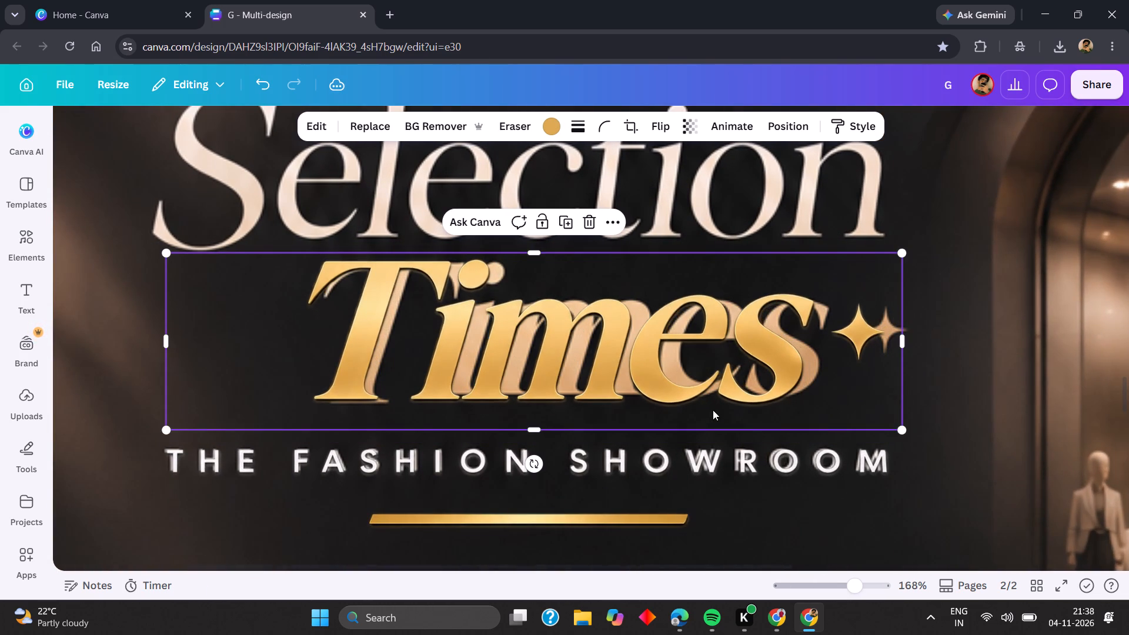
{"action": "left_click_drag", "start_coordinate": [713, 410], "coordinate": [724, 413]}
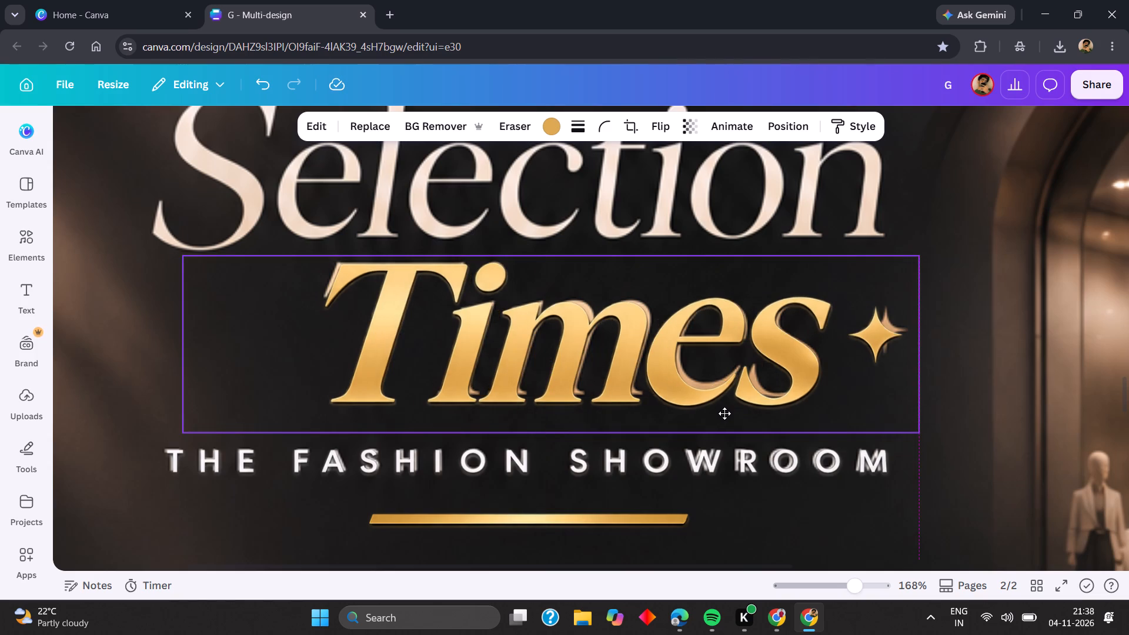
{"action": "left_click_drag", "start_coordinate": [724, 413], "coordinate": [727, 410]}
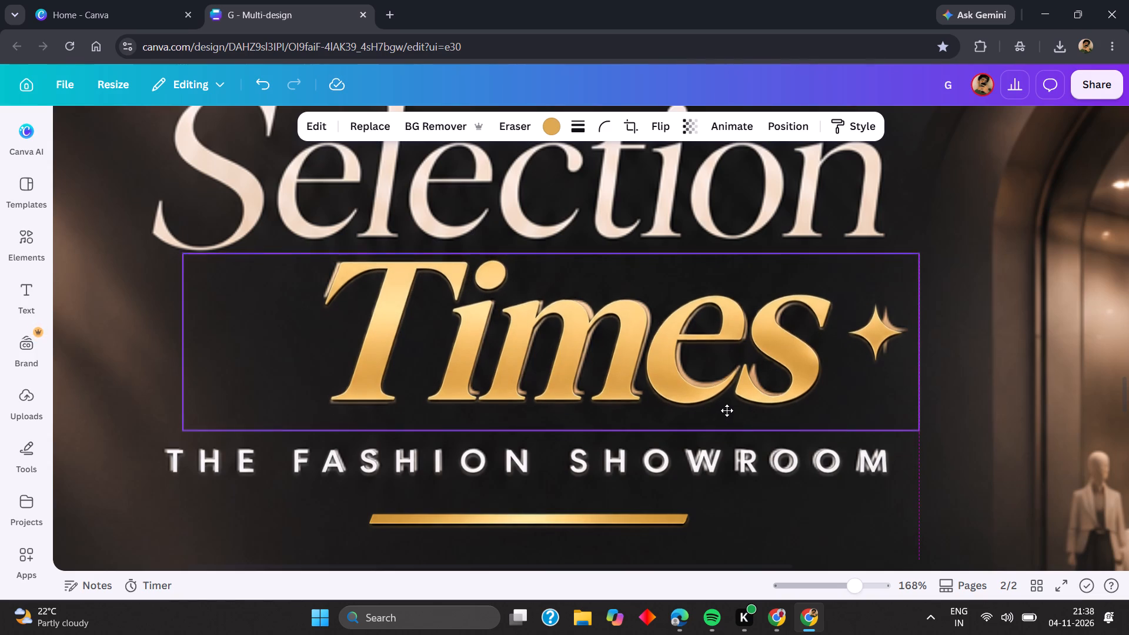
{"action": "left_click_drag", "start_coordinate": [727, 410], "coordinate": [727, 411]}
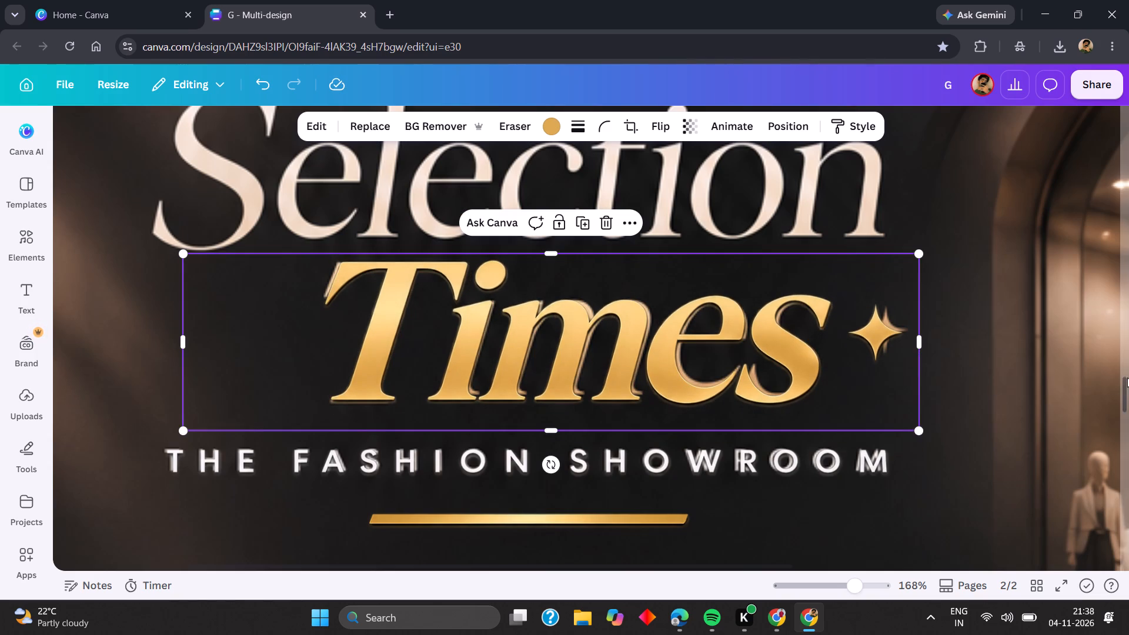
{"action": "left_click", "coordinate": [1061, 379]}
Duplicate the cropped Times piece and extend the copy's crop upward to reveal the word Selection and the full hanger.
{"action": "scroll", "coordinate": [696, 374], "scroll_direction": "right", "scroll_amount": 1}
{"action": "left_click", "coordinate": [671, 372]}
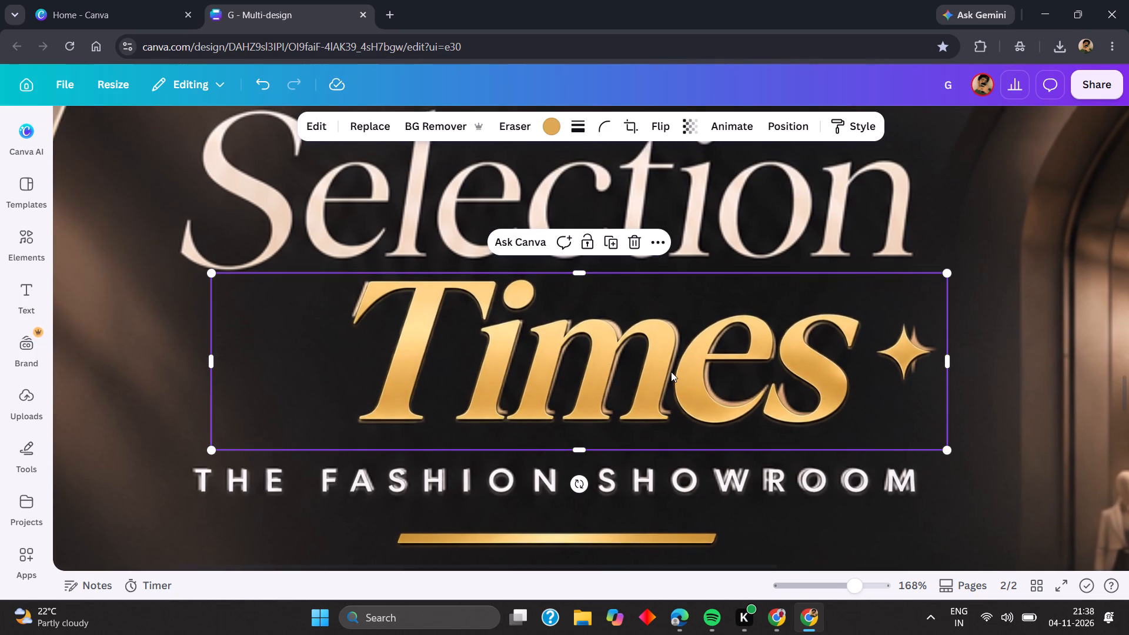
{"action": "key", "text": "ctrl+d"}
{"action": "scroll", "coordinate": [687, 387], "scroll_direction": "up", "scroll_amount": 2}
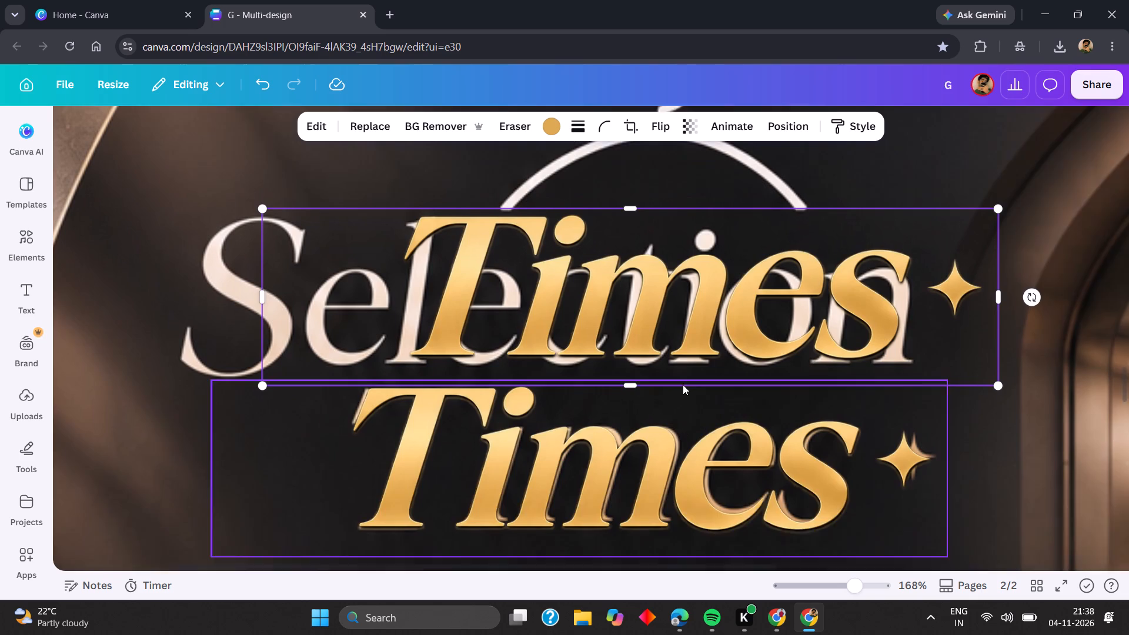
{"action": "scroll", "coordinate": [683, 385], "scroll_direction": "up", "scroll_amount": 2}
{"action": "left_click_drag", "start_coordinate": [629, 291], "coordinate": [623, 208]}
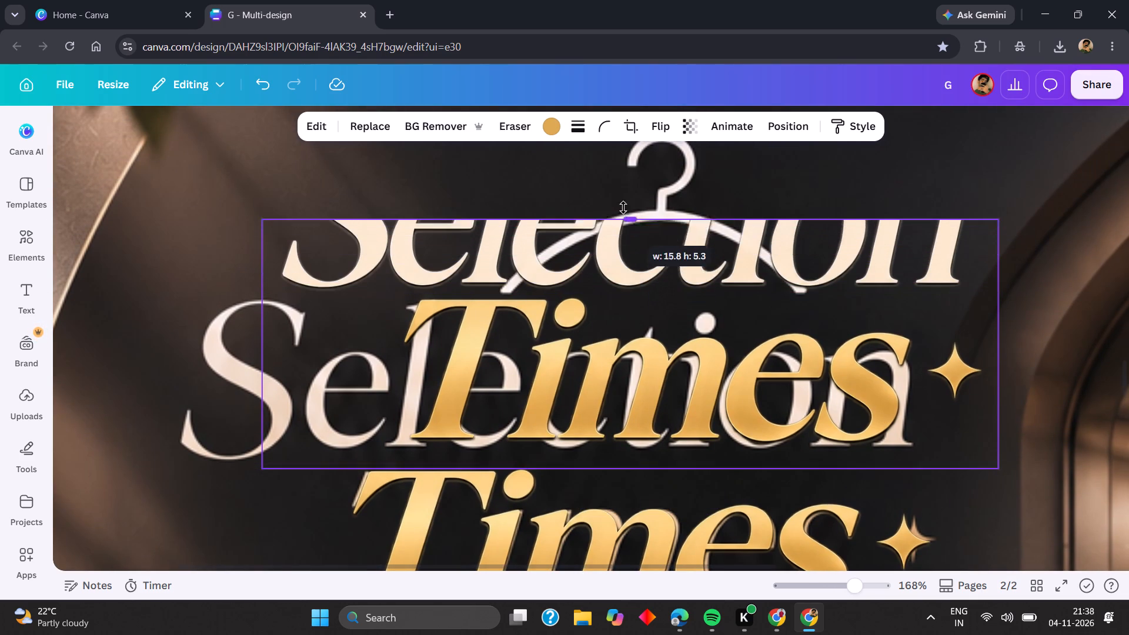
{"action": "left_click_drag", "start_coordinate": [623, 208], "coordinate": [622, 143]}
{"action": "scroll", "coordinate": [622, 140], "scroll_direction": "up", "scroll_amount": 1}
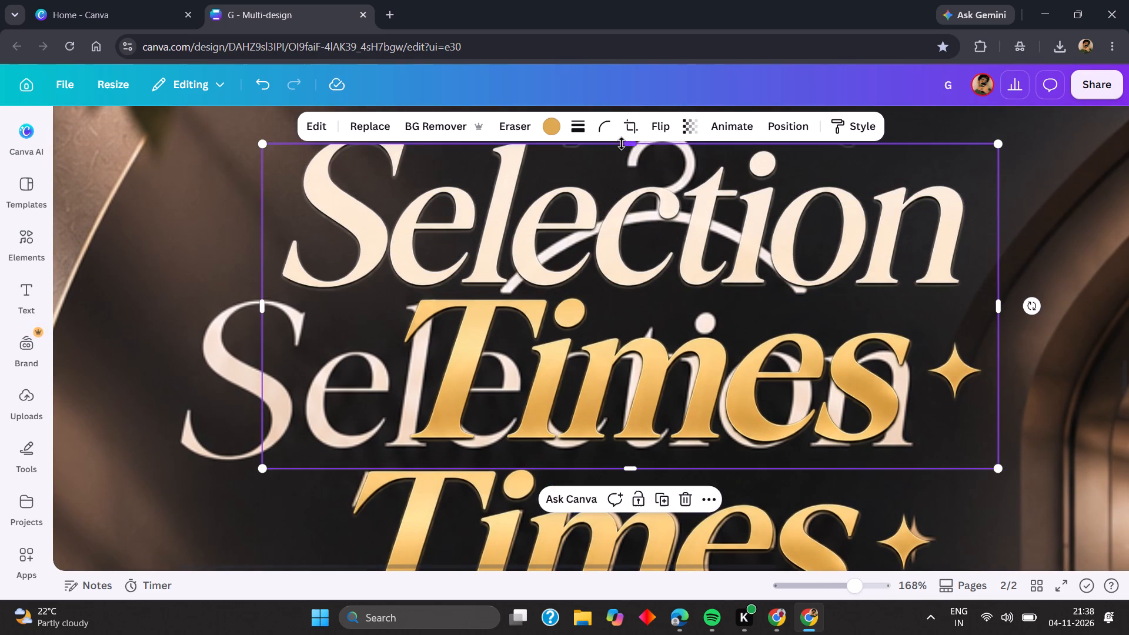
{"action": "scroll", "coordinate": [615, 159], "scroll_direction": "up", "scroll_amount": 1}
{"action": "left_click_drag", "start_coordinate": [625, 185], "coordinate": [625, 170]}
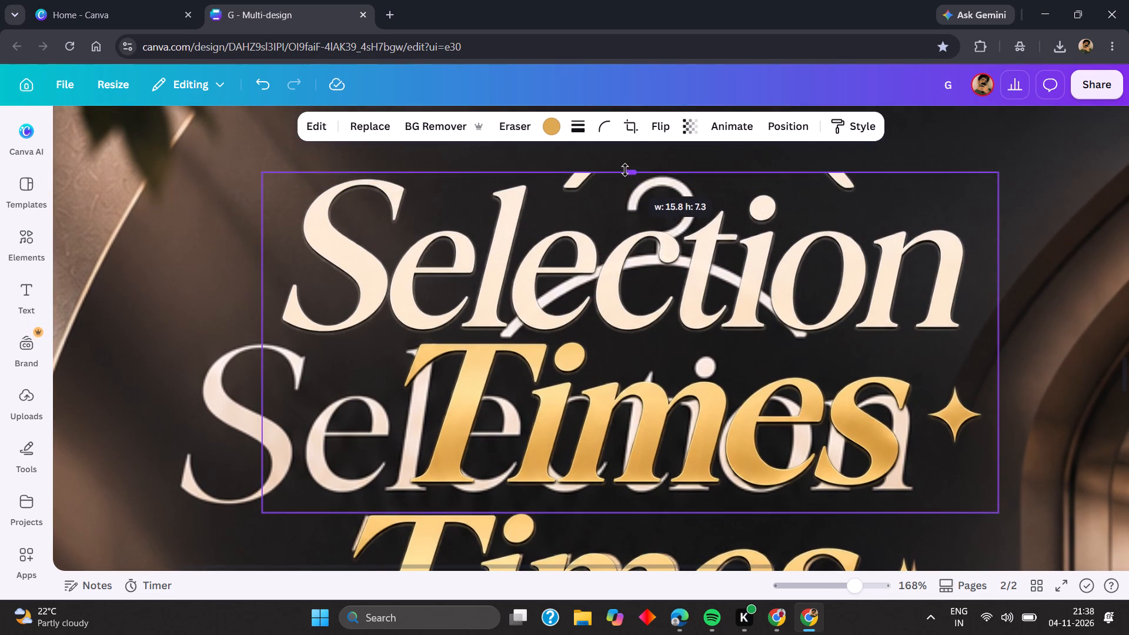
{"action": "left_click_drag", "start_coordinate": [625, 170], "coordinate": [634, 173]}
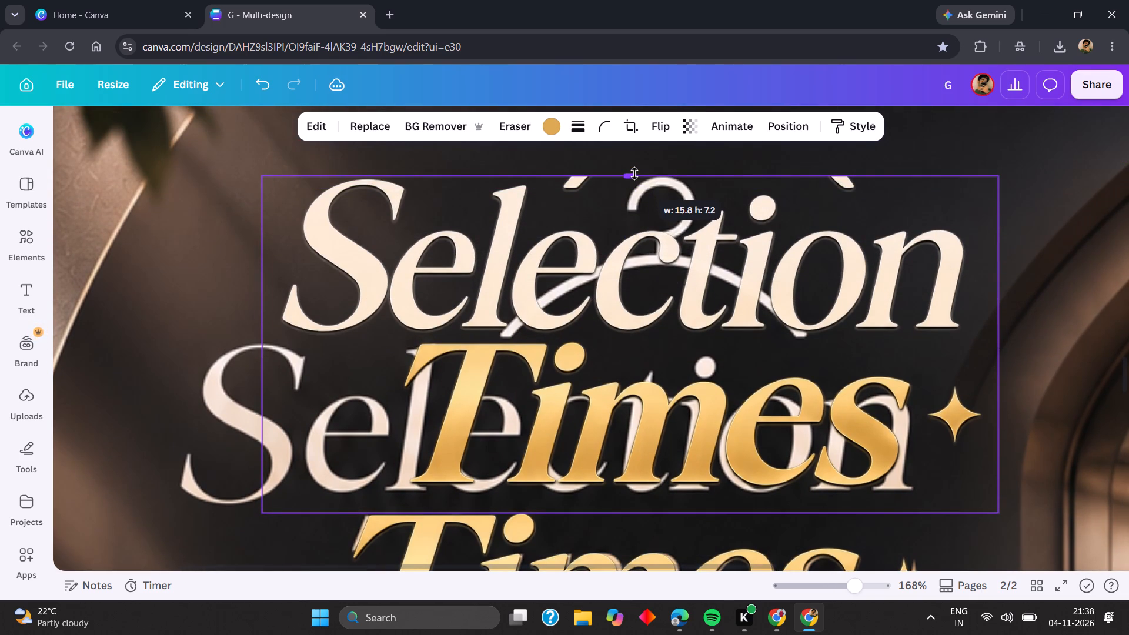
{"action": "left_click_drag", "start_coordinate": [634, 173], "coordinate": [637, 129]}
{"action": "scroll", "coordinate": [633, 169], "scroll_direction": "up", "scroll_amount": 1}
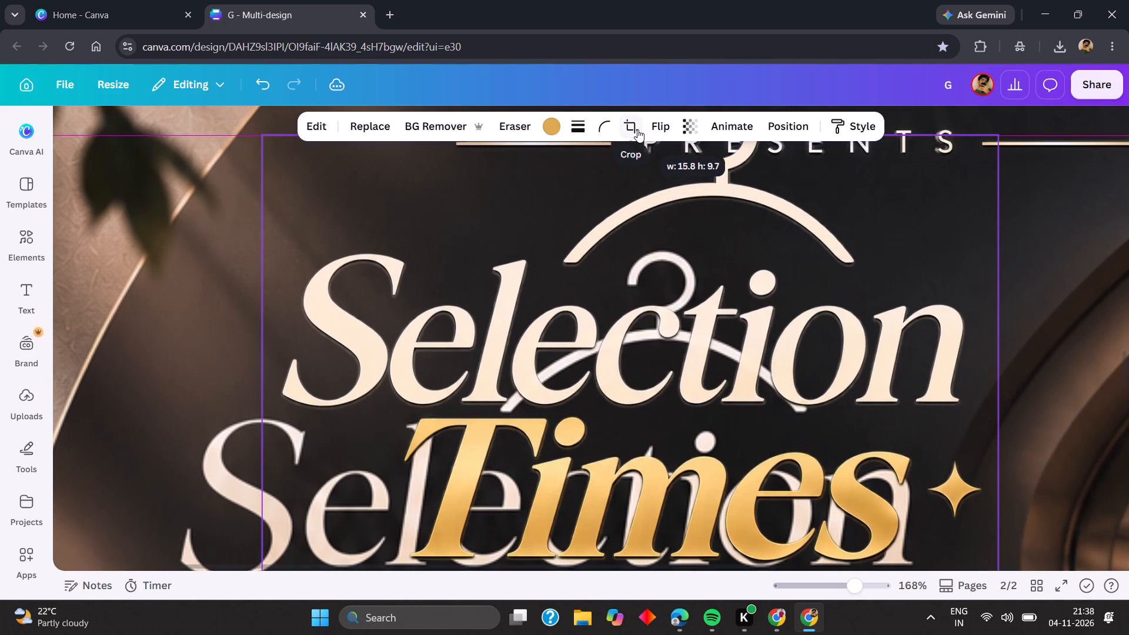
{"action": "scroll", "coordinate": [637, 129], "scroll_direction": "up", "scroll_amount": 1}
{"action": "left_click_drag", "start_coordinate": [637, 129], "coordinate": [647, 160]}
{"action": "scroll", "coordinate": [647, 160], "scroll_direction": "up", "scroll_amount": 1}
{"action": "left_click_drag", "start_coordinate": [629, 234], "coordinate": [622, 185]}
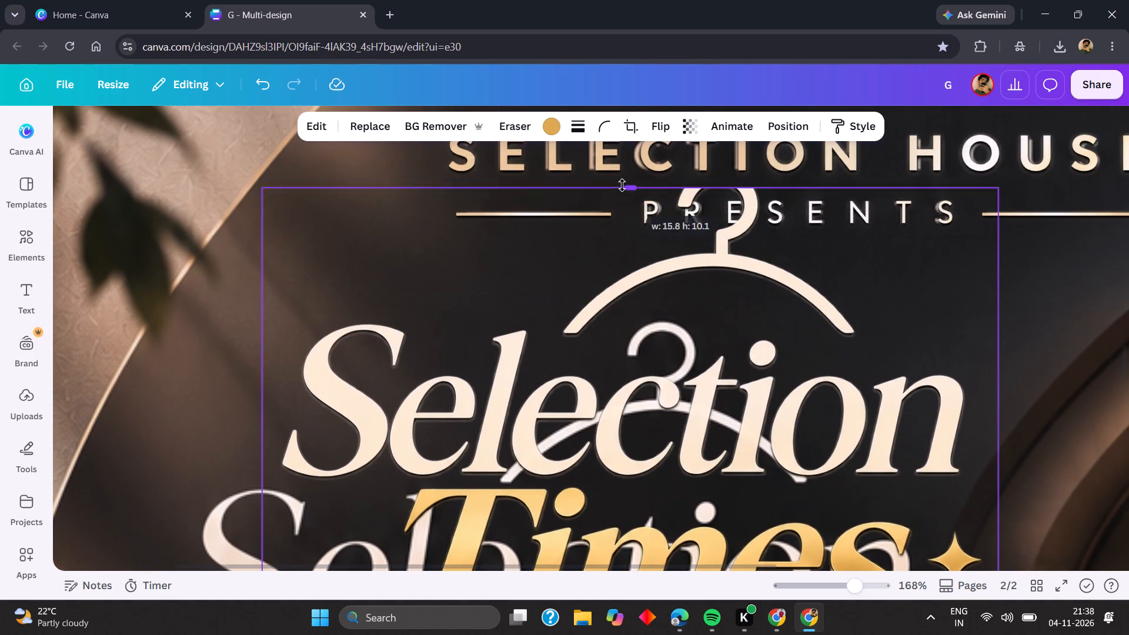
{"action": "left_click_drag", "start_coordinate": [622, 185], "coordinate": [622, 163]}
Crop the word Times off the bottom of the copy, keeping only the hanger and Selection.
{"action": "scroll", "coordinate": [619, 189], "scroll_direction": "down", "scroll_amount": 2}
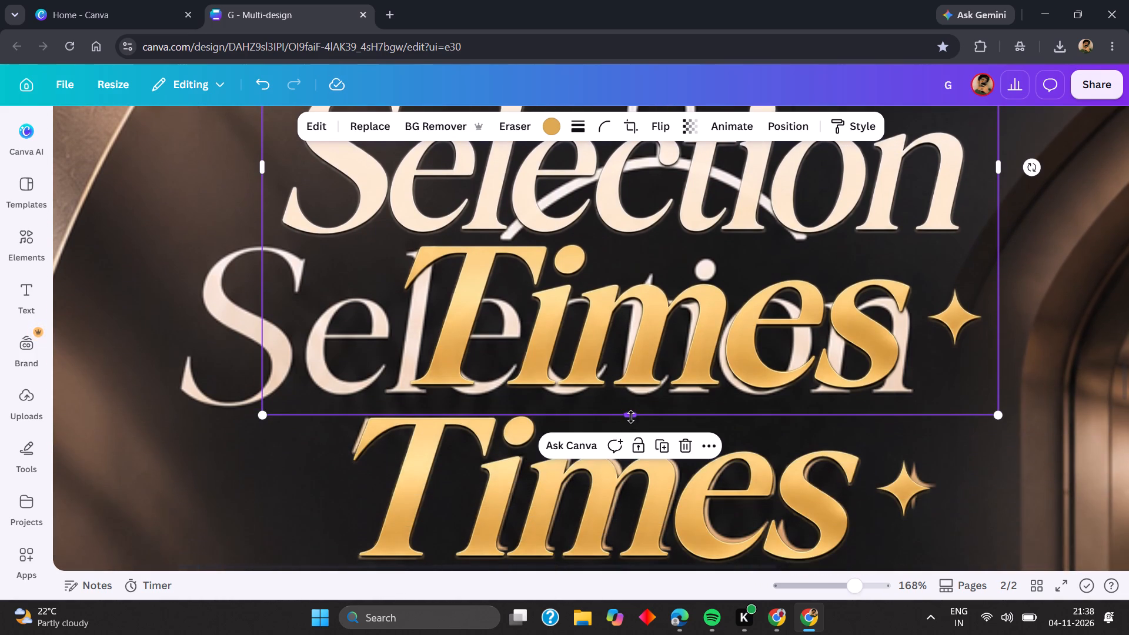
{"action": "left_click_drag", "start_coordinate": [631, 417], "coordinate": [642, 241]}
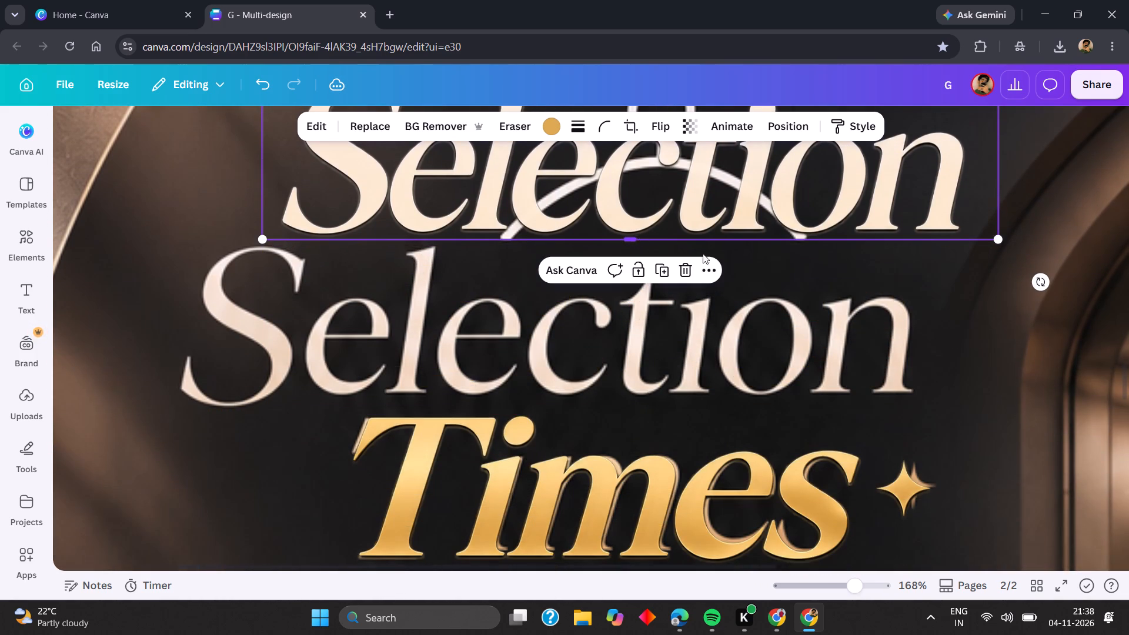
{"action": "left_click", "coordinate": [1030, 258]}
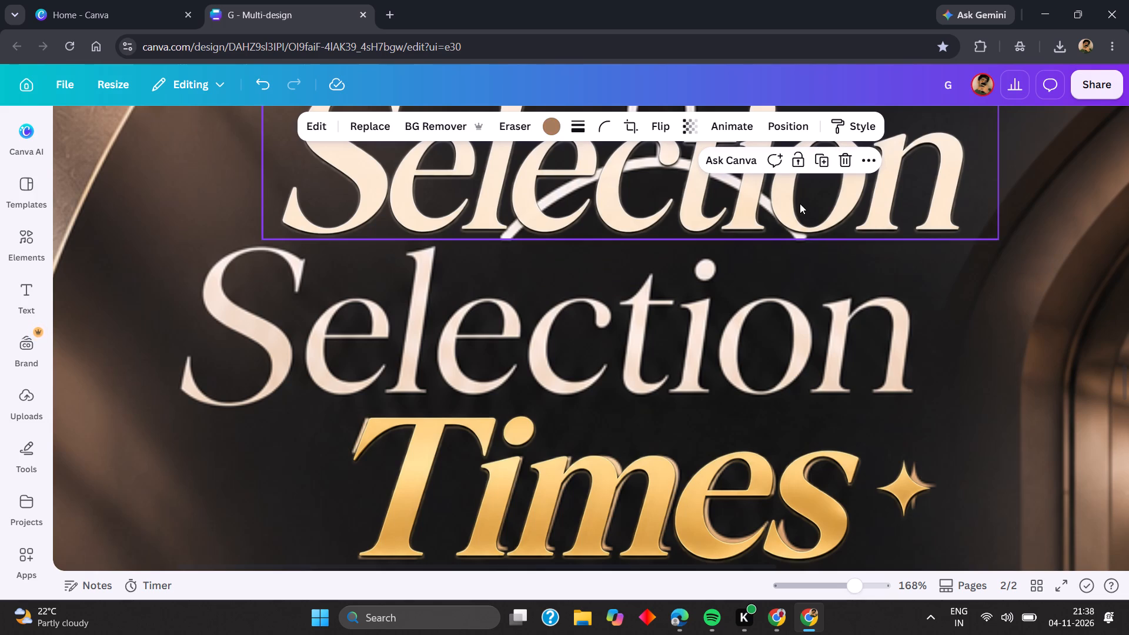
Enlarge the cropped hanger and Selection piece slightly and align it over the printed hanger and word Selection.
{"action": "left_click_drag", "start_coordinate": [799, 202], "coordinate": [757, 365]}
{"action": "scroll", "coordinate": [769, 365], "scroll_direction": "right", "scroll_amount": 1}
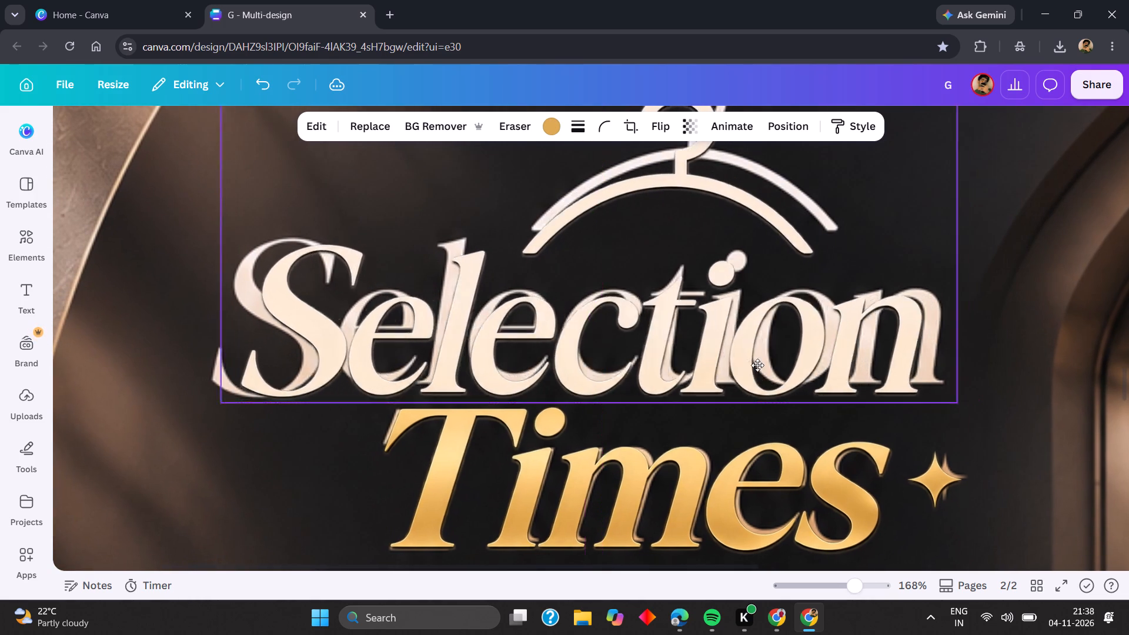
{"action": "left_click_drag", "start_coordinate": [757, 365], "coordinate": [730, 360]}
{"action": "left_click_drag", "start_coordinate": [846, 389], "coordinate": [853, 393]}
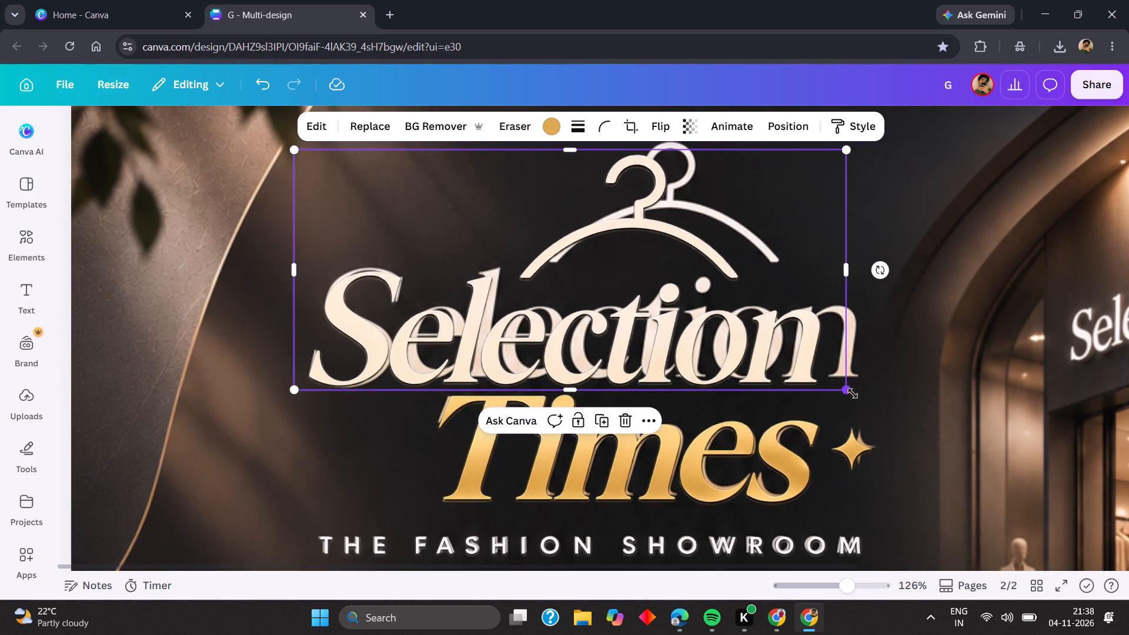
{"action": "left_click_drag", "start_coordinate": [853, 393], "coordinate": [891, 403]}
{"action": "left_click_drag", "start_coordinate": [749, 380], "coordinate": [750, 369]}
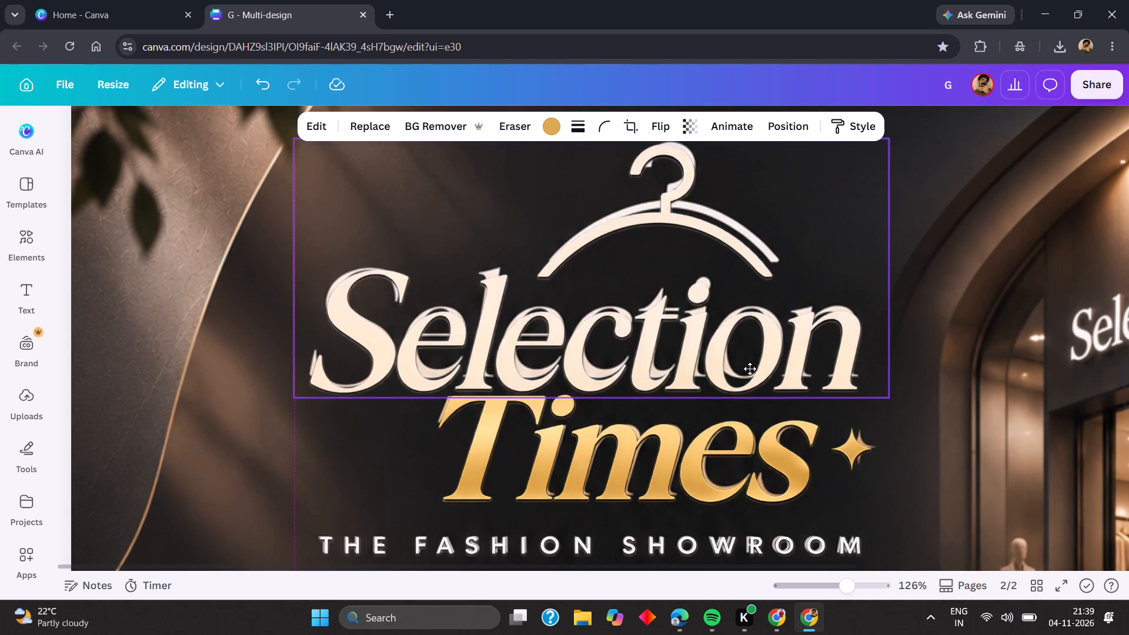
{"action": "left_click_drag", "start_coordinate": [750, 369], "coordinate": [753, 355]}
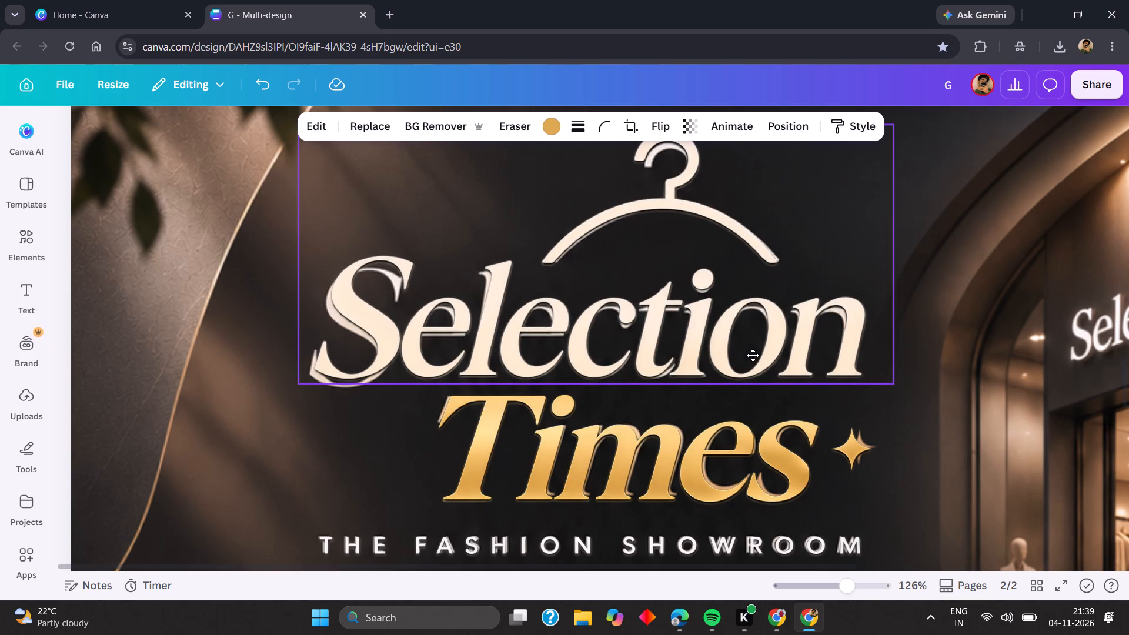
{"action": "left_click_drag", "start_coordinate": [753, 355], "coordinate": [751, 358]}
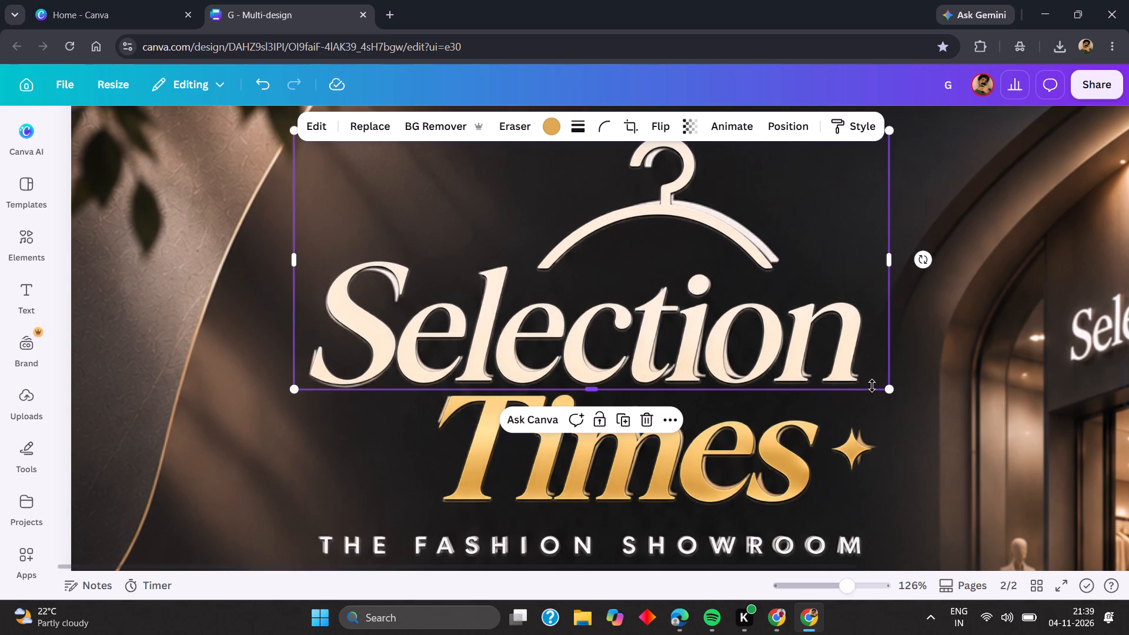
{"action": "left_click", "coordinate": [927, 352]}
Review the overlaid logo and the poster down to the Grand Inauguration Ceremony heading.
{"action": "scroll", "coordinate": [919, 353], "scroll_direction": "up", "scroll_amount": 1}
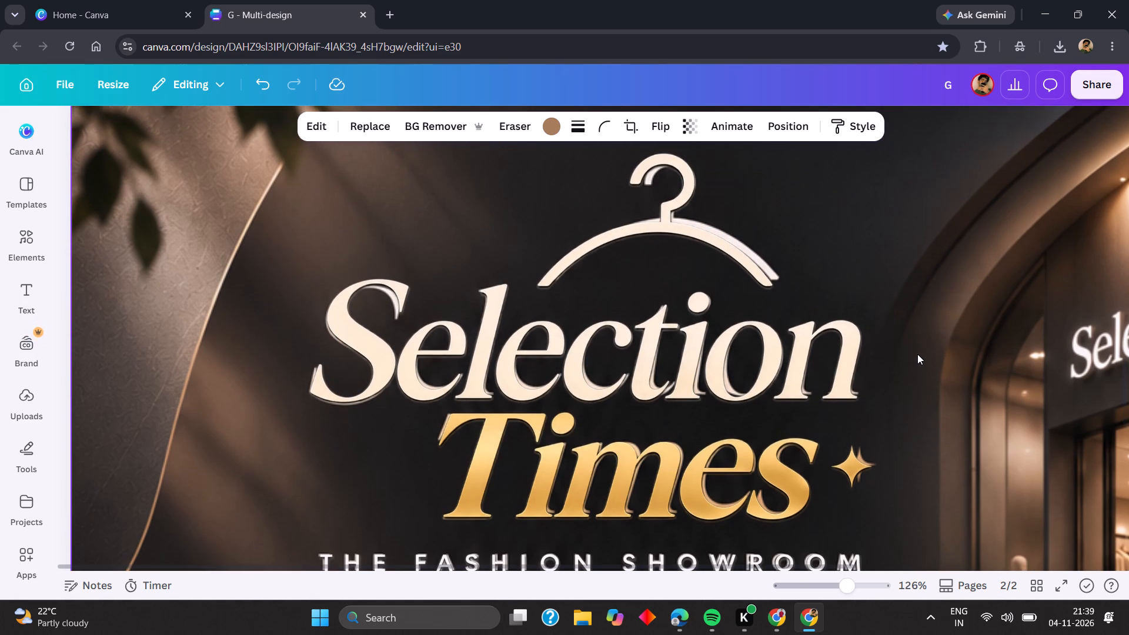
{"action": "scroll", "coordinate": [917, 354], "scroll_direction": "up", "scroll_amount": 1}
{"action": "scroll", "coordinate": [912, 357], "scroll_direction": "down", "scroll_amount": 1}
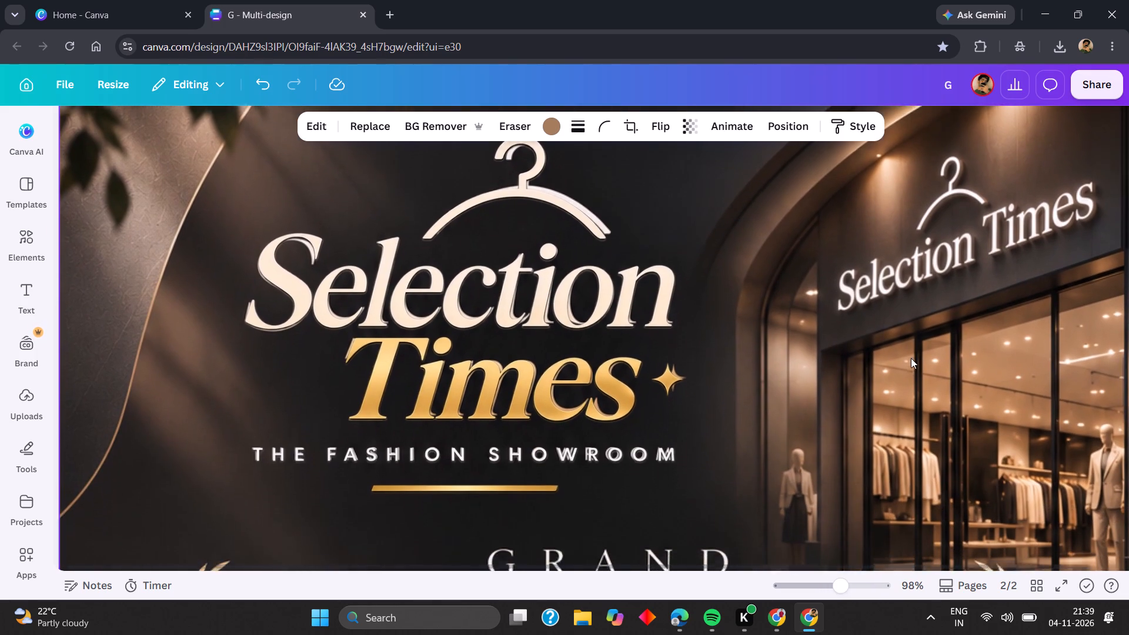
{"action": "scroll", "coordinate": [911, 358], "scroll_direction": "down", "scroll_amount": 4}
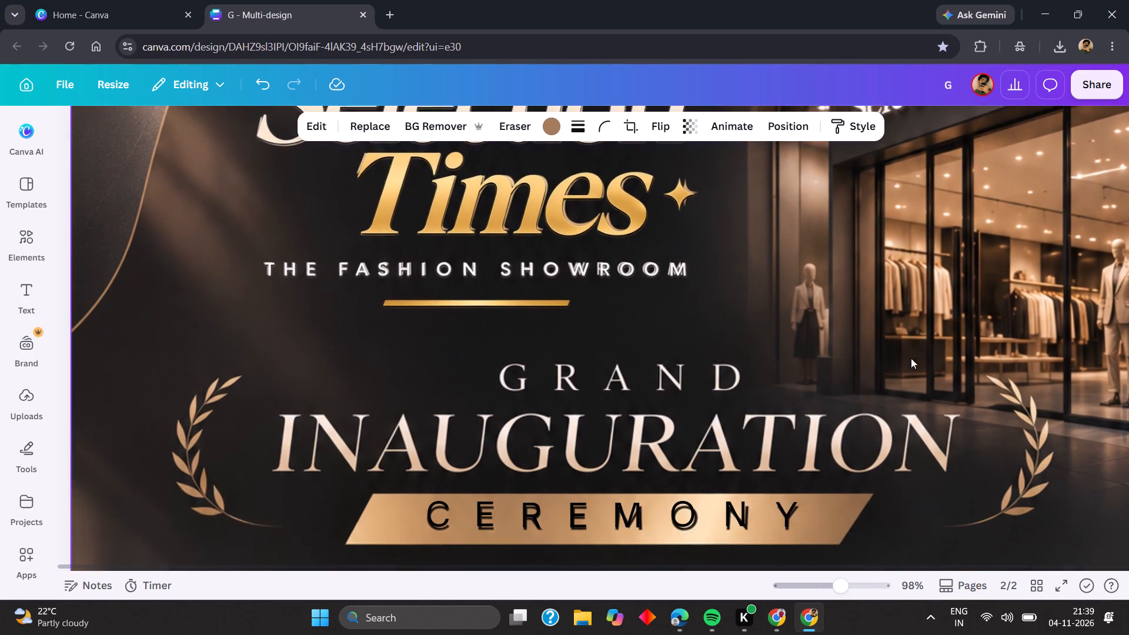
{"action": "scroll", "coordinate": [911, 358], "scroll_direction": "down", "scroll_amount": 3}
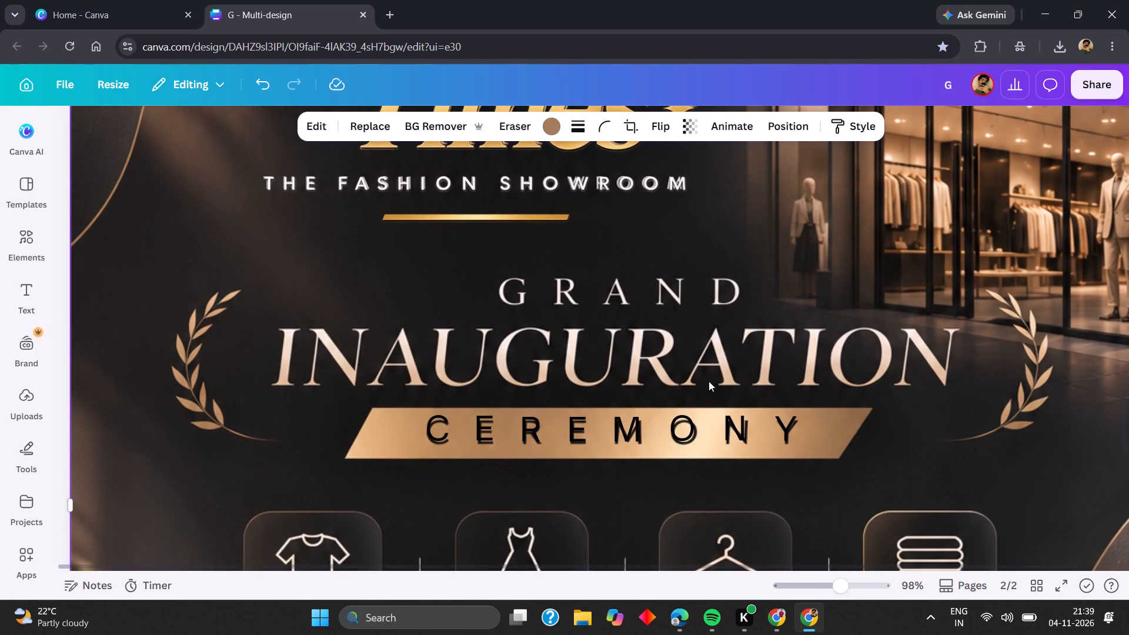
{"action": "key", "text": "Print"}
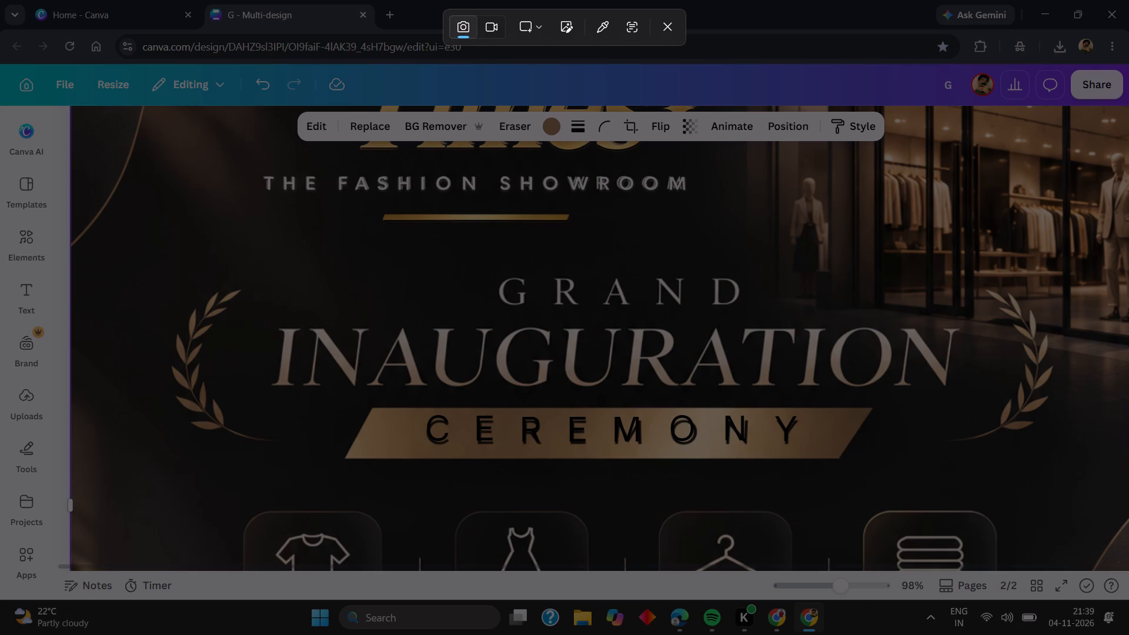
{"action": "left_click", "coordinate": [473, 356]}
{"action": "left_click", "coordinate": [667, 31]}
Move the overlay letters C, E, R and E of CEREMONY down onto the matching printed letters in the gold banner.
{"action": "scroll", "coordinate": [449, 450], "scroll_direction": "down", "scroll_amount": 2}
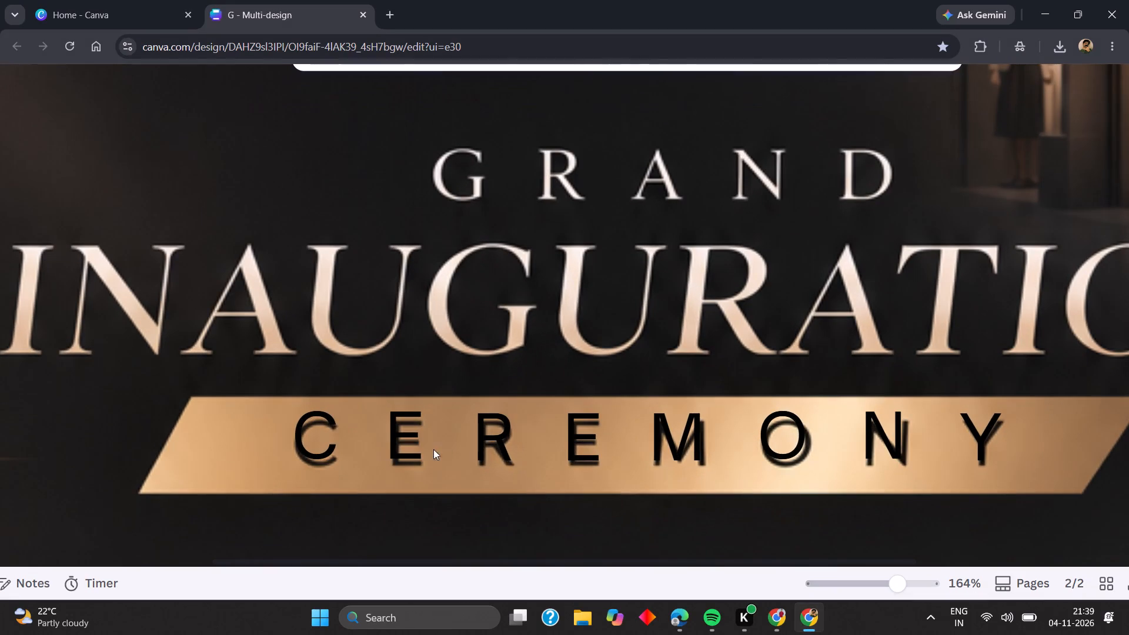
{"action": "scroll", "coordinate": [433, 449], "scroll_direction": "down", "scroll_amount": 2}
{"action": "left_click", "coordinate": [318, 418]}
{"action": "left_click_drag", "start_coordinate": [316, 426], "coordinate": [317, 437]}
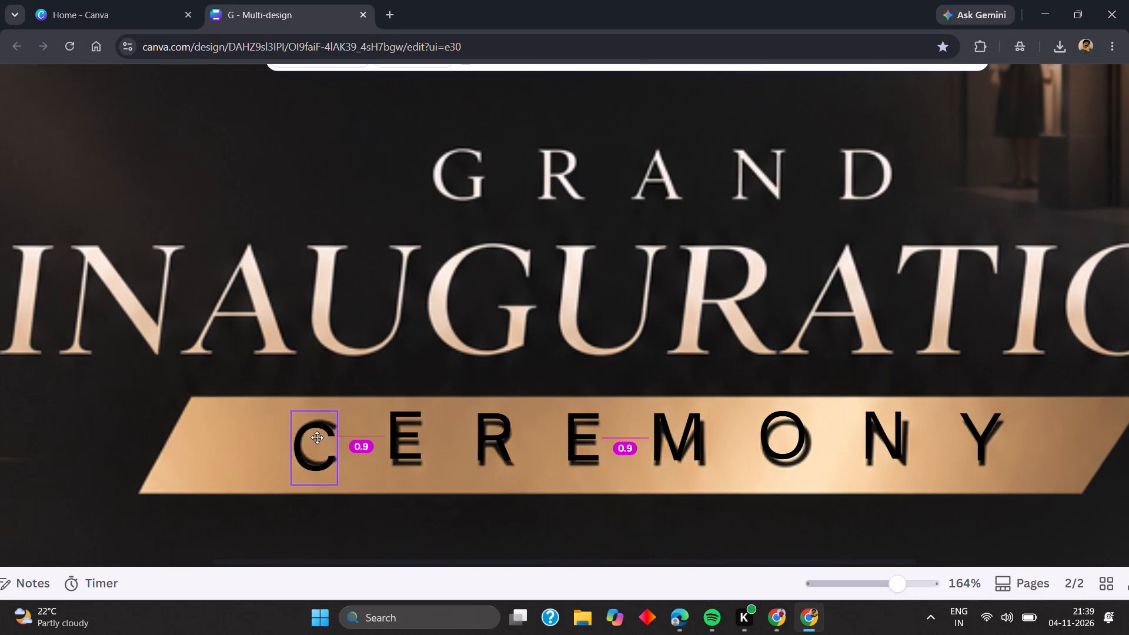
{"action": "left_click_drag", "start_coordinate": [317, 437], "coordinate": [318, 433]}
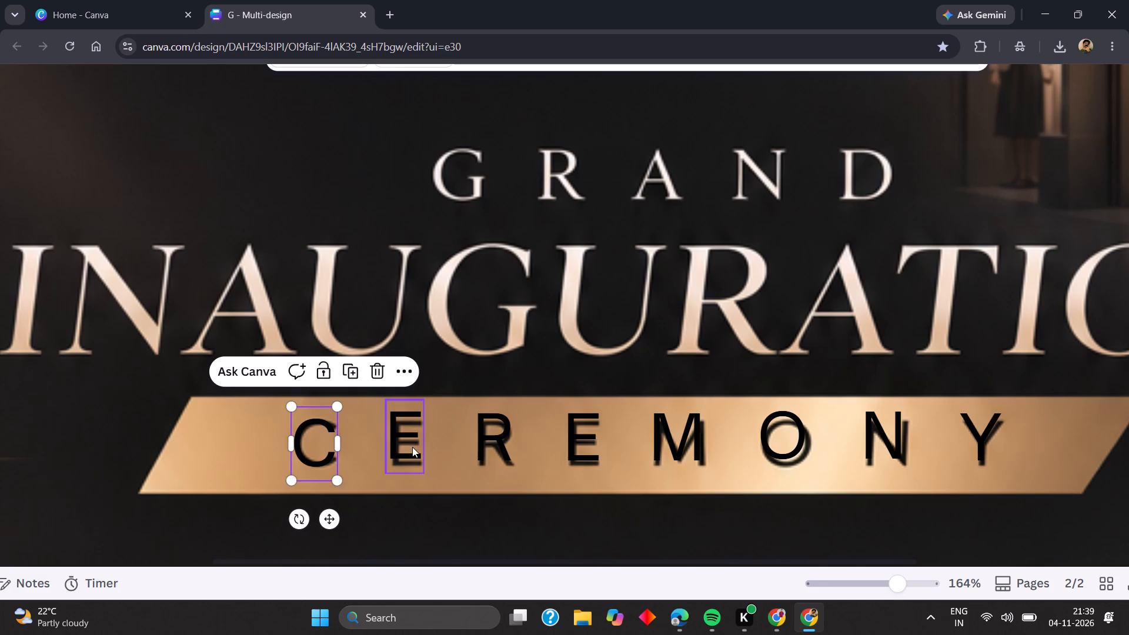
{"action": "left_click", "coordinate": [397, 452]}
{"action": "left_click_drag", "start_coordinate": [397, 452], "coordinate": [398, 460]}
{"action": "double_click", "coordinate": [484, 444]}
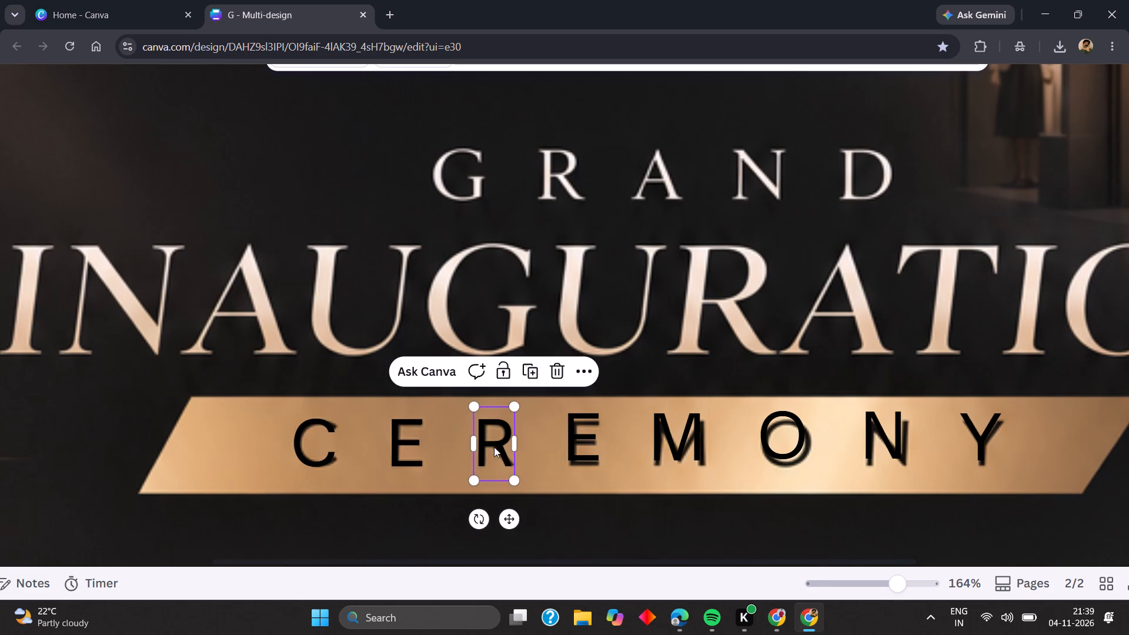
{"action": "left_click", "coordinate": [569, 439]}
{"action": "left_click_drag", "start_coordinate": [570, 439], "coordinate": [570, 446]}
Align the overlay letters M, O, N and Y of CEREMONY with the matching printed letters in the gold banner.
{"action": "left_click", "coordinate": [673, 435]}
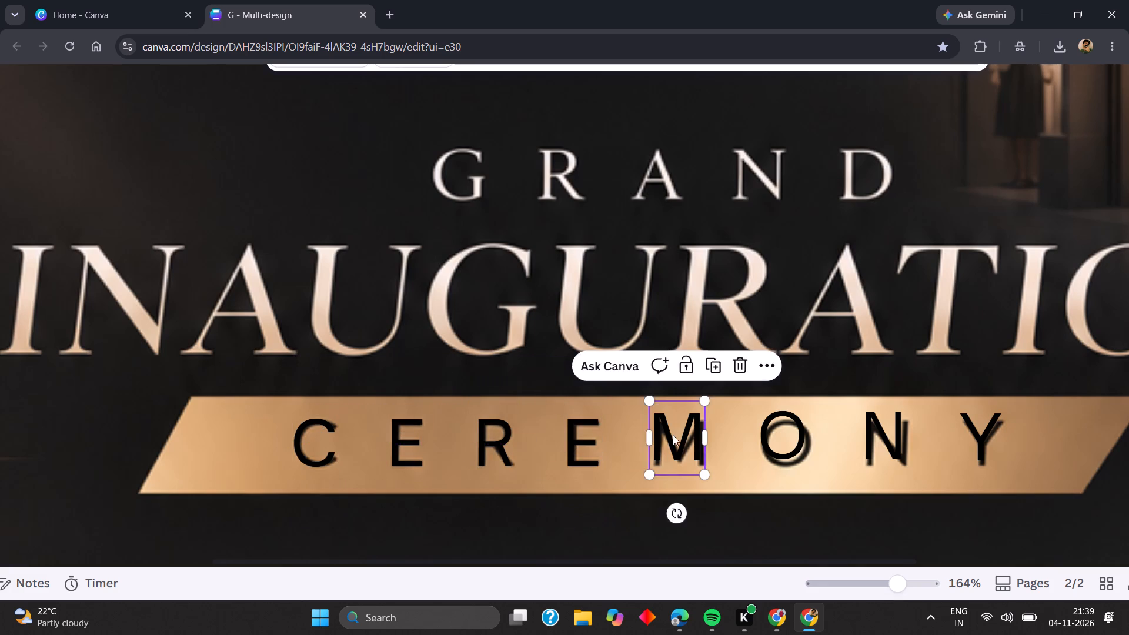
{"action": "left_click_drag", "start_coordinate": [673, 435], "coordinate": [677, 440]}
{"action": "left_click", "coordinate": [779, 435]}
{"action": "left_click_drag", "start_coordinate": [780, 436], "coordinate": [784, 442]}
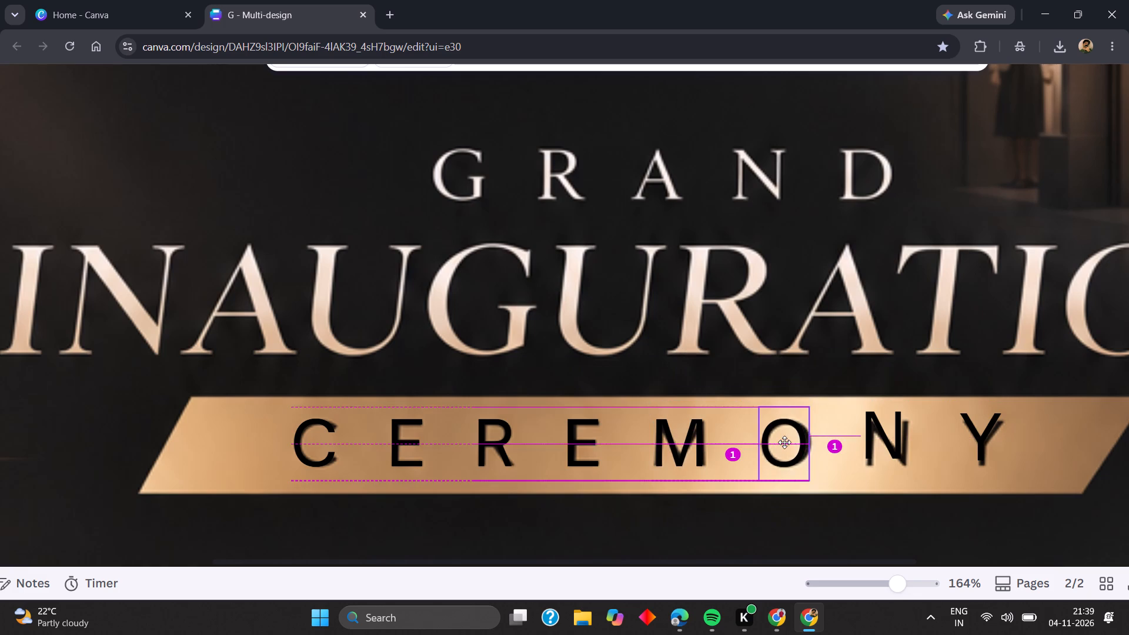
{"action": "left_click_drag", "start_coordinate": [784, 442], "coordinate": [786, 442]}
{"action": "left_click", "coordinate": [881, 436]}
{"action": "left_click_drag", "start_coordinate": [881, 436], "coordinate": [889, 442]}
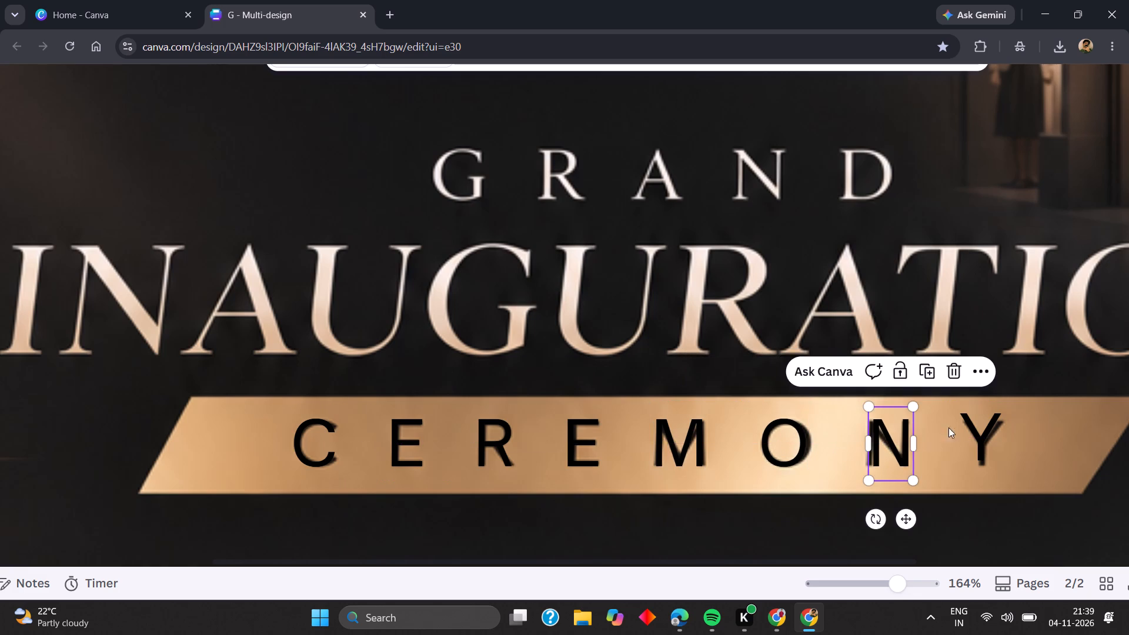
{"action": "left_click", "coordinate": [971, 427]}
{"action": "left_click", "coordinate": [971, 427]}
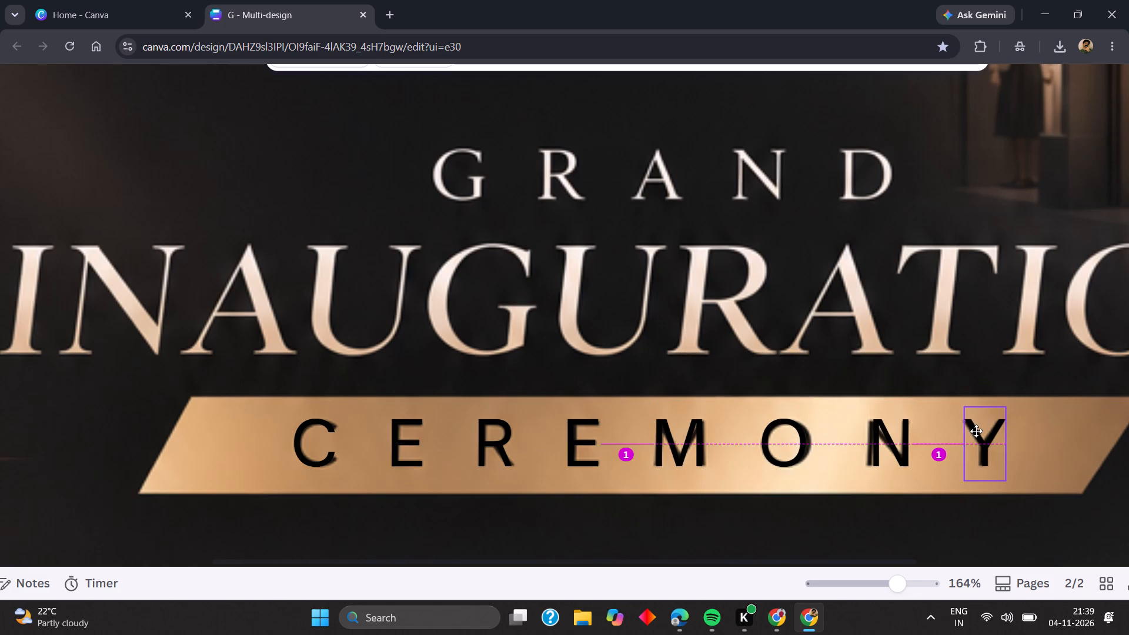
{"action": "left_click", "coordinate": [1026, 432]}
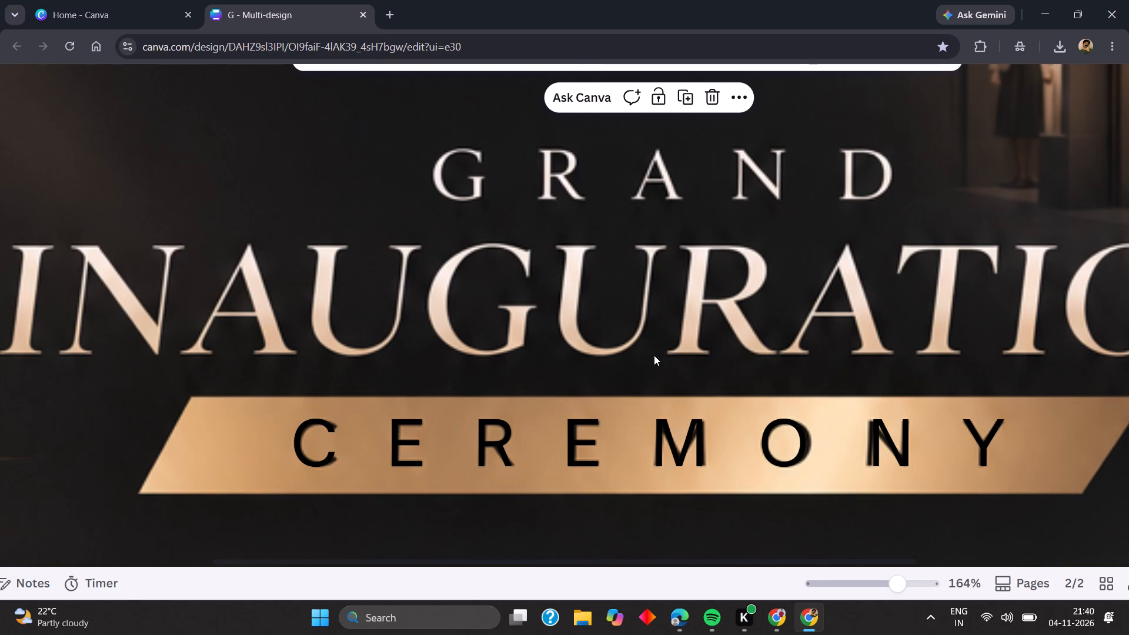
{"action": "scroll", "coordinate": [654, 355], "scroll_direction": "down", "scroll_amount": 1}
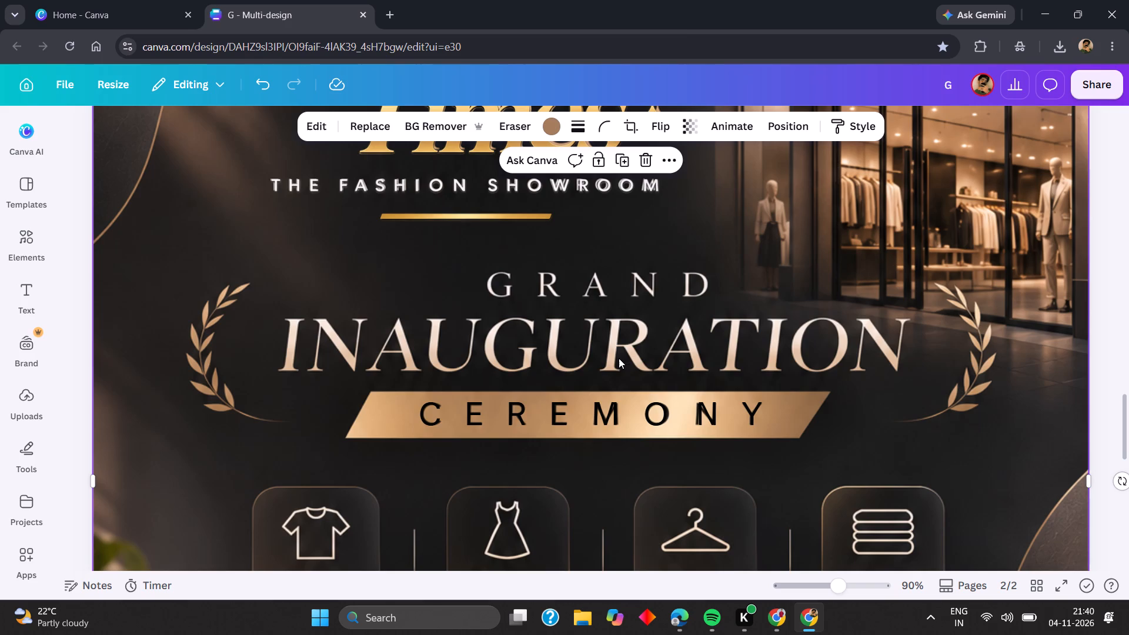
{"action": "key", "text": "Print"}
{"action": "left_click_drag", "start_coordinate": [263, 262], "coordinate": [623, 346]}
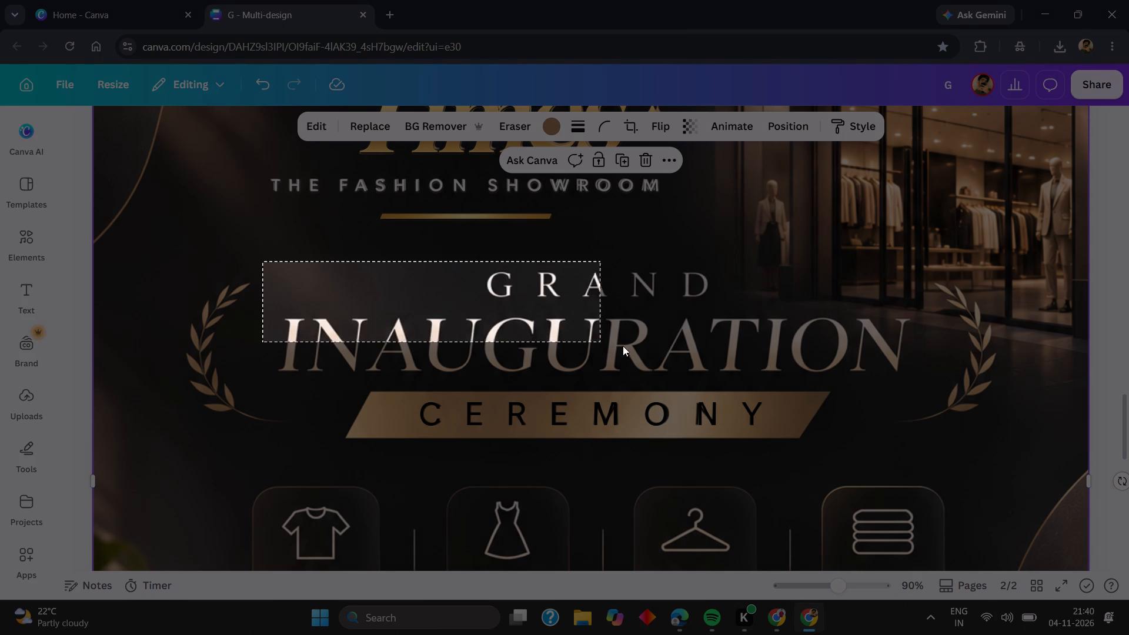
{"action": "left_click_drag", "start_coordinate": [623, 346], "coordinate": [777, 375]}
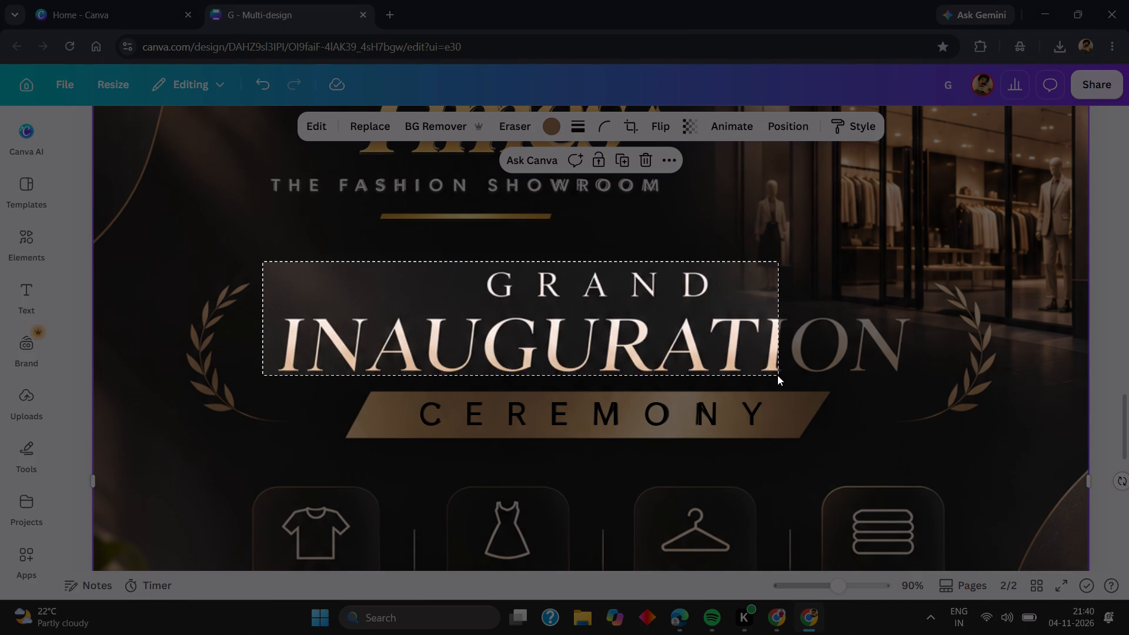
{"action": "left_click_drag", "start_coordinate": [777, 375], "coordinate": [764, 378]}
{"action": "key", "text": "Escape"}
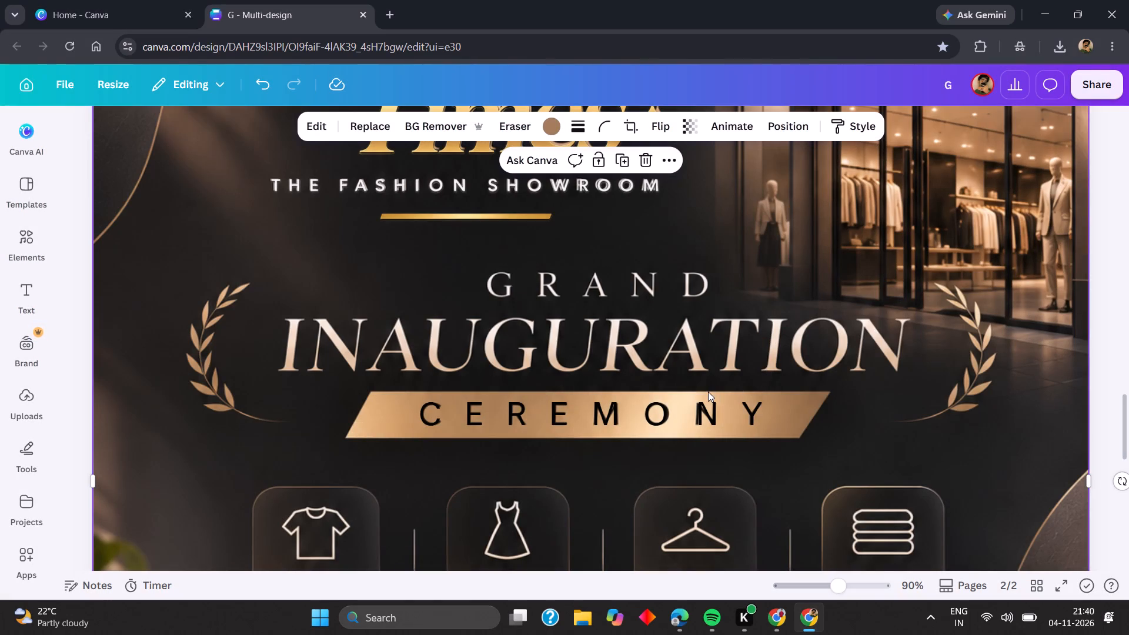
{"action": "key", "text": "Print"}
{"action": "left_click_drag", "start_coordinate": [475, 253], "coordinate": [510, 267]}
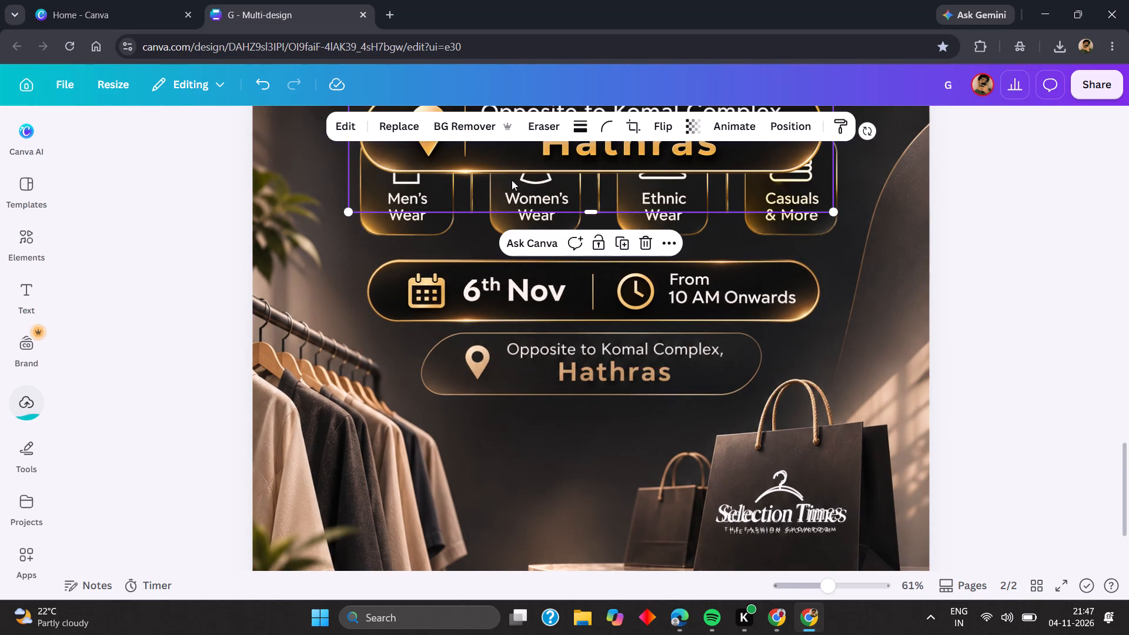
Shrink the pasted Hathras location pill and align it over the printed location pill below the date and time pill.
{"action": "left_click_drag", "start_coordinate": [512, 179], "coordinate": [542, 412]}
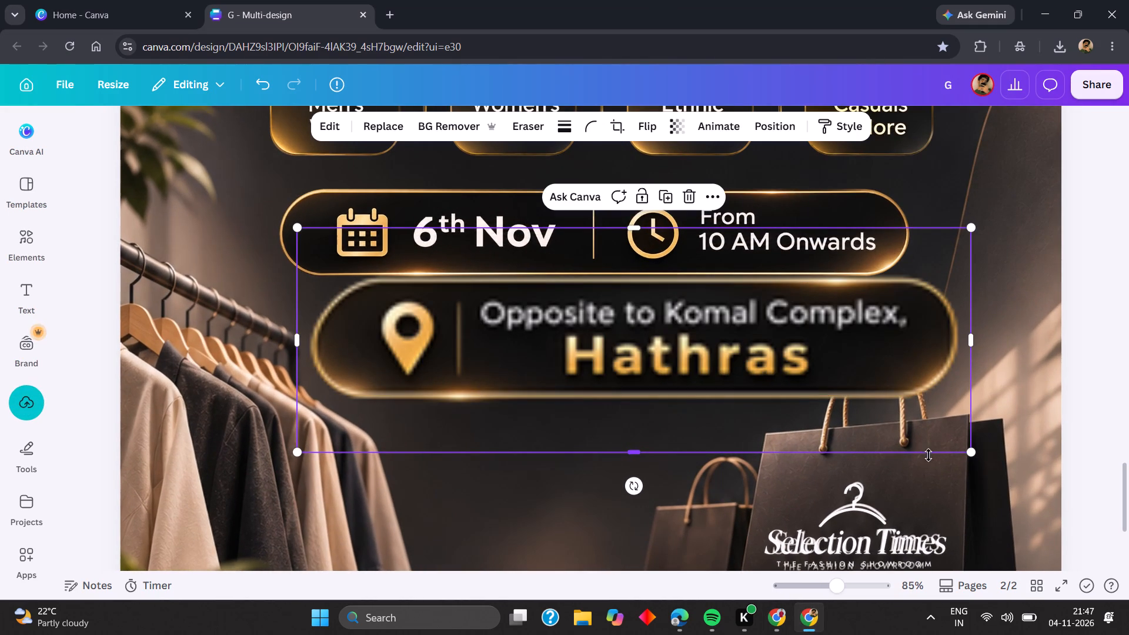
{"action": "left_click_drag", "start_coordinate": [969, 450], "coordinate": [779, 431]}
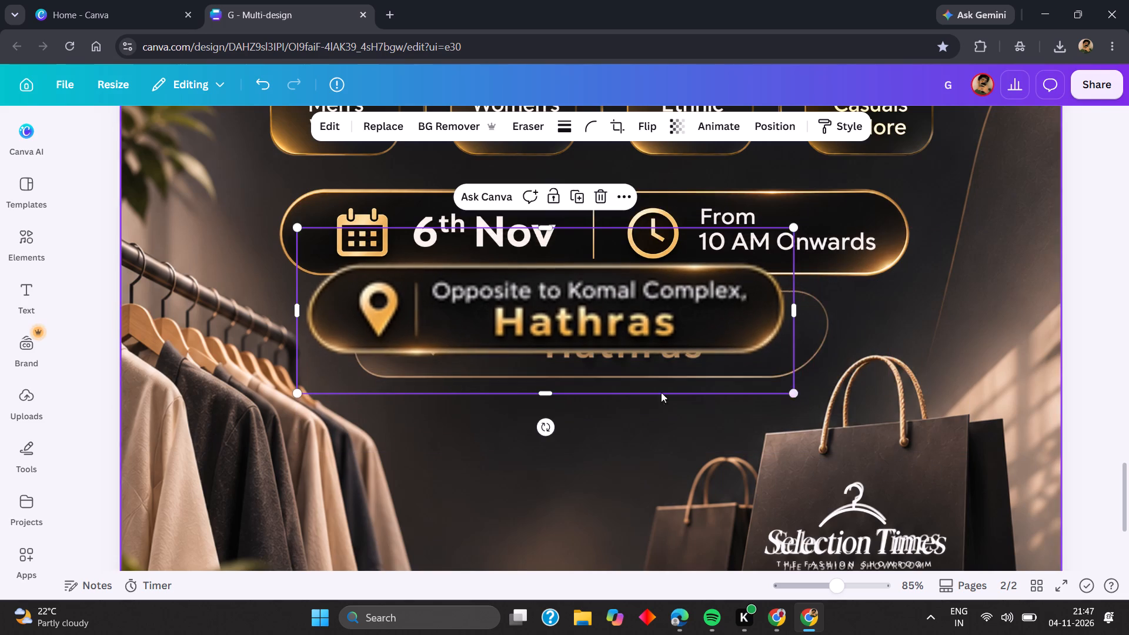
{"action": "left_click_drag", "start_coordinate": [610, 372], "coordinate": [656, 397]}
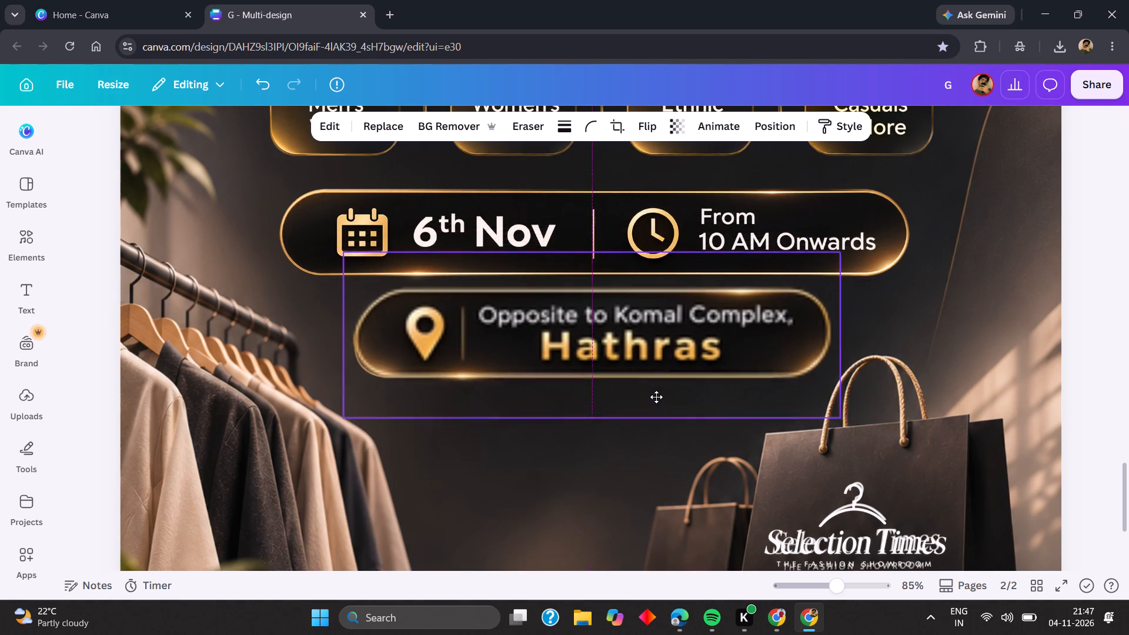
Enlarge the pasted Hathras location pill slightly and realign it over the printed location pill below the date and time pill.
{"action": "left_click_drag", "start_coordinate": [656, 397], "coordinate": [651, 399]}
{"action": "left_click_drag", "start_coordinate": [837, 423], "coordinate": [839, 425]}
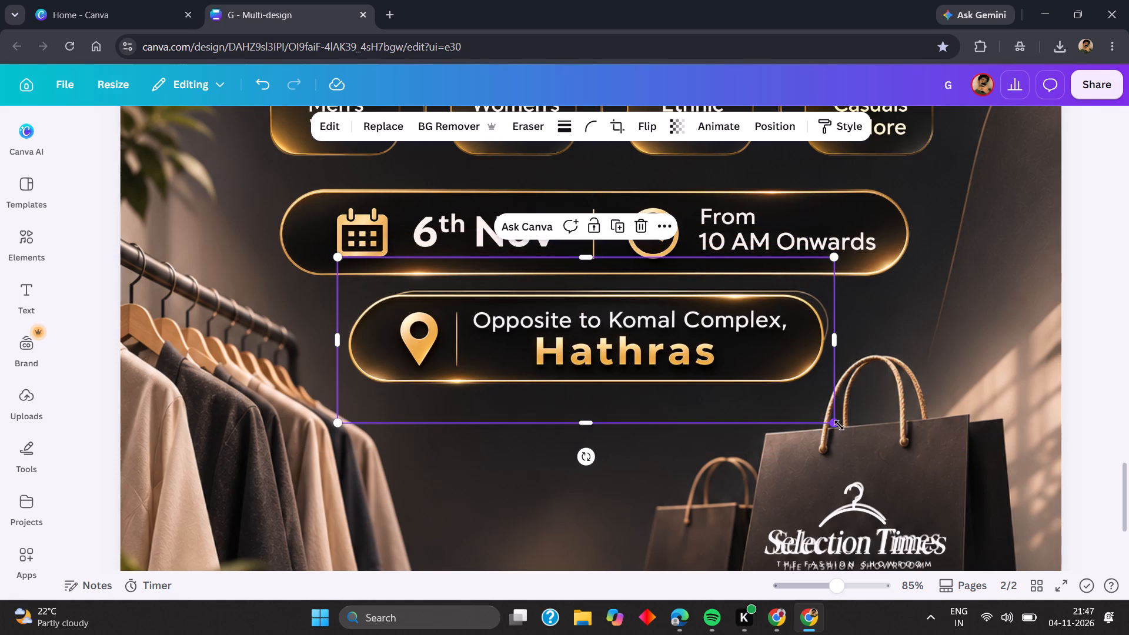
{"action": "left_click_drag", "start_coordinate": [839, 425], "coordinate": [847, 434]}
{"action": "left_click_drag", "start_coordinate": [751, 410], "coordinate": [754, 400]}
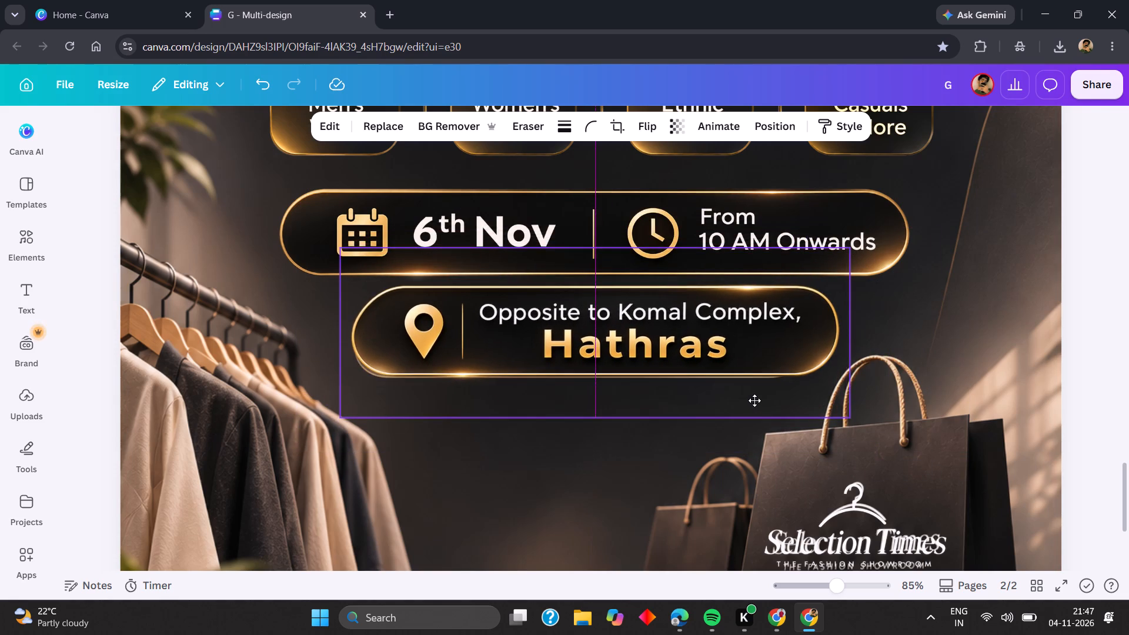
{"action": "left_click_drag", "start_coordinate": [754, 400], "coordinate": [754, 403]}
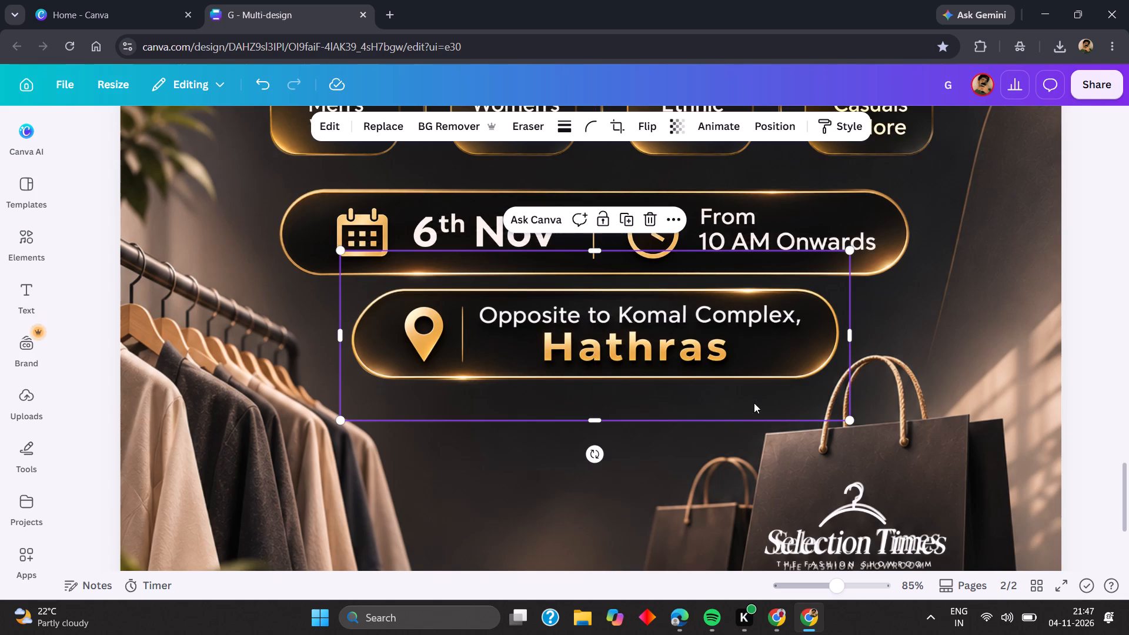
{"action": "left_click", "coordinate": [1094, 391]}
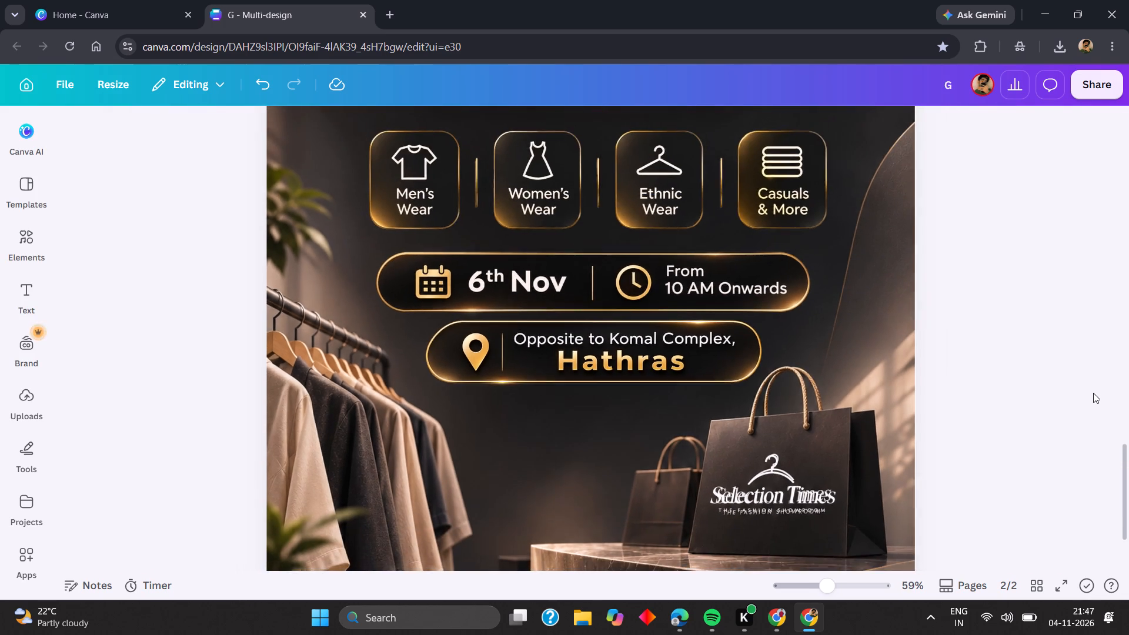
Open page 2's background artwork for image editing and detect its text areas.
{"action": "scroll", "coordinate": [1065, 407], "scroll_direction": "down", "scroll_amount": 1}
{"action": "scroll", "coordinate": [438, 246], "scroll_direction": "up", "scroll_amount": 1}
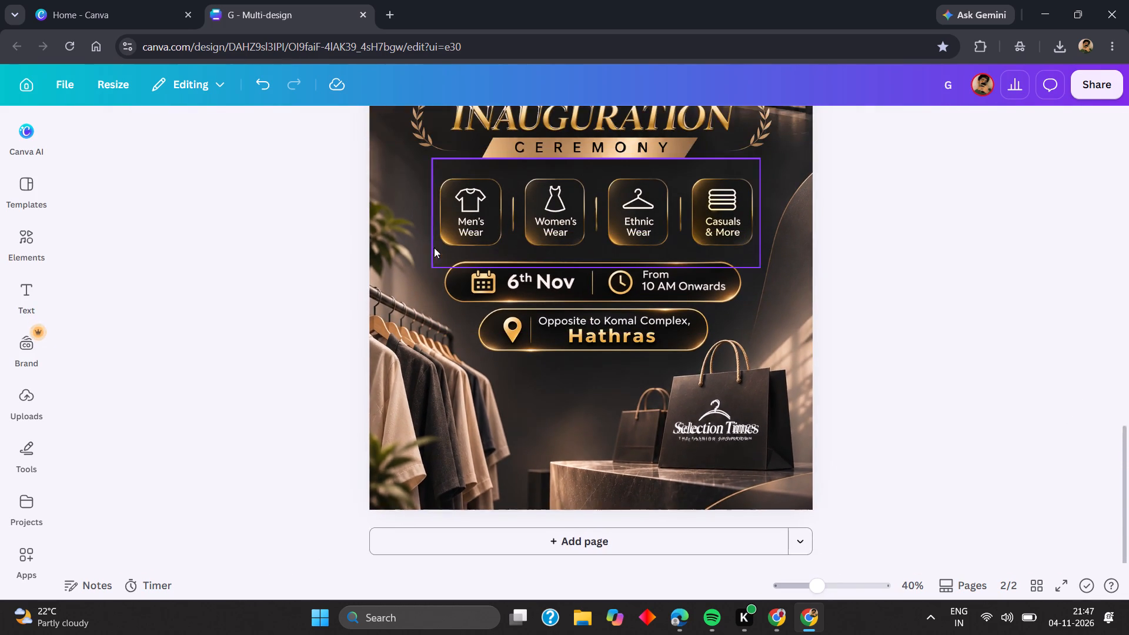
{"action": "scroll", "coordinate": [434, 248], "scroll_direction": "up", "scroll_amount": 5}
{"action": "left_click", "coordinate": [442, 228]}
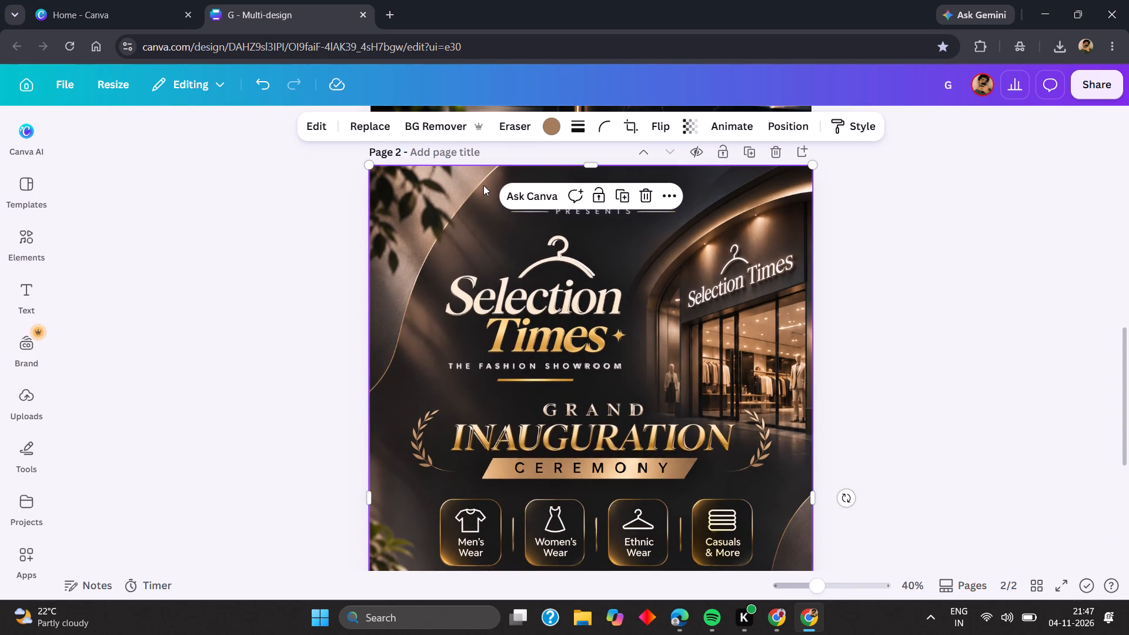
{"action": "left_click", "coordinate": [512, 124]}
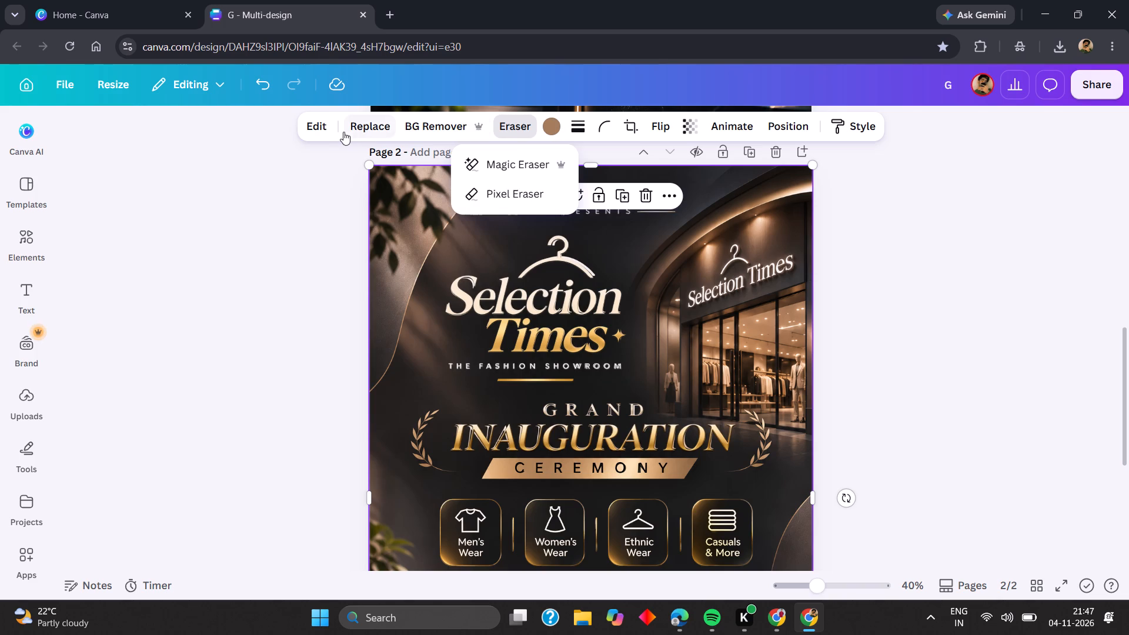
{"action": "left_click", "coordinate": [328, 129]}
{"action": "left_click", "coordinate": [275, 246]}
{"action": "left_click", "coordinate": [283, 240]}
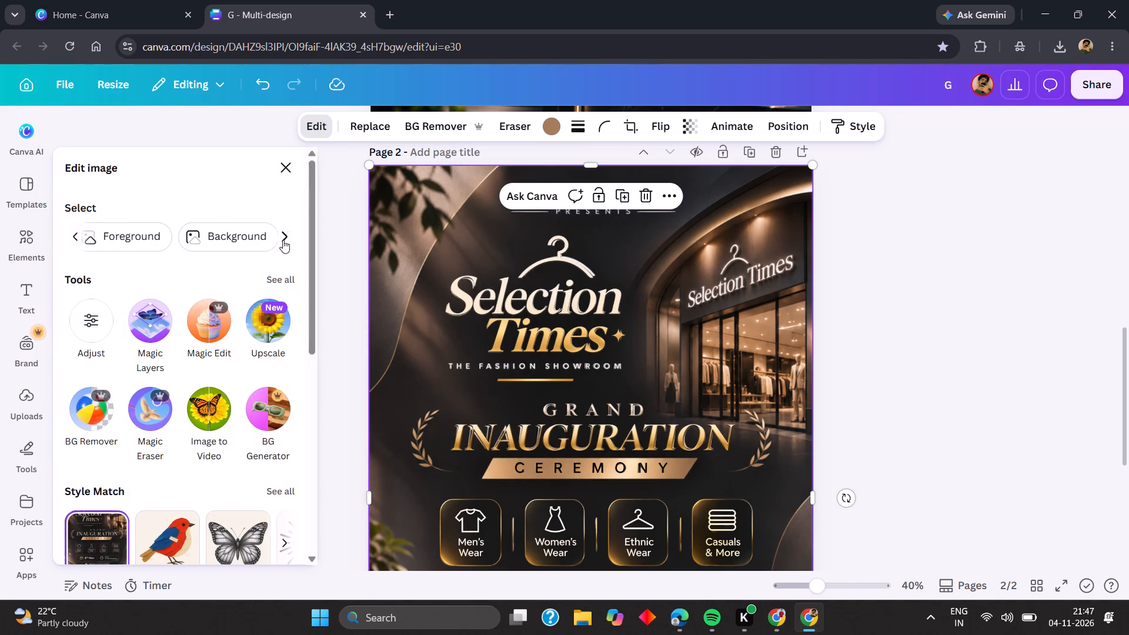
{"action": "left_click", "coordinate": [267, 240]}
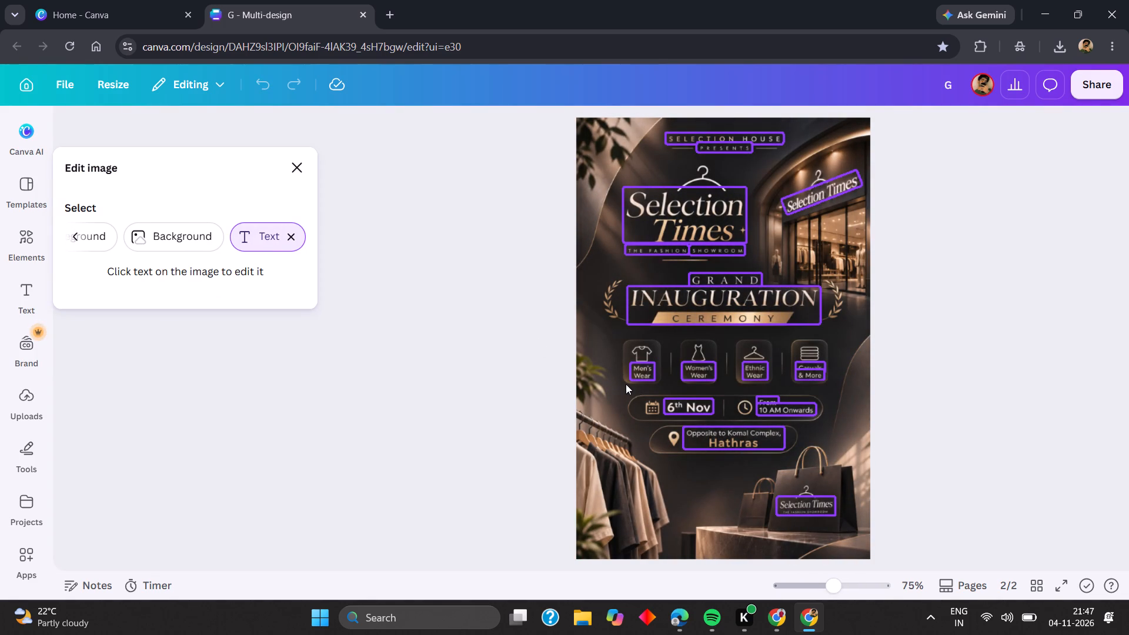
Magic-erase the background's Selection House, Presents, main Selection Times logo, The Fashion Showroom, Grand and shopping-bag text, and leave image editing.
{"action": "scroll", "coordinate": [713, 279], "scroll_direction": "up", "scroll_amount": 2}
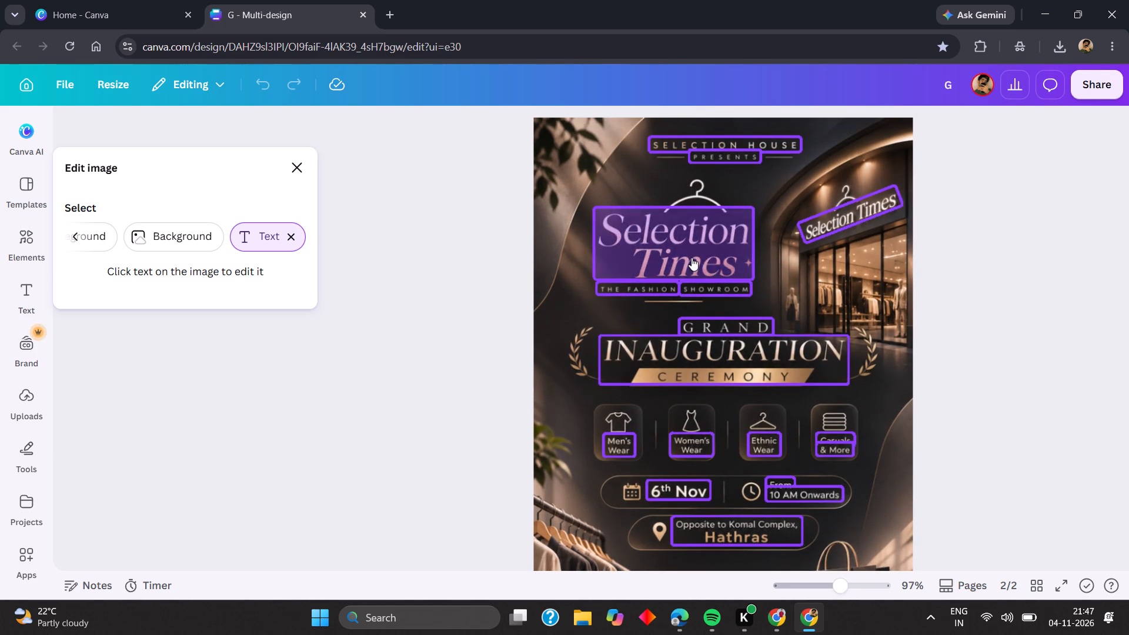
{"action": "left_click", "coordinate": [692, 258]}
{"action": "left_click", "coordinate": [669, 282]}
{"action": "left_click", "coordinate": [674, 290]}
{"action": "left_click", "coordinate": [700, 290]}
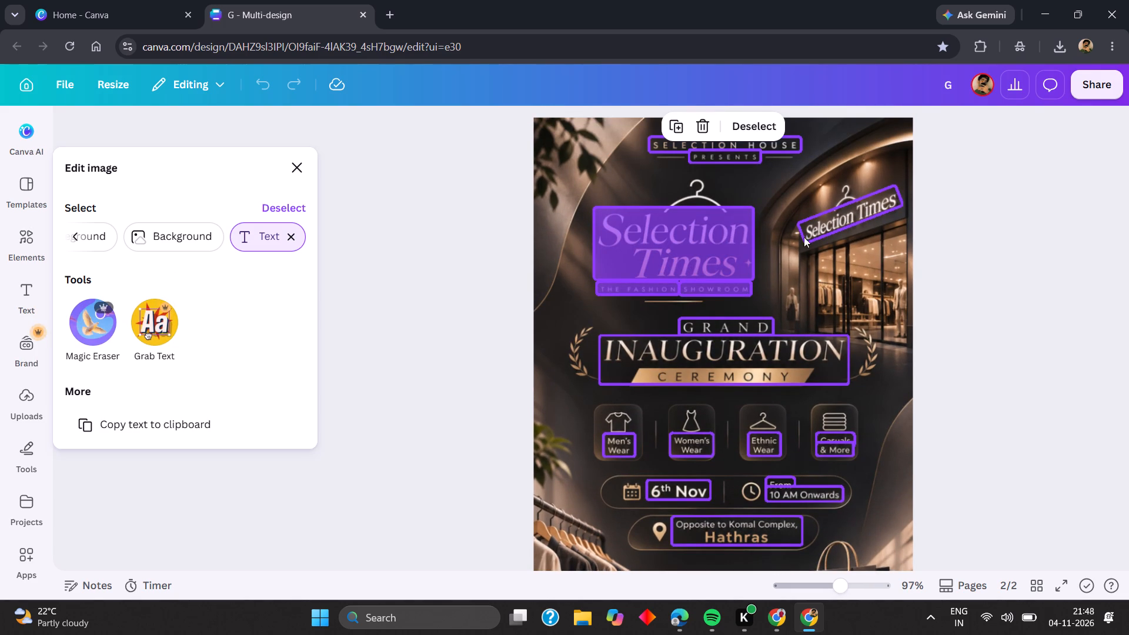
{"action": "left_click", "coordinate": [754, 146]}
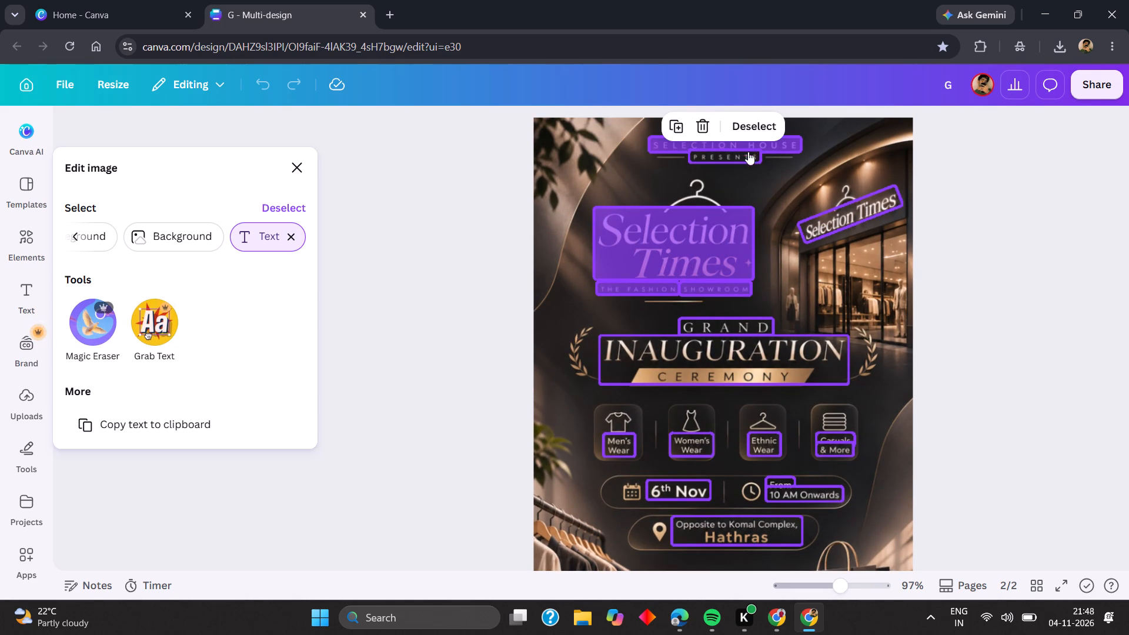
{"action": "left_click", "coordinate": [748, 152]}
{"action": "left_click", "coordinate": [709, 325]}
{"action": "left_click", "coordinate": [709, 342]}
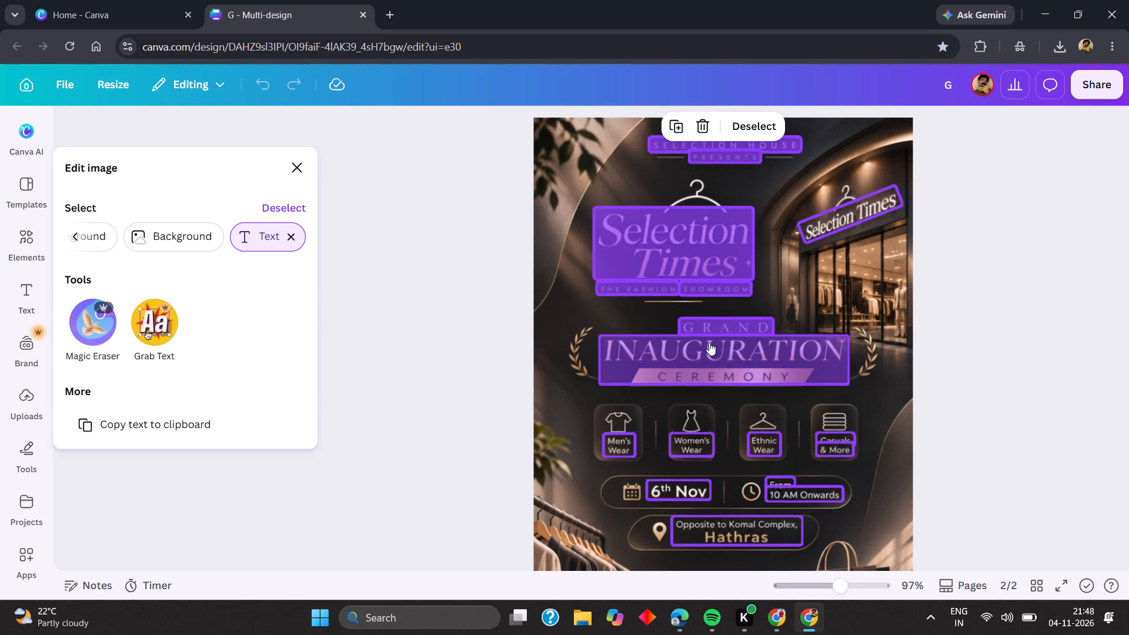
{"action": "scroll", "coordinate": [694, 423], "scroll_direction": "down", "scroll_amount": 1}
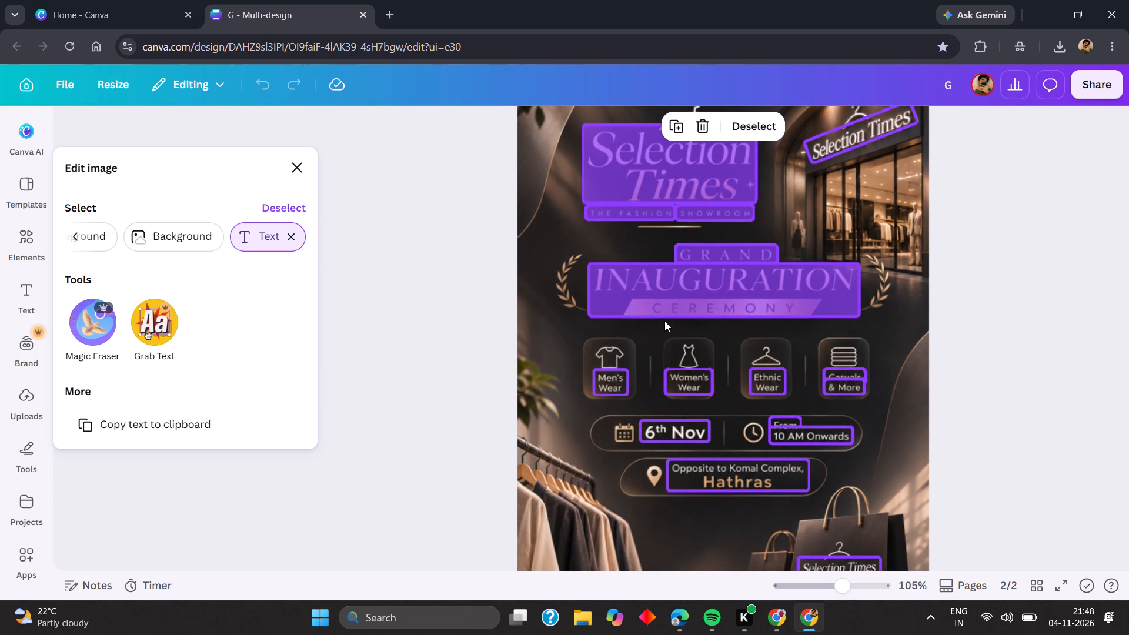
{"action": "left_click", "coordinate": [665, 303]}
{"action": "left_click", "coordinate": [616, 380]}
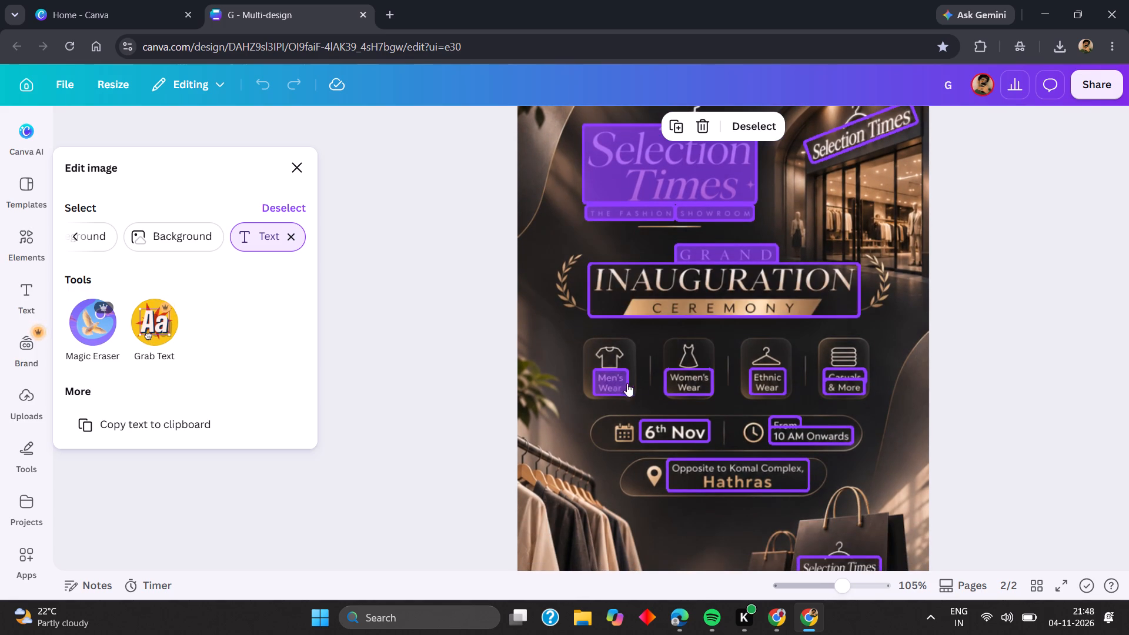
{"action": "left_click", "coordinate": [606, 383]}
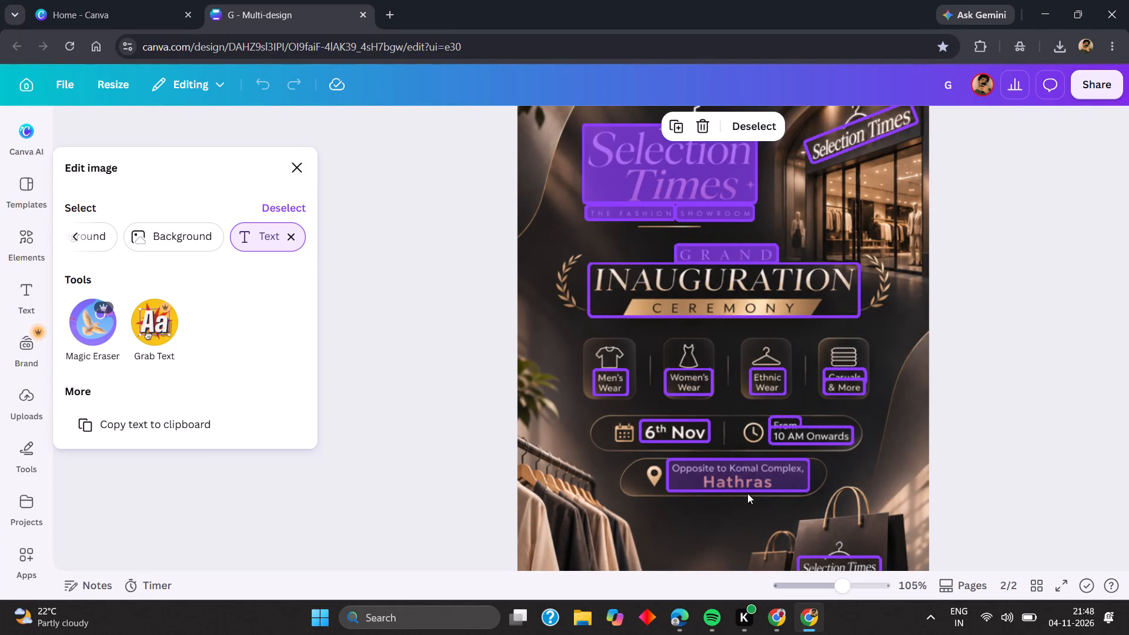
{"action": "scroll", "coordinate": [754, 493], "scroll_direction": "down", "scroll_amount": 1}
{"action": "left_click", "coordinate": [810, 500]}
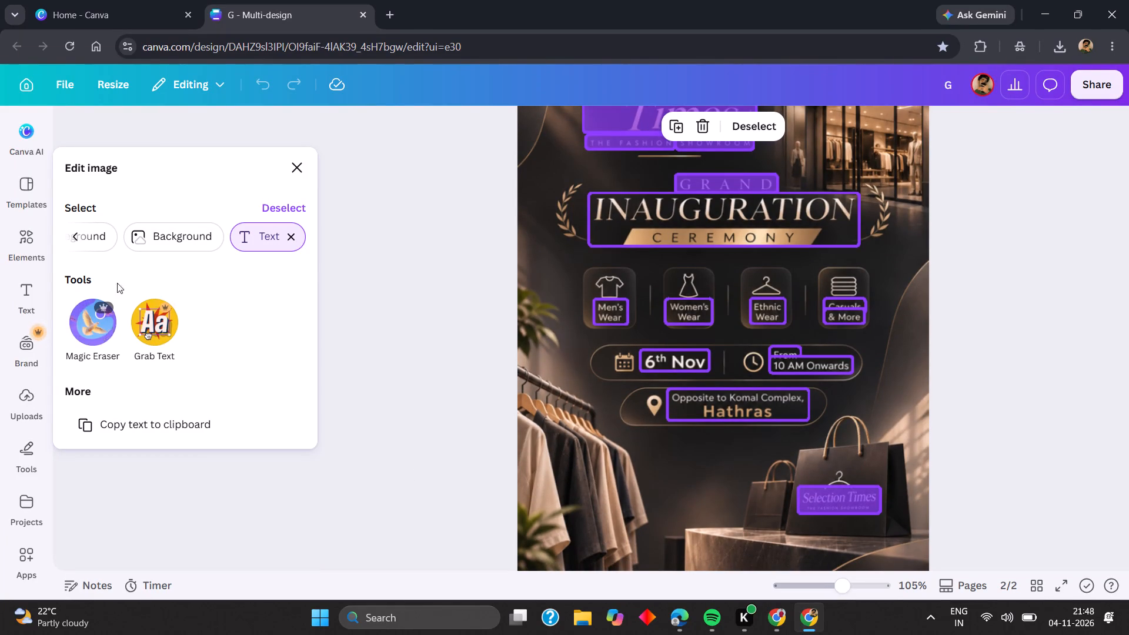
{"action": "left_click", "coordinate": [88, 326]}
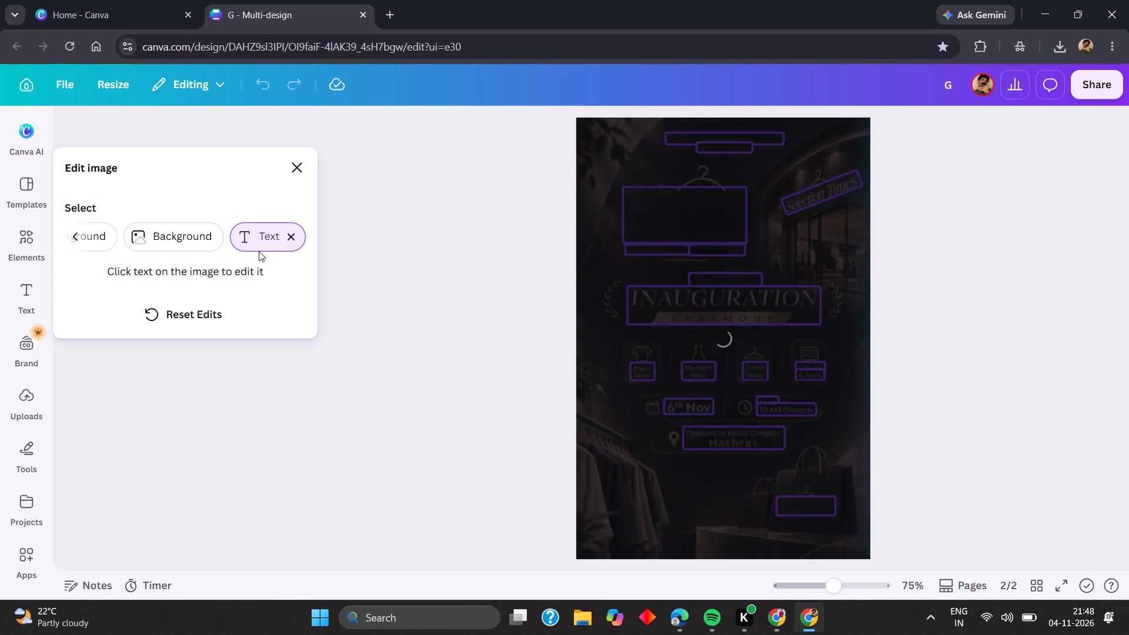
{"action": "left_click", "coordinate": [142, 0]}
{"action": "left_click", "coordinate": [260, 8]}
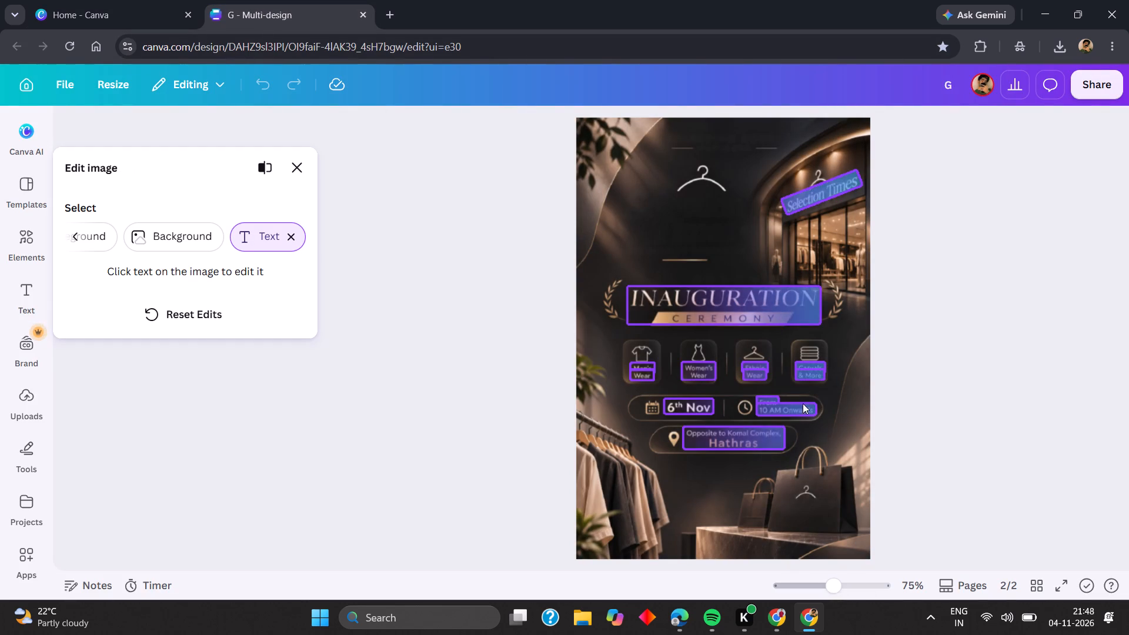
{"action": "left_click", "coordinate": [296, 167]}
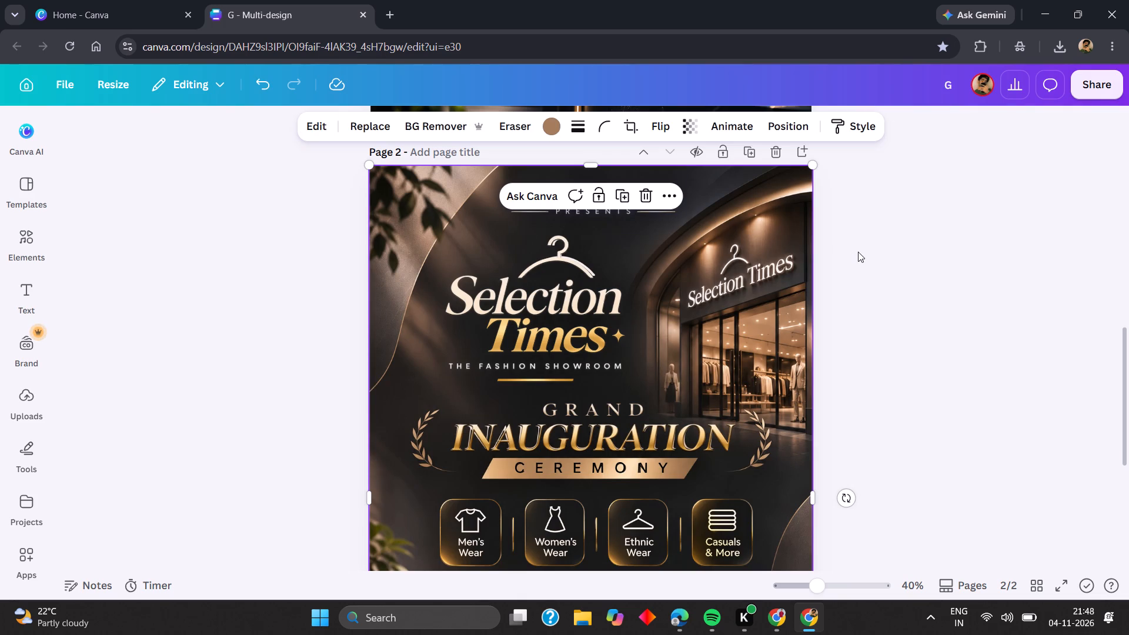
{"action": "left_click", "coordinate": [858, 252]}
{"action": "scroll", "coordinate": [771, 309], "scroll_direction": "down", "scroll_amount": 2}
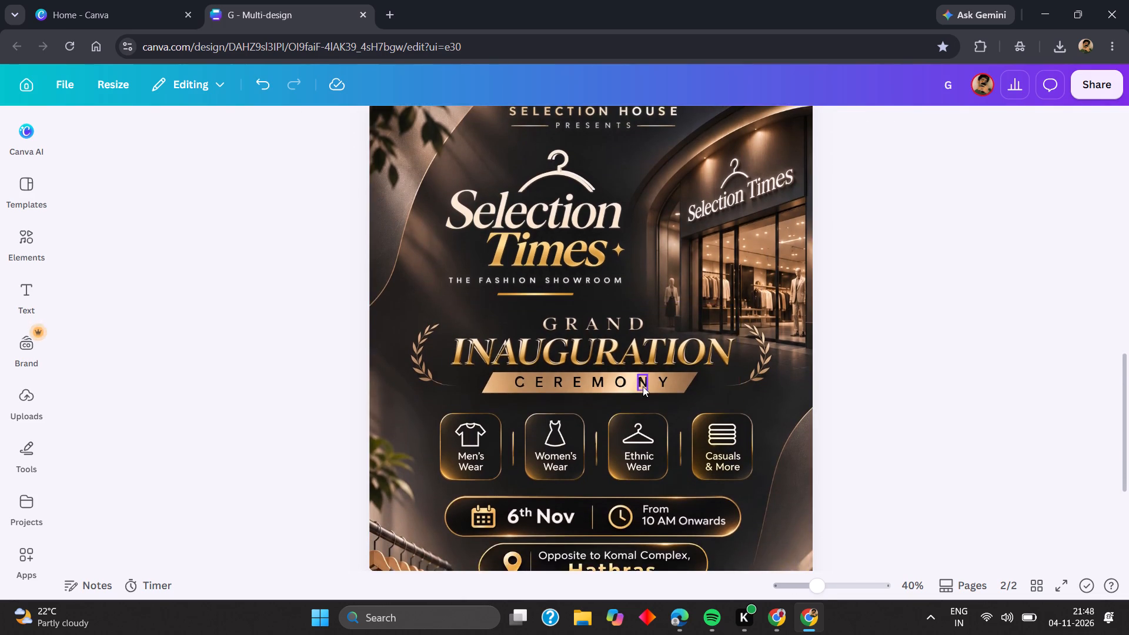
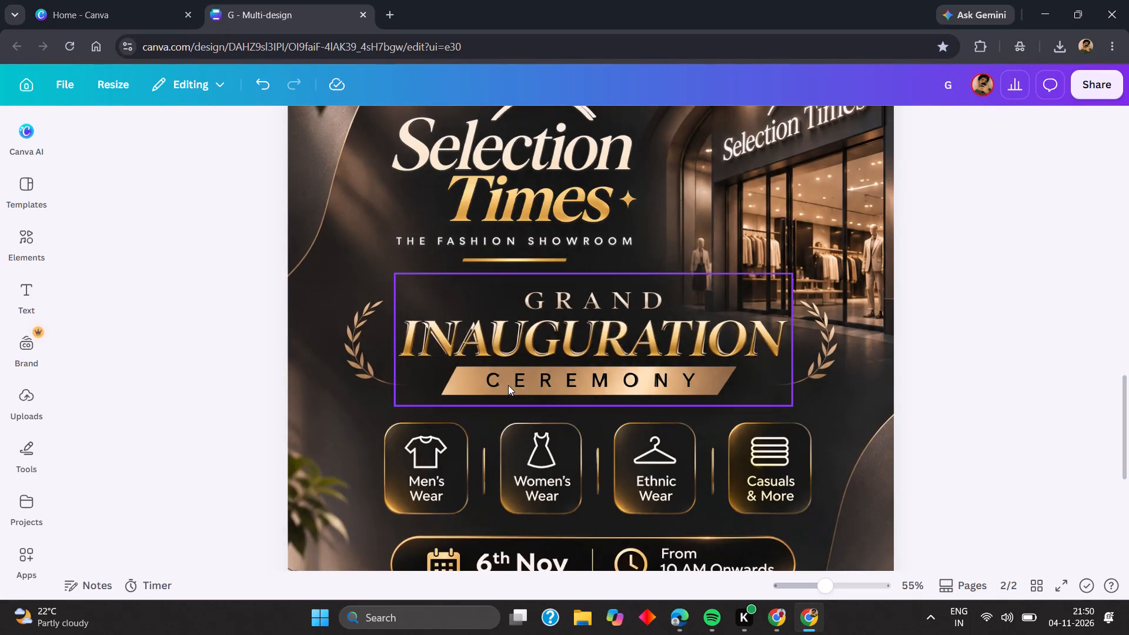
Open page 2's background artwork in Magic Eraser and brush over the hanger of the main logo with brush size 40.
{"action": "left_click", "coordinate": [1006, 391]}
{"action": "scroll", "coordinate": [937, 448], "scroll_direction": "down", "scroll_amount": 4}
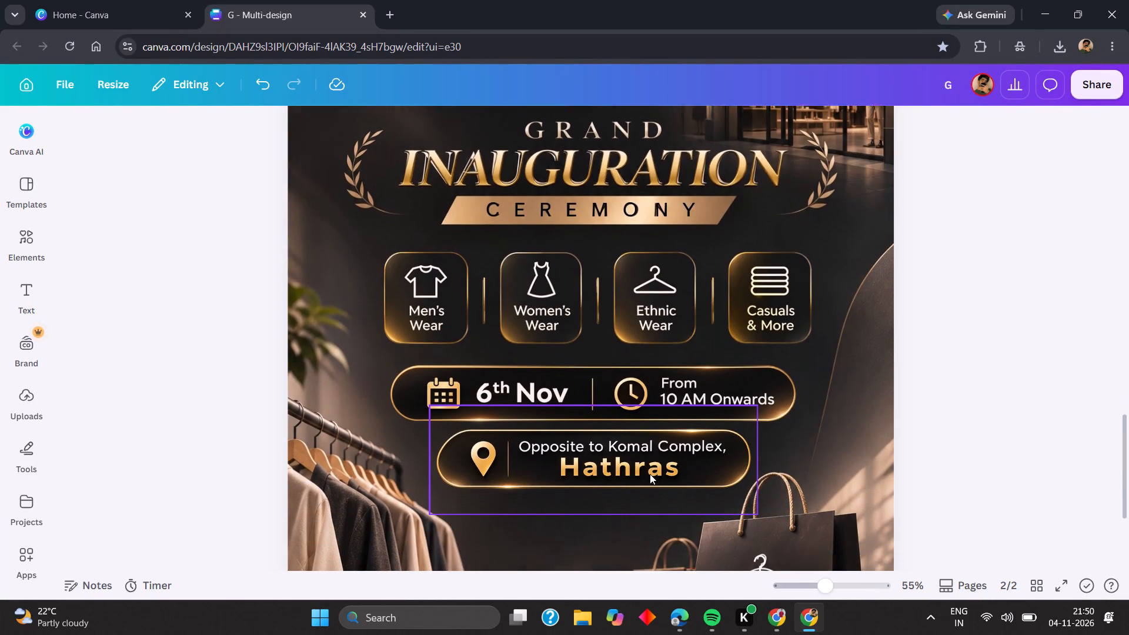
{"action": "scroll", "coordinate": [650, 474], "scroll_direction": "down", "scroll_amount": 1}
{"action": "scroll", "coordinate": [649, 474], "scroll_direction": "up", "scroll_amount": 1}
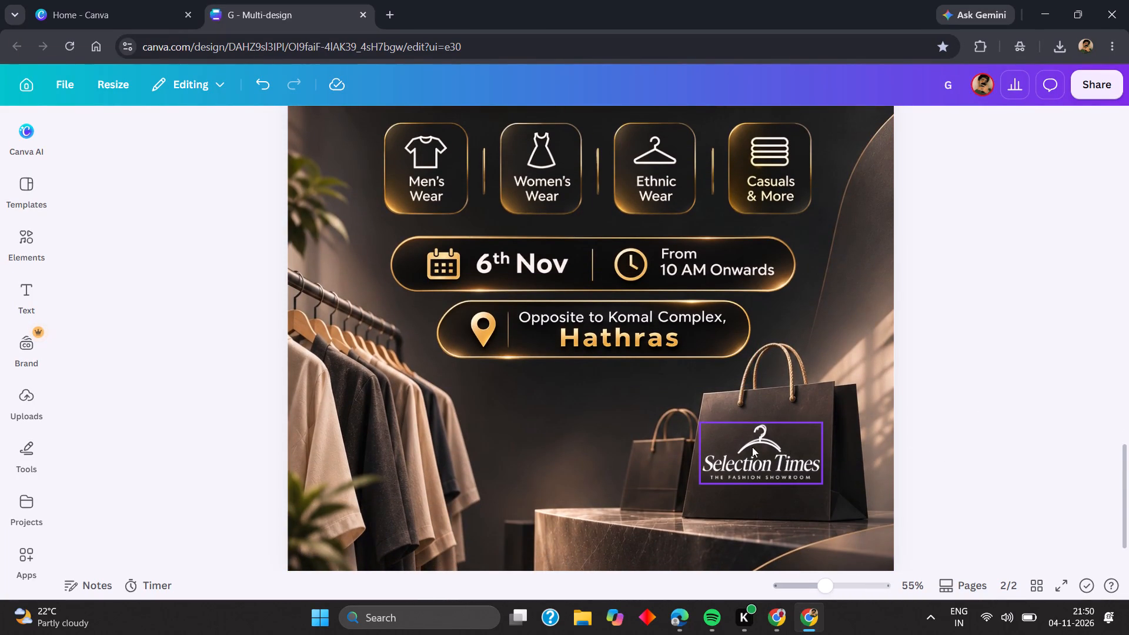
{"action": "scroll", "coordinate": [742, 447], "scroll_direction": "up", "scroll_amount": 1}
{"action": "left_click", "coordinate": [328, 195]}
{"action": "left_click", "coordinate": [519, 115]}
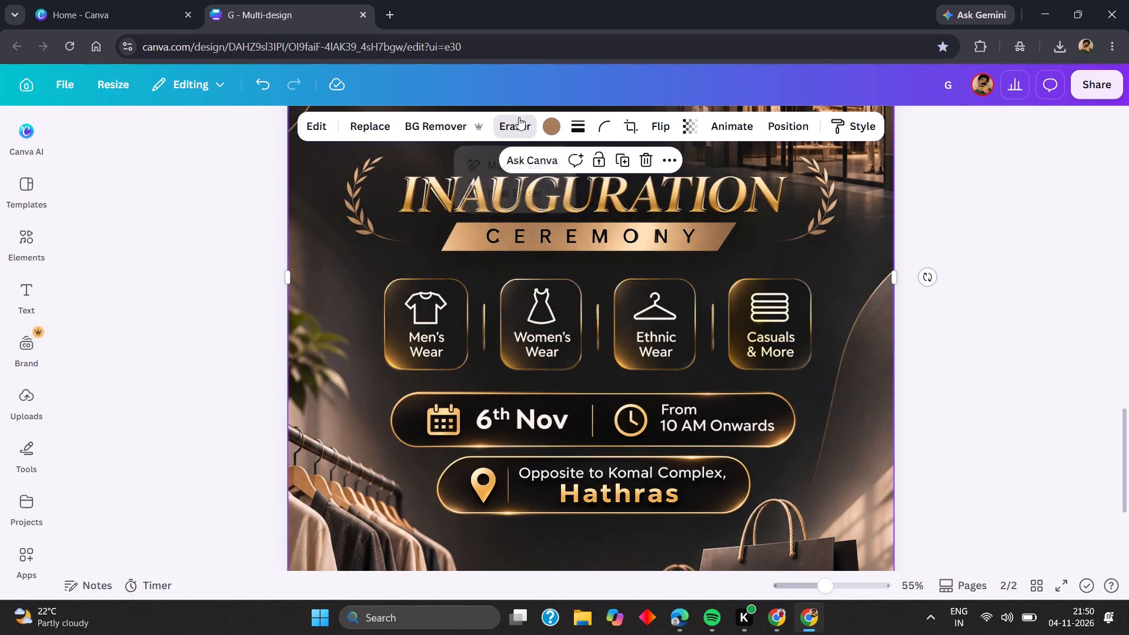
{"action": "left_click", "coordinate": [510, 152]}
{"action": "left_click", "coordinate": [507, 164]}
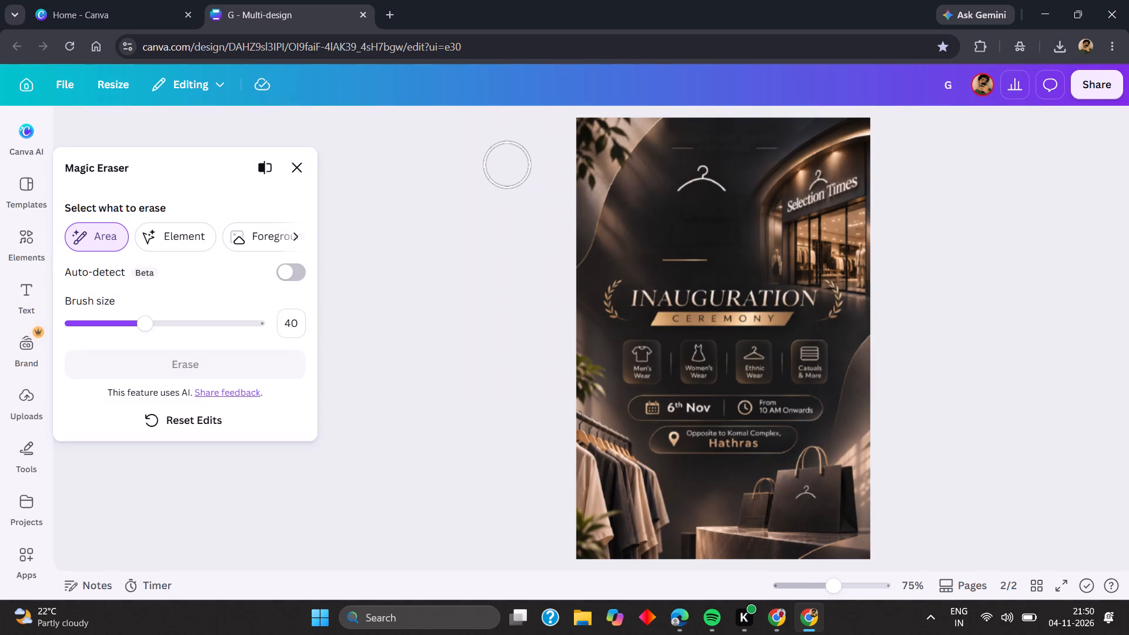
{"action": "left_click", "coordinate": [690, 168]}
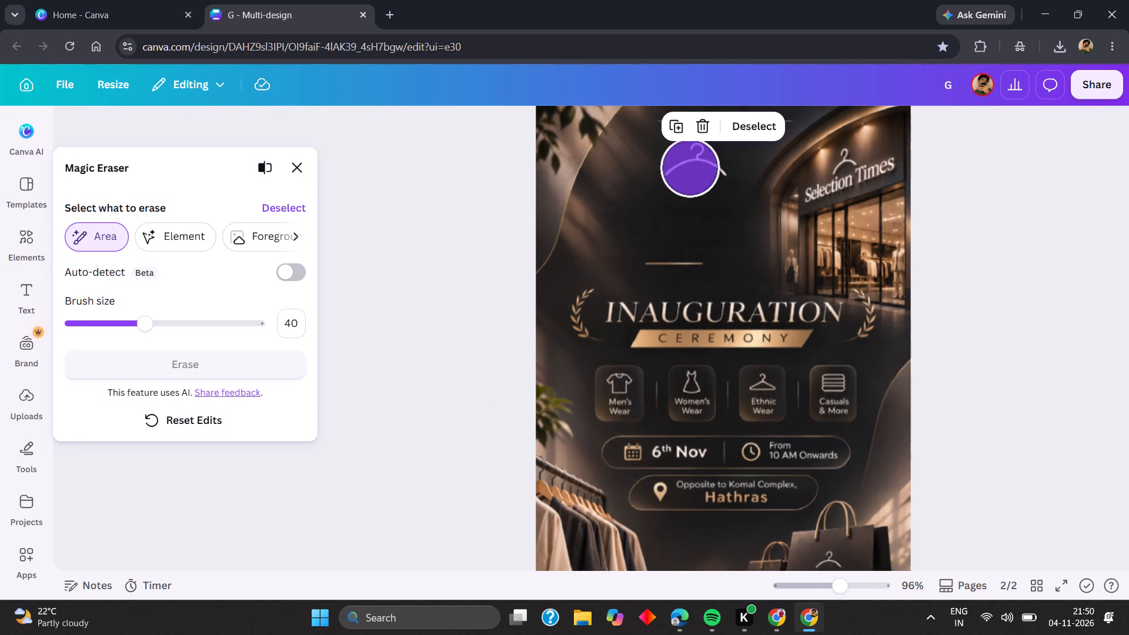
{"action": "left_click", "coordinate": [700, 168]}
Set the eraser brush size to 11 and brush over the whole word INAUGURATION in the background.
{"action": "left_click", "coordinate": [89, 325]}
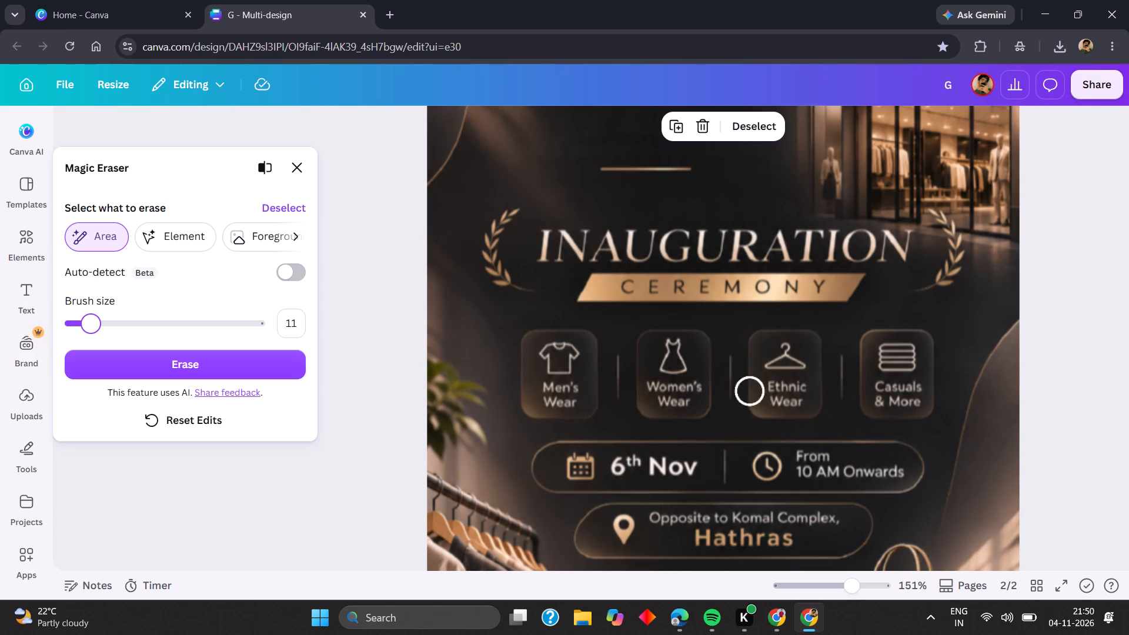
{"action": "scroll", "coordinate": [727, 370], "scroll_direction": "left", "scroll_amount": 1}
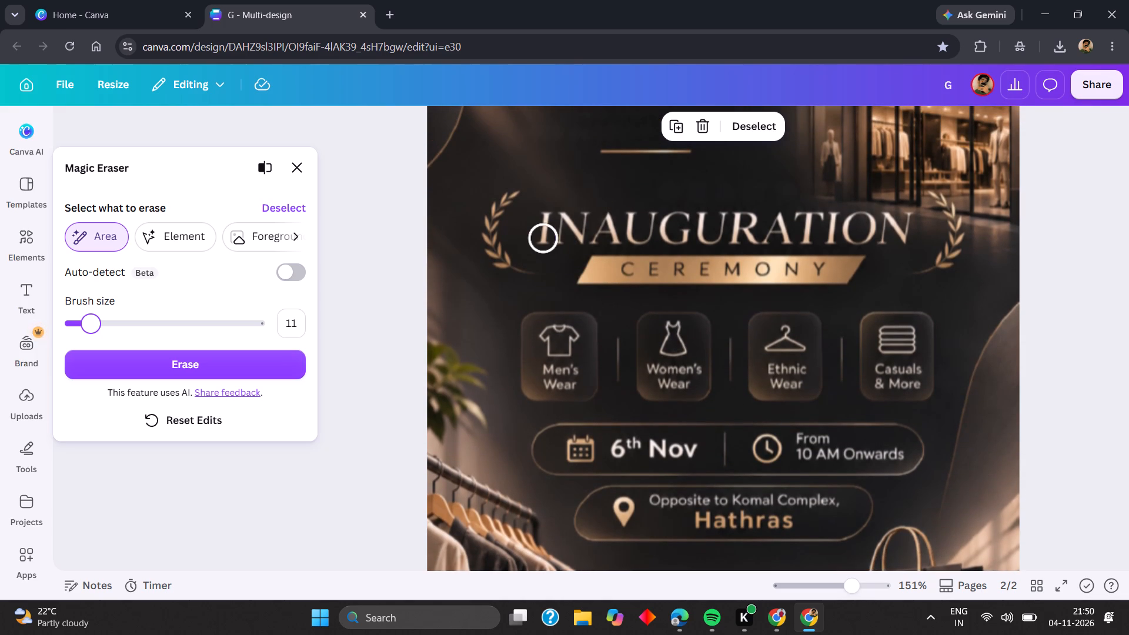
{"action": "left_click", "coordinate": [543, 238]}
{"action": "left_click", "coordinate": [547, 218]}
{"action": "left_click_drag", "start_coordinate": [555, 218], "coordinate": [595, 217]}
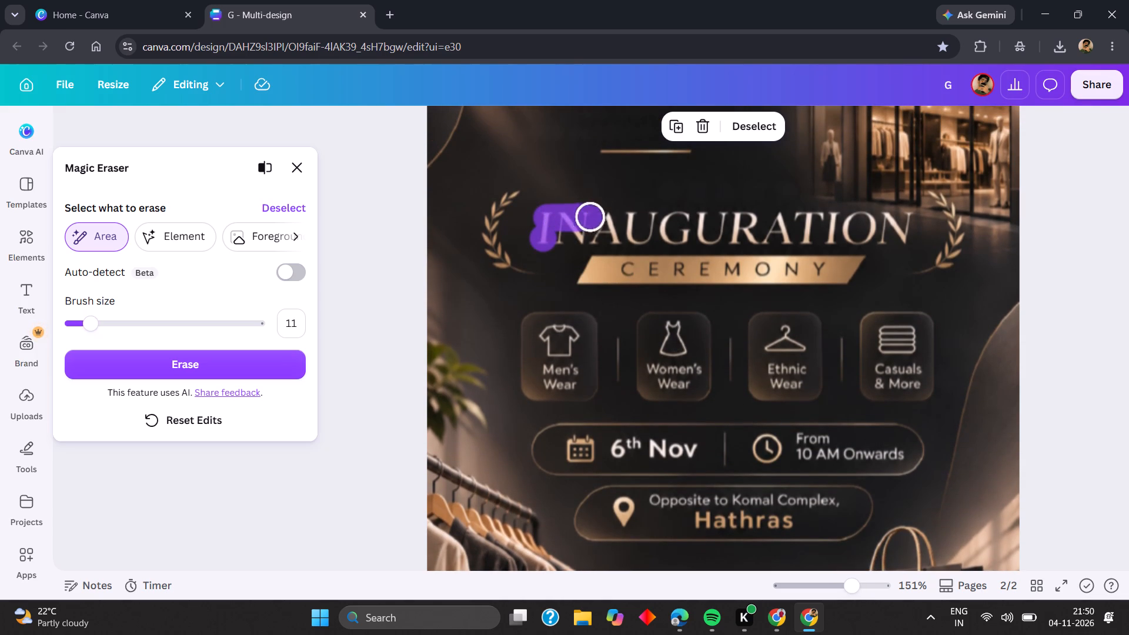
{"action": "left_click_drag", "start_coordinate": [595, 217], "coordinate": [781, 217]}
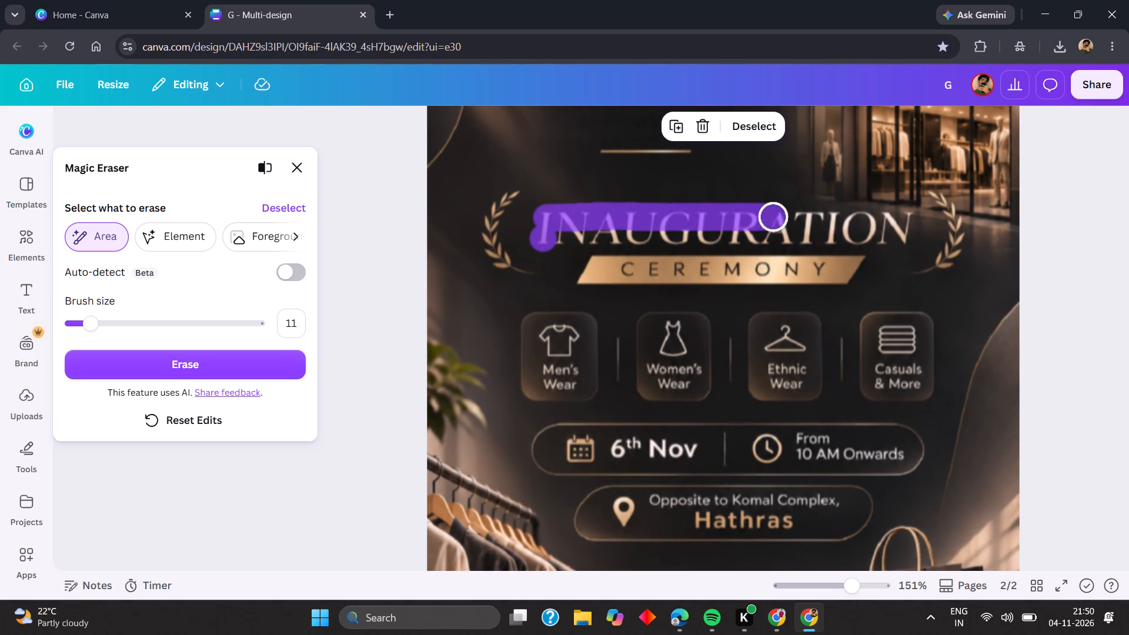
{"action": "left_click_drag", "start_coordinate": [781, 217], "coordinate": [890, 219]}
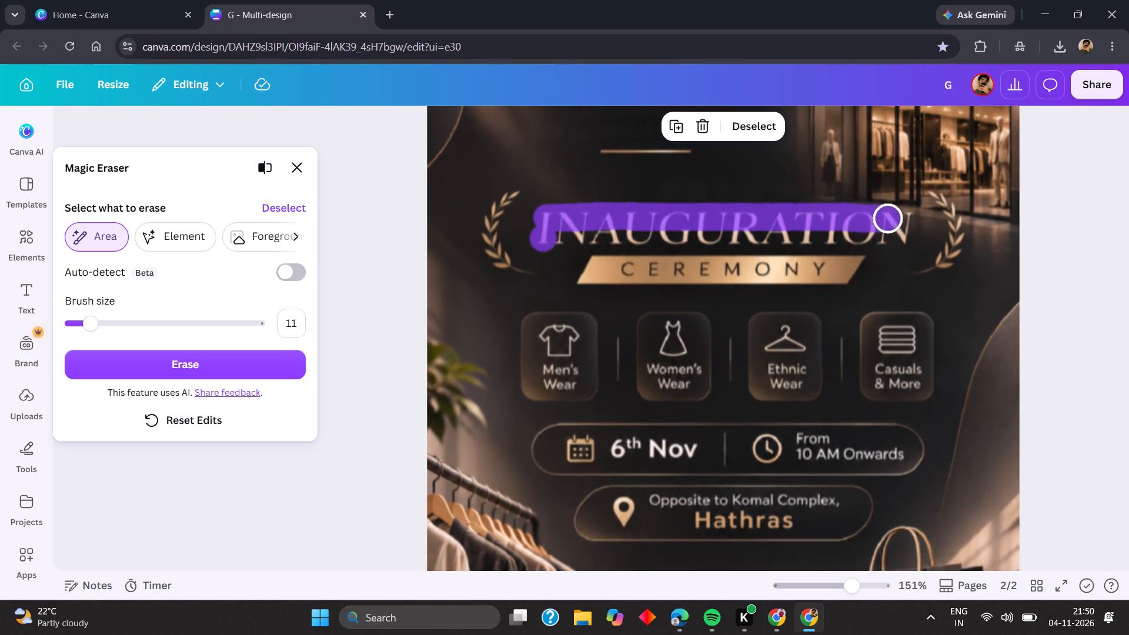
{"action": "left_click_drag", "start_coordinate": [890, 219], "coordinate": [902, 219]}
{"action": "left_click_drag", "start_coordinate": [554, 241], "coordinate": [572, 240]}
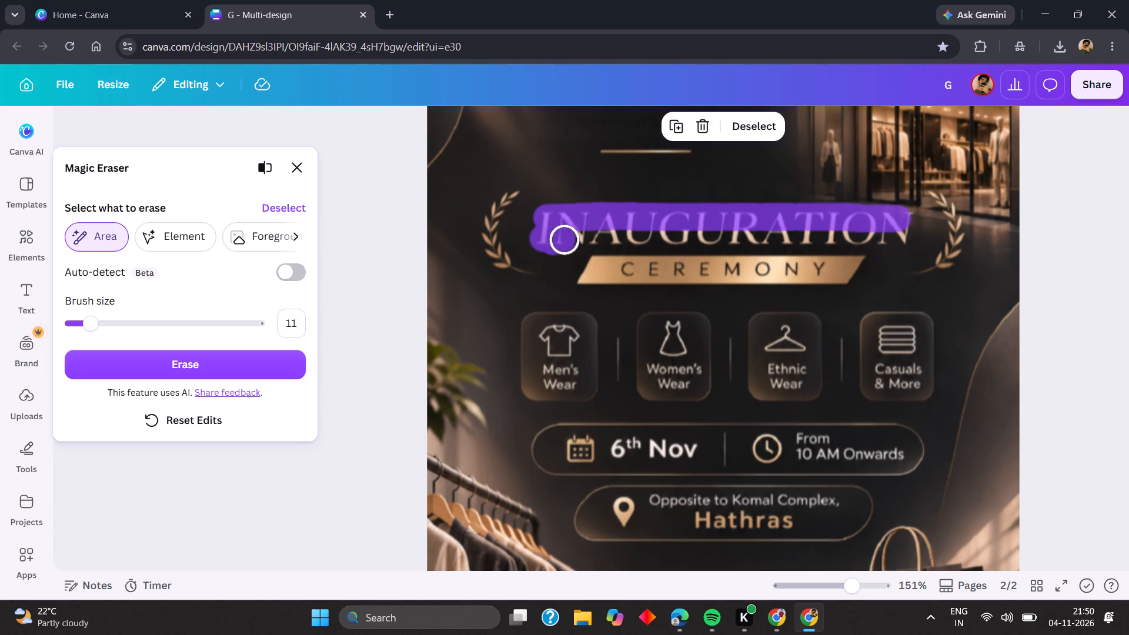
{"action": "left_click_drag", "start_coordinate": [572, 240], "coordinate": [771, 236]}
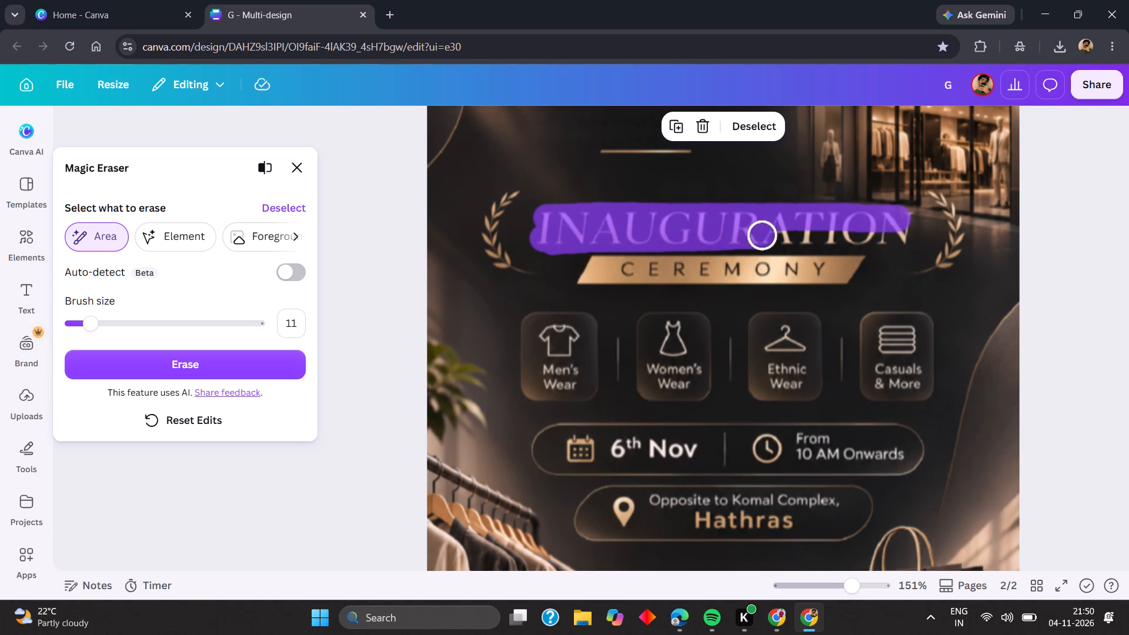
{"action": "left_click_drag", "start_coordinate": [771, 236], "coordinate": [898, 236]}
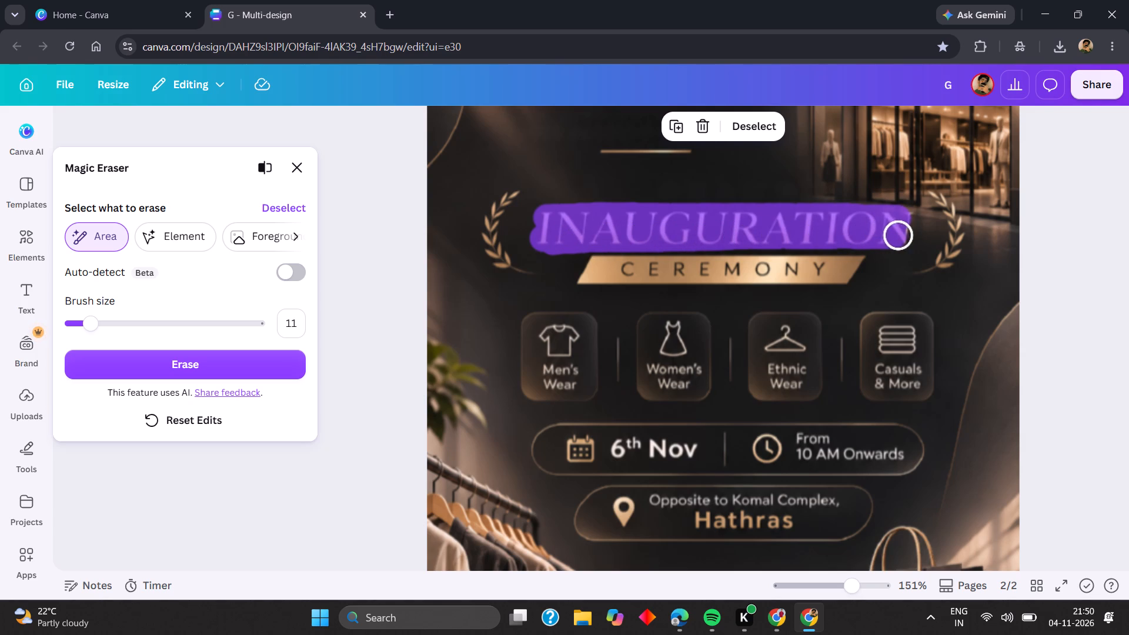
{"action": "left_click", "coordinate": [904, 221]}
{"action": "left_click", "coordinate": [903, 231]}
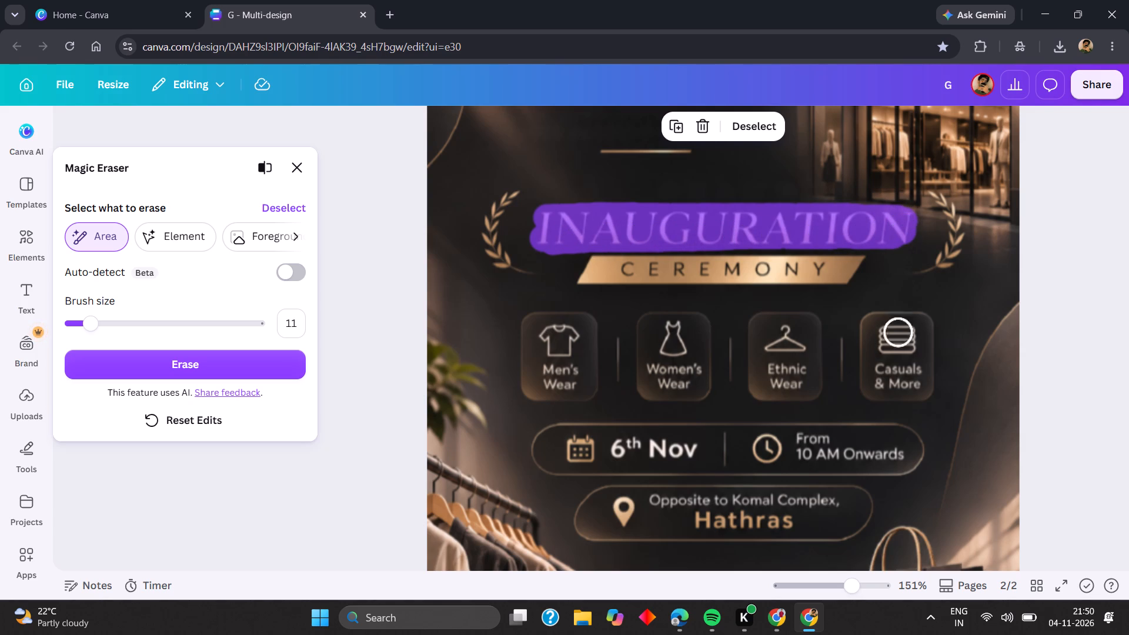
Brush over the small hanger on the large shopping bag and erase all the marked background areas.
{"action": "scroll", "coordinate": [877, 452], "scroll_direction": "down", "scroll_amount": 4}
{"action": "left_click", "coordinate": [880, 427]}
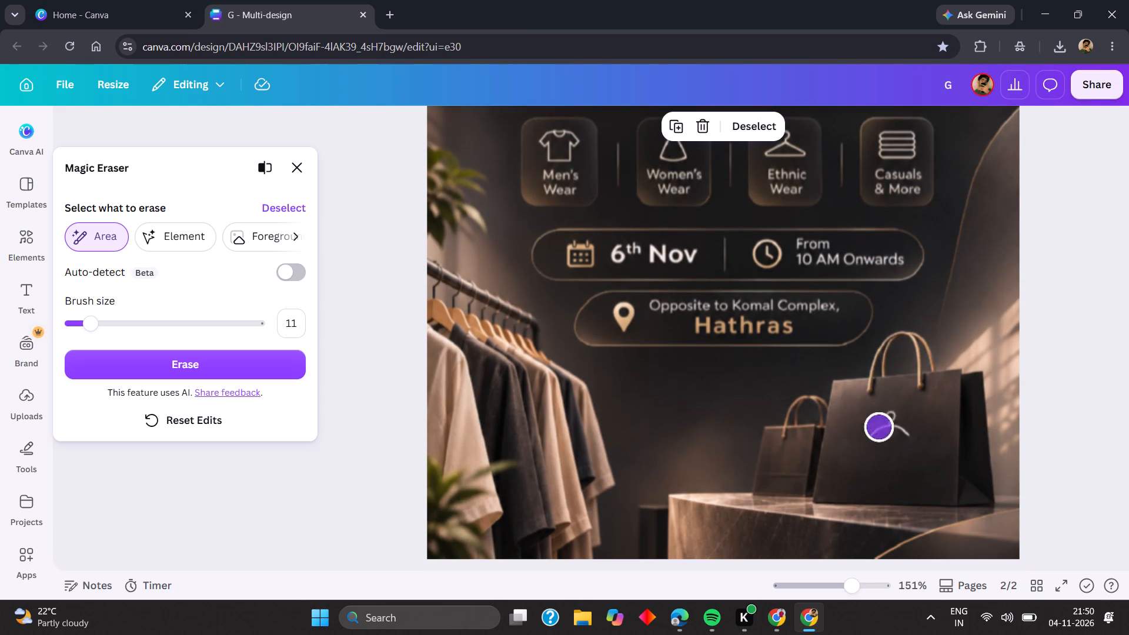
{"action": "left_click", "coordinate": [892, 422]}
{"action": "left_click", "coordinate": [906, 437]}
{"action": "left_click", "coordinate": [193, 375]}
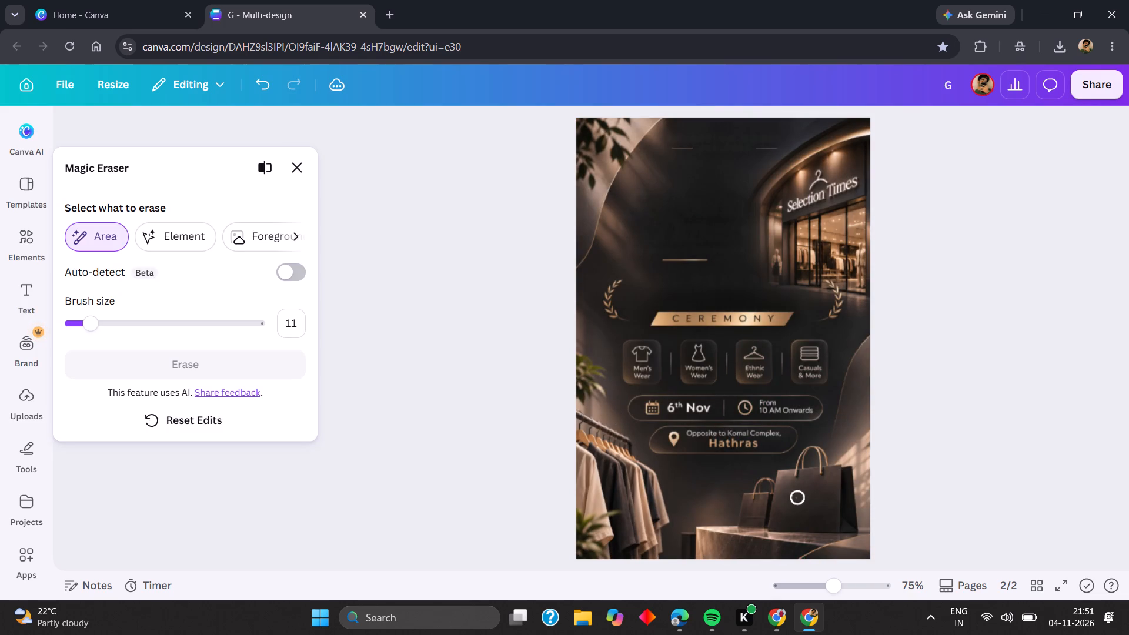
Magic-erase the leftover mark on the front of the large shopping bag.
{"action": "scroll", "coordinate": [798, 498], "scroll_direction": "up", "scroll_amount": 1}
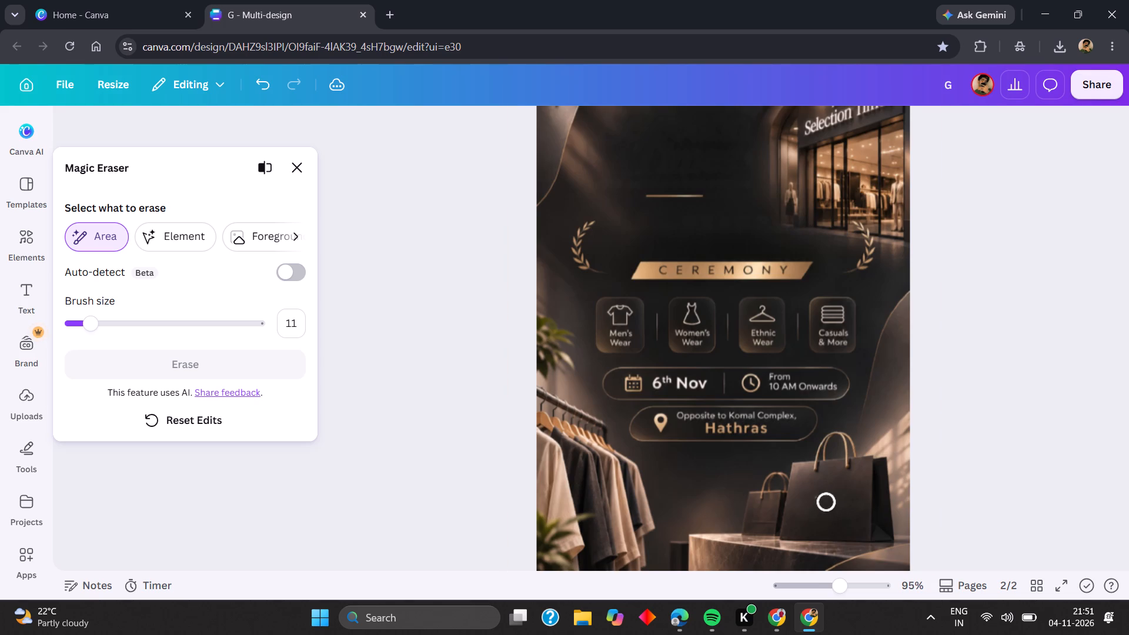
{"action": "left_click", "coordinate": [888, 494]}
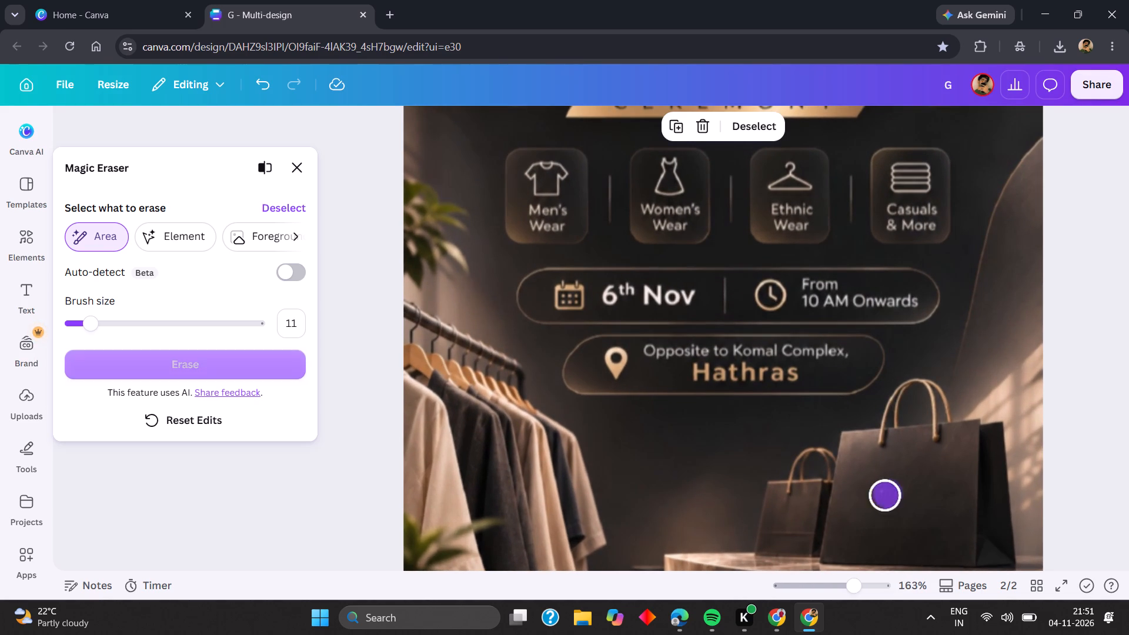
{"action": "left_click", "coordinate": [182, 360]}
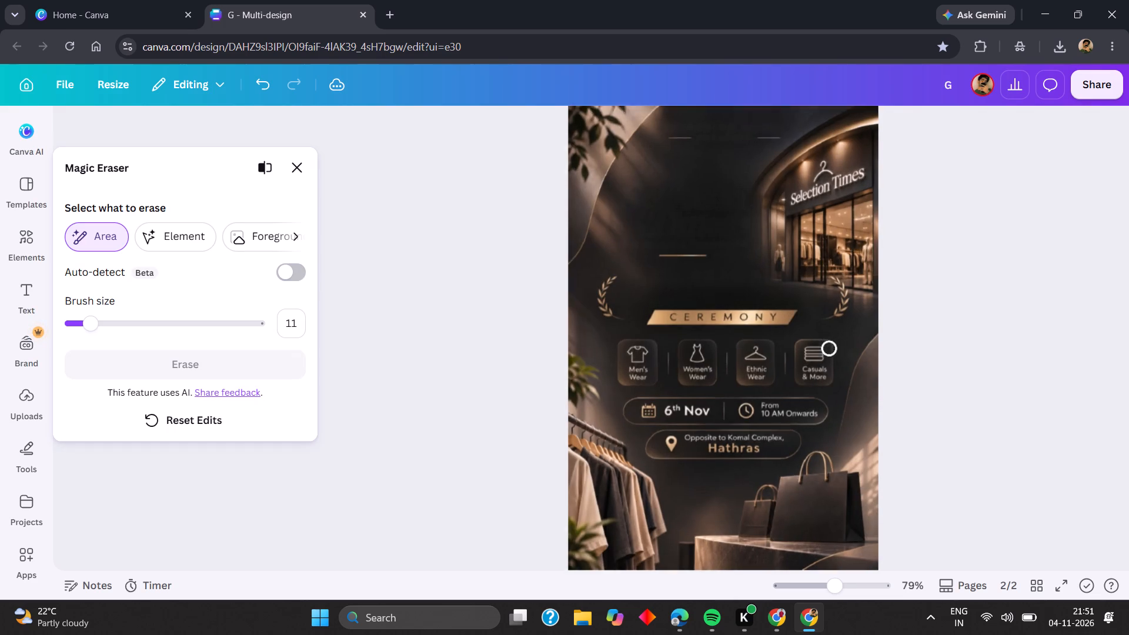
Set the eraser brush size to 4 and brush over the letters C, E, R, E of CEREMONY on the gold banner.
{"action": "scroll", "coordinate": [624, 316], "scroll_direction": "up", "scroll_amount": 1}
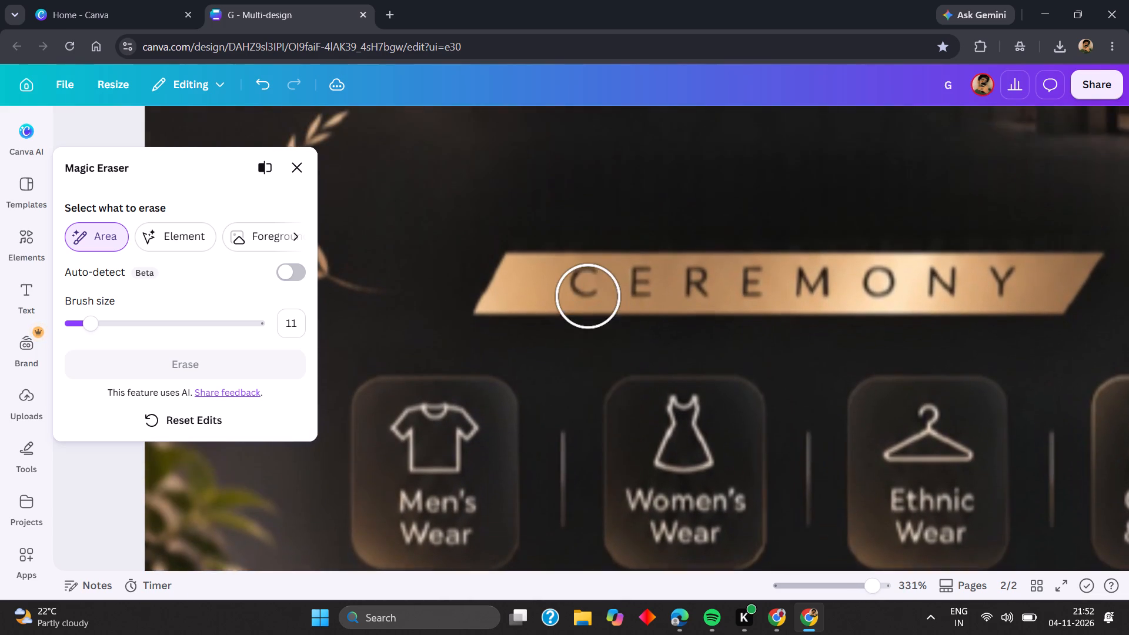
{"action": "scroll", "coordinate": [588, 296], "scroll_direction": "up", "scroll_amount": 1}
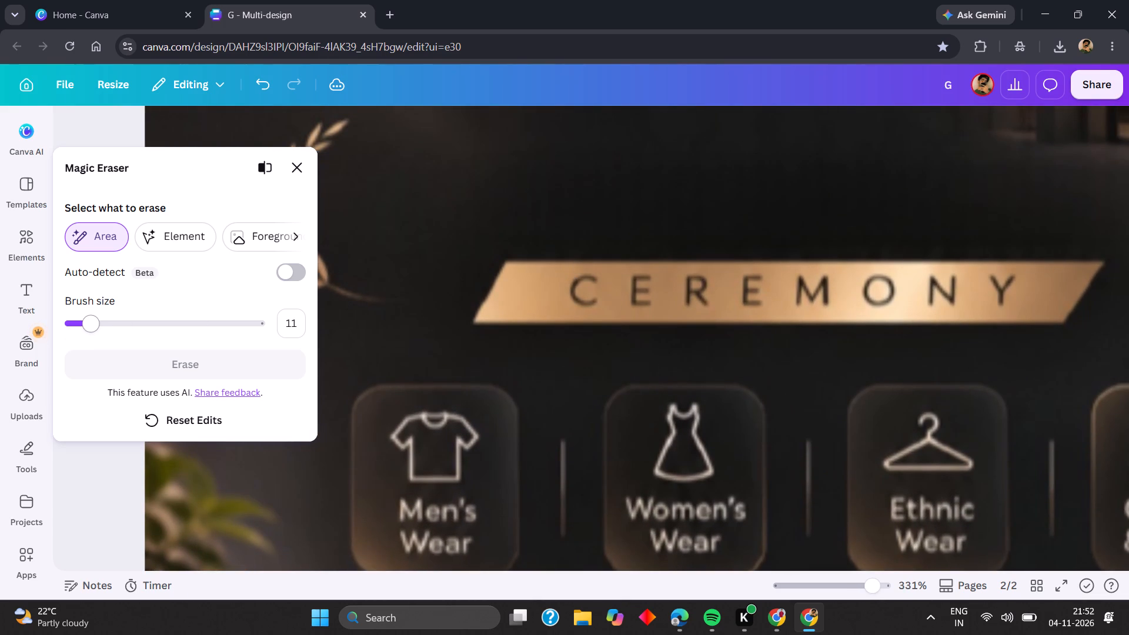
{"action": "left_click", "coordinate": [76, 326]}
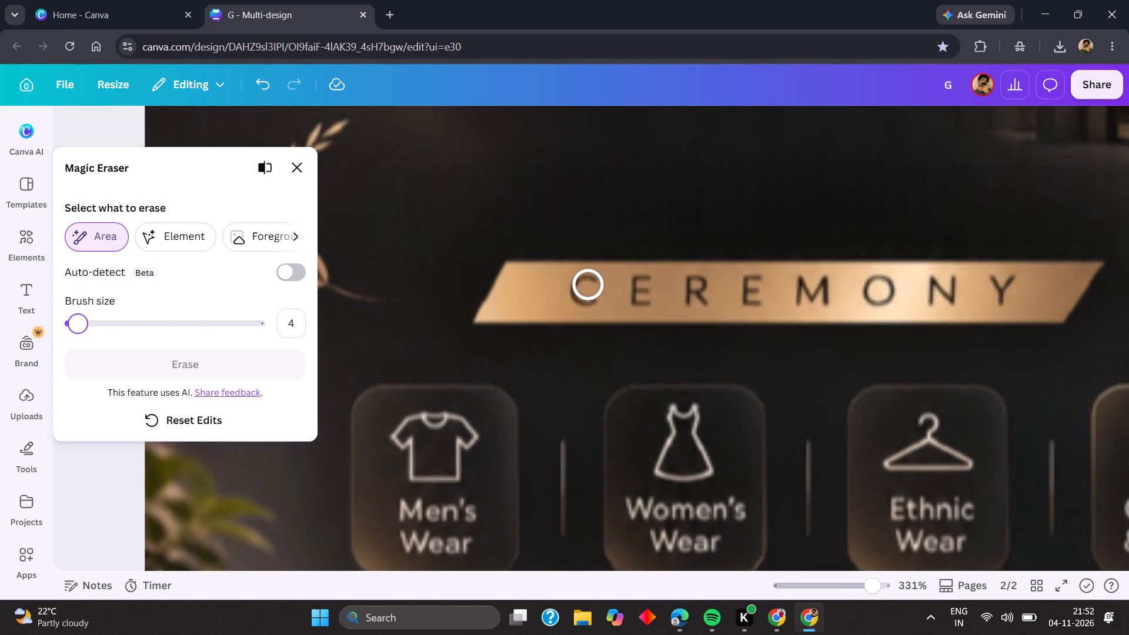
{"action": "left_click", "coordinate": [588, 285]}
{"action": "left_click", "coordinate": [579, 288]}
{"action": "left_click", "coordinate": [589, 296]}
{"action": "left_click", "coordinate": [577, 298]}
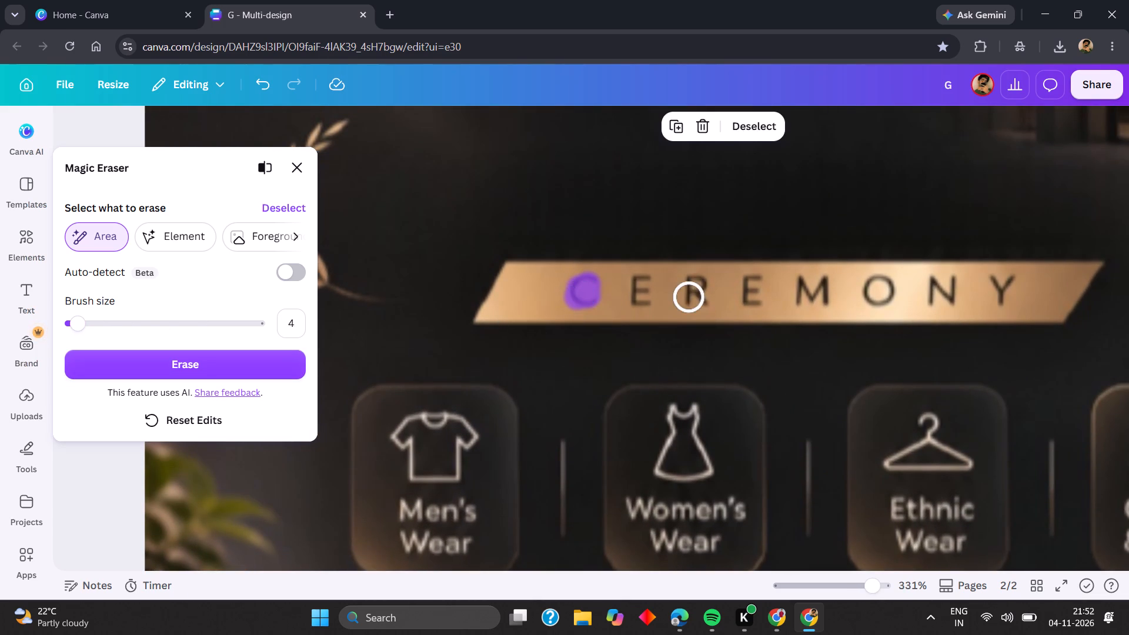
{"action": "left_click", "coordinate": [641, 282]}
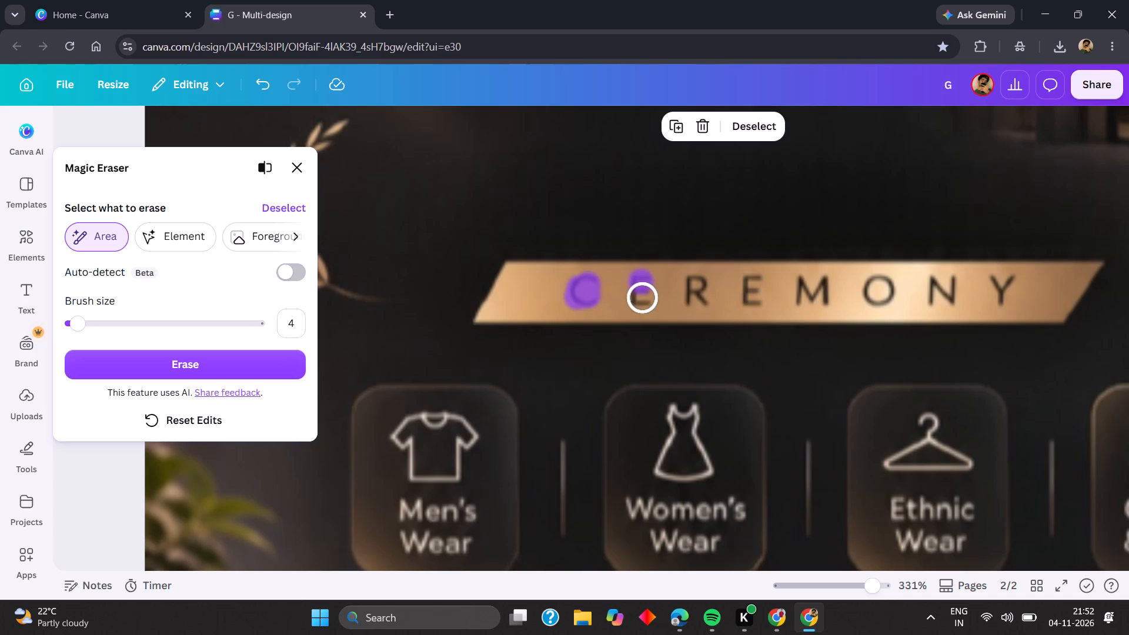
{"action": "left_click", "coordinate": [642, 297]}
{"action": "left_click", "coordinate": [697, 284]}
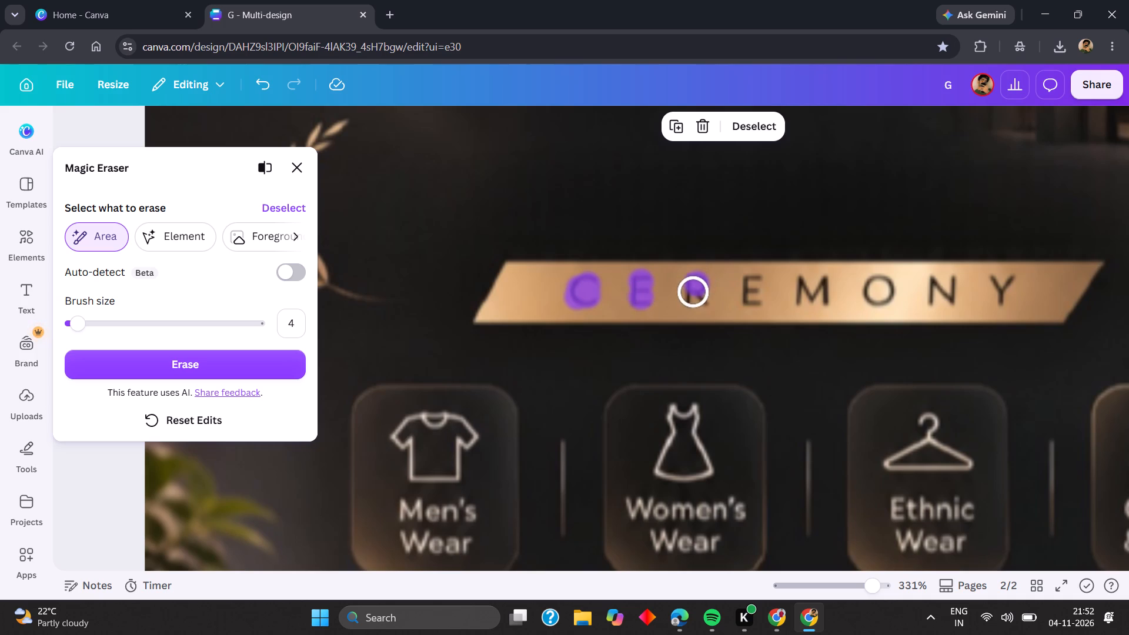
{"action": "left_click", "coordinate": [696, 296]}
{"action": "left_click", "coordinate": [699, 296]}
{"action": "left_click", "coordinate": [753, 283]}
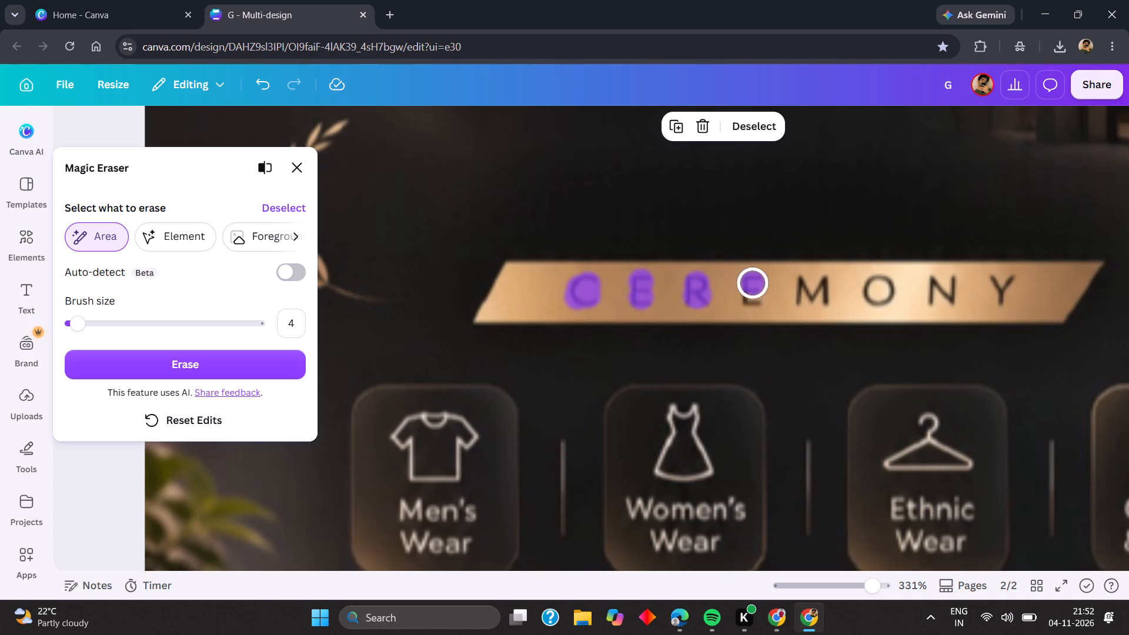
{"action": "left_click", "coordinate": [753, 299]}
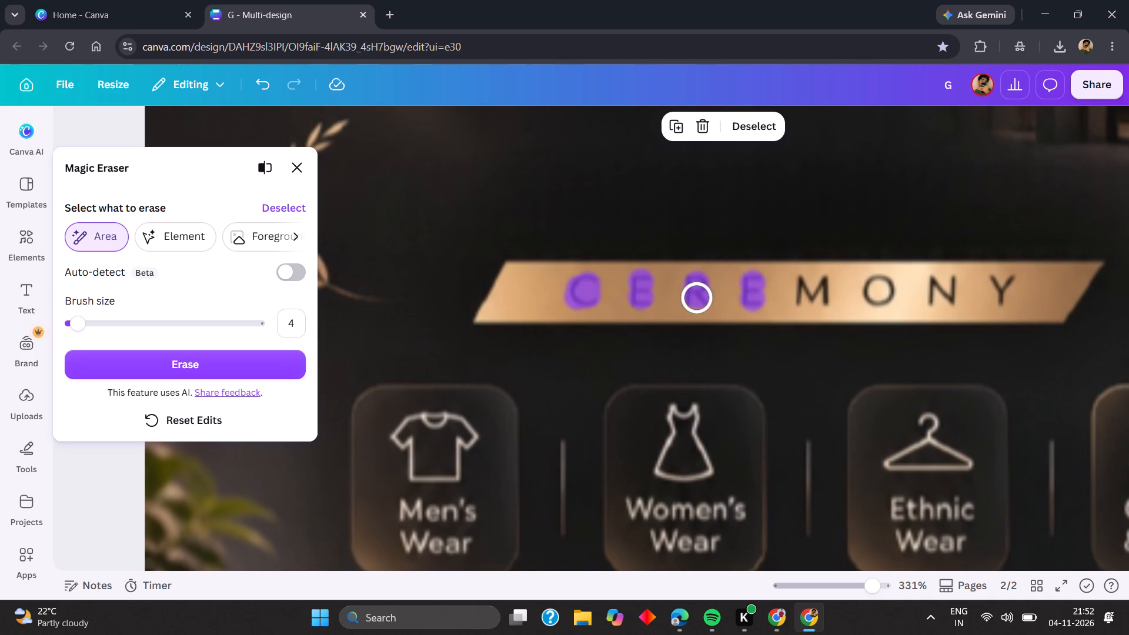
{"action": "left_click", "coordinate": [694, 298]}
Brush over the letters M, O, N, Y of CEREMONY, erase the marked lettering, and close Magic Eraser.
{"action": "left_click_drag", "start_coordinate": [804, 285], "coordinate": [813, 285]}
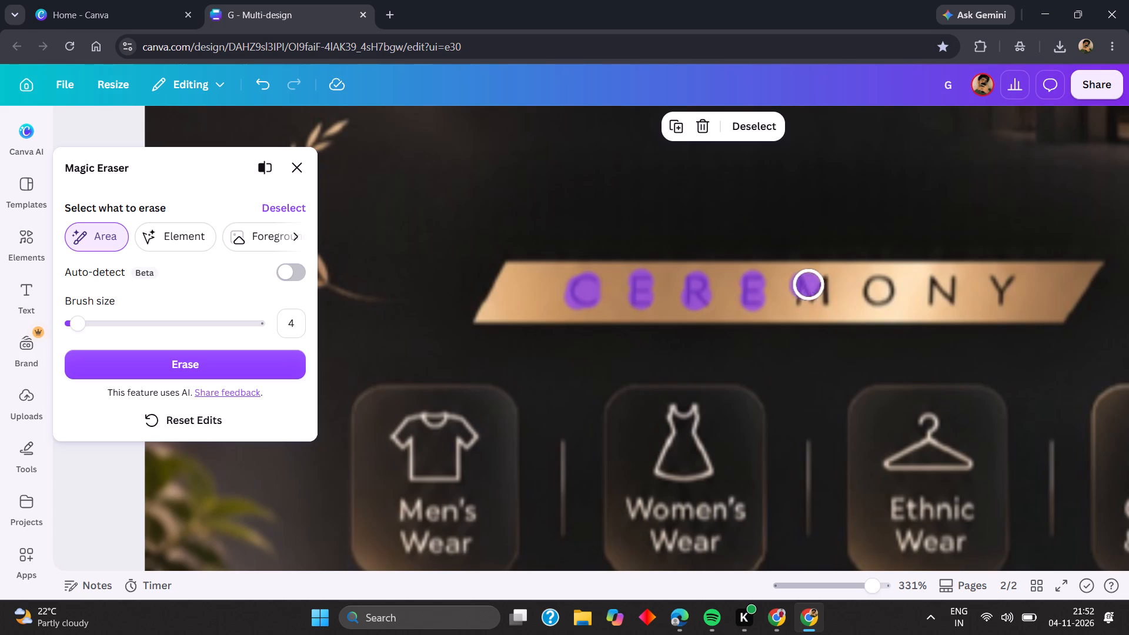
{"action": "left_click_drag", "start_coordinate": [813, 285], "coordinate": [824, 285]}
{"action": "left_click_drag", "start_coordinate": [797, 295], "coordinate": [829, 295]}
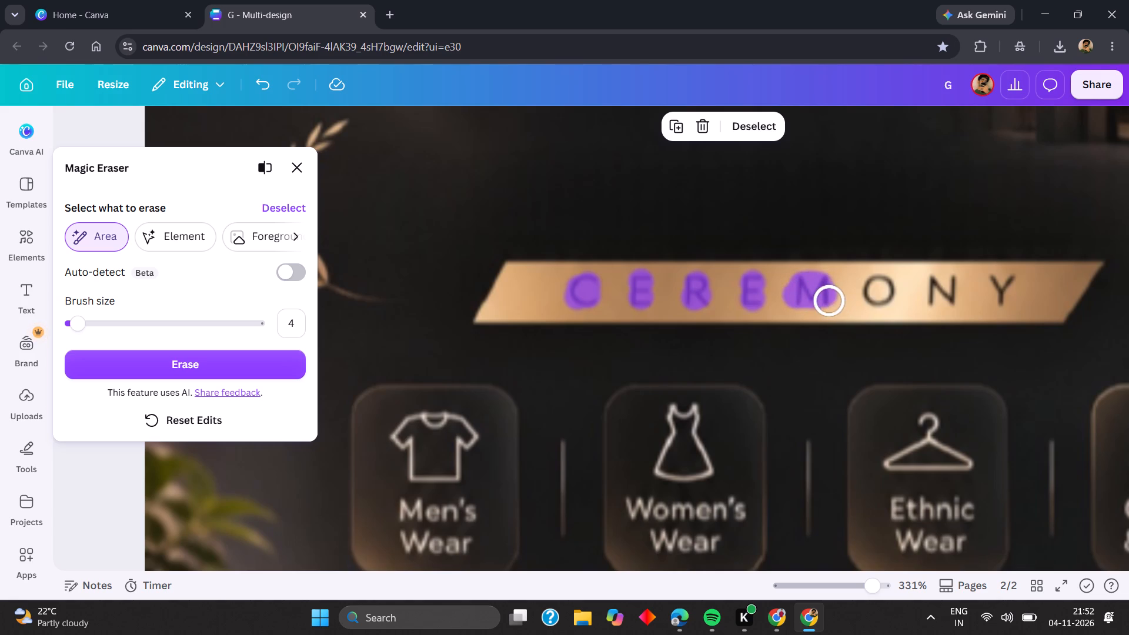
{"action": "left_click", "coordinate": [829, 301]}
{"action": "left_click", "coordinate": [882, 287]}
{"action": "left_click", "coordinate": [872, 288]}
{"action": "left_click", "coordinate": [876, 295]}
{"action": "left_click", "coordinate": [886, 295]}
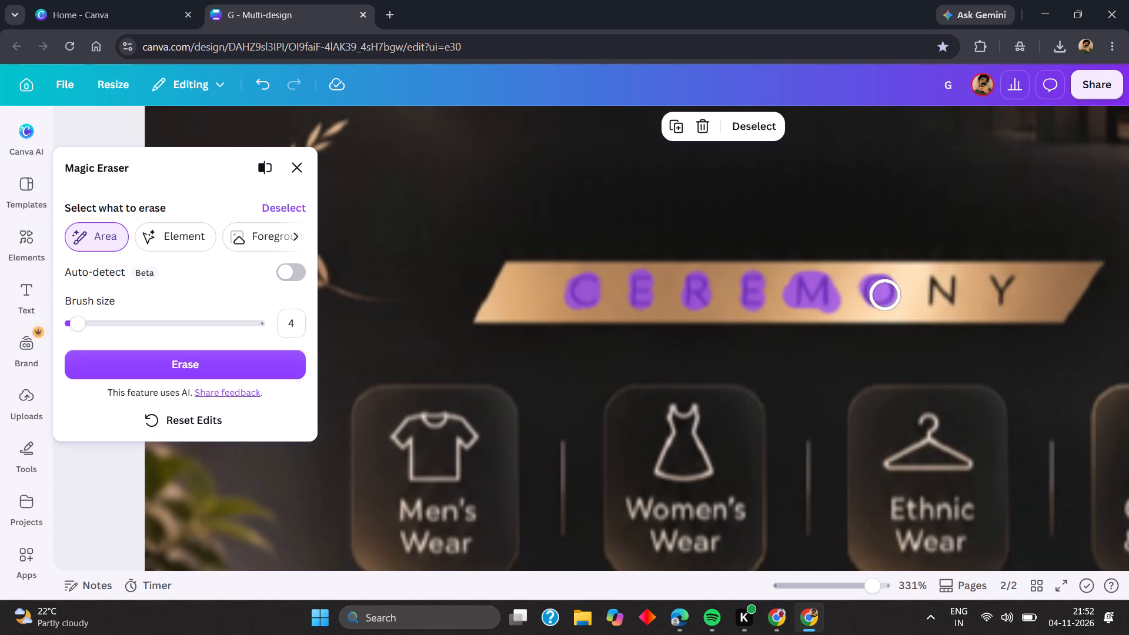
{"action": "left_click_drag", "start_coordinate": [867, 298], "coordinate": [873, 298]}
{"action": "left_click", "coordinate": [930, 286]}
{"action": "left_click", "coordinate": [949, 284]}
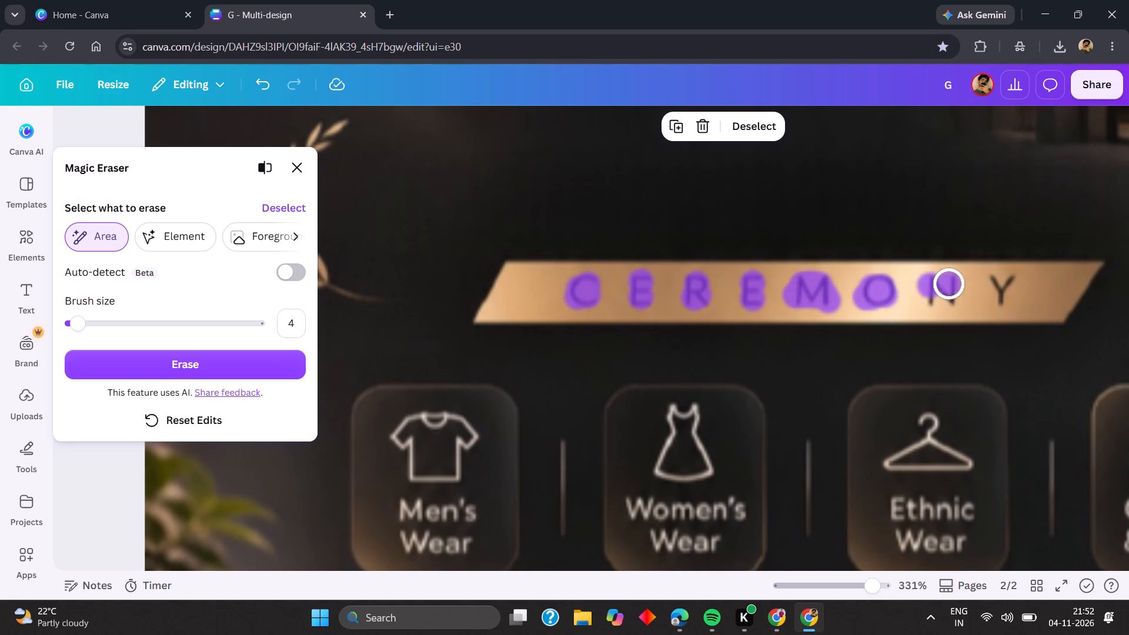
{"action": "left_click", "coordinate": [933, 299]}
{"action": "left_click", "coordinate": [948, 298]}
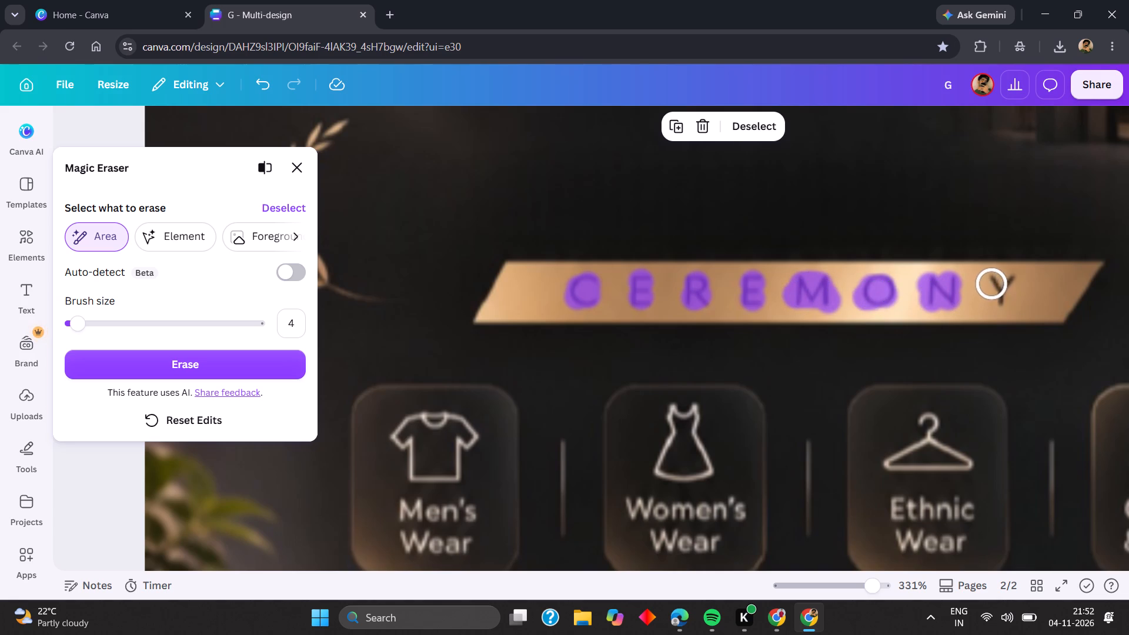
{"action": "left_click", "coordinate": [993, 283]}
{"action": "left_click", "coordinate": [1008, 283]}
{"action": "left_click", "coordinate": [996, 295]}
{"action": "left_click", "coordinate": [1001, 296]}
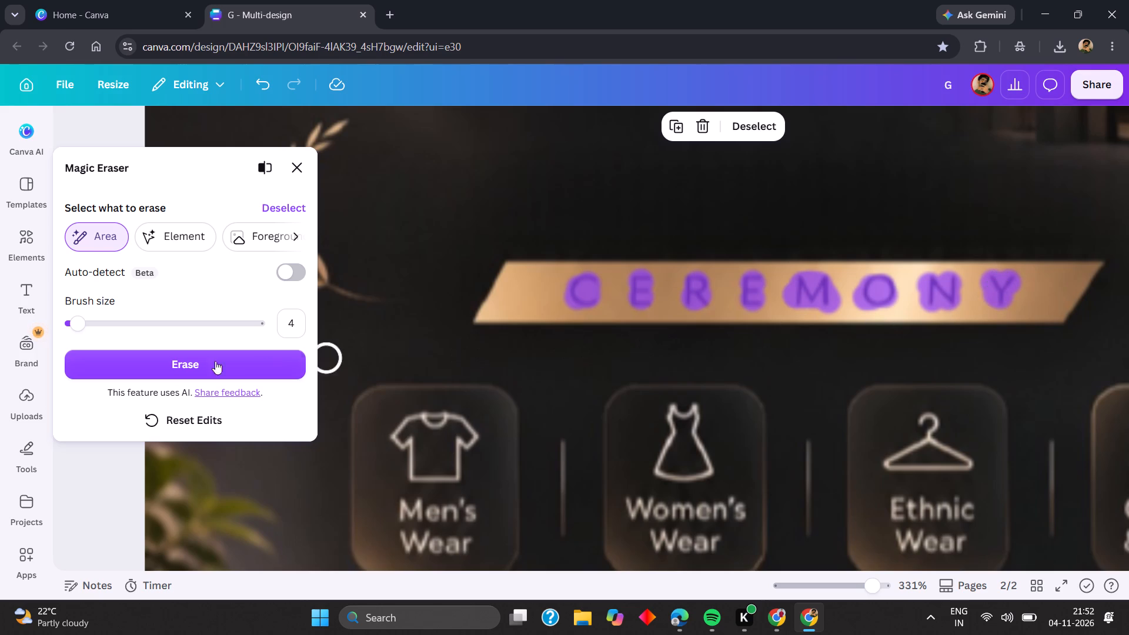
{"action": "left_click", "coordinate": [144, 373]}
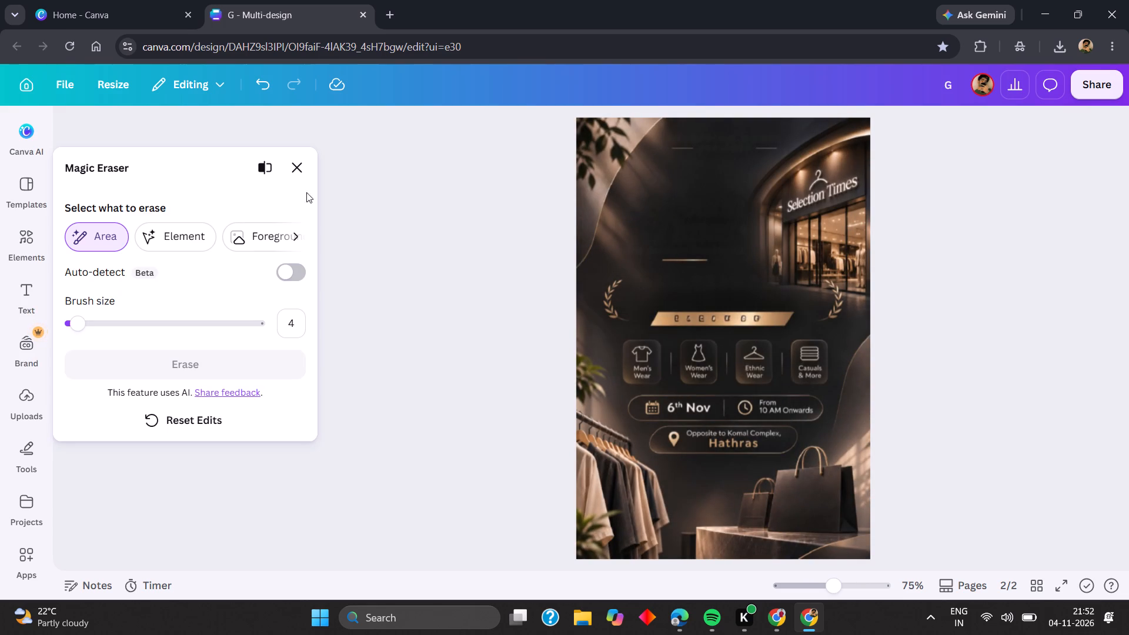
{"action": "left_click", "coordinate": [302, 172]}
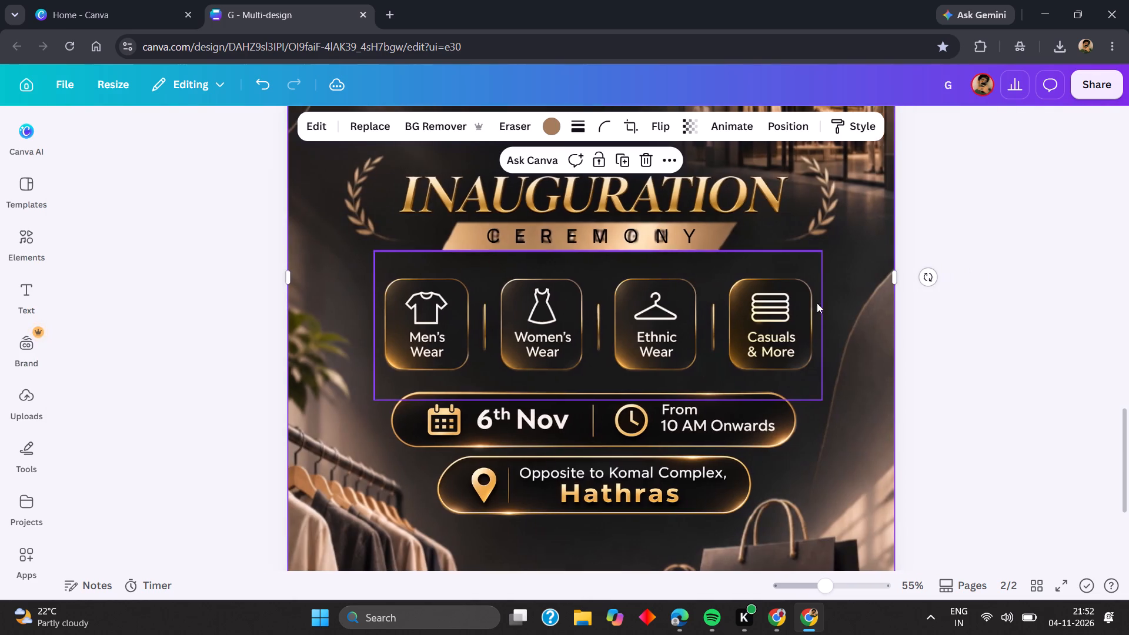
{"action": "left_click", "coordinate": [983, 342]}
{"action": "scroll", "coordinate": [716, 344], "scroll_direction": "up", "scroll_amount": 3}
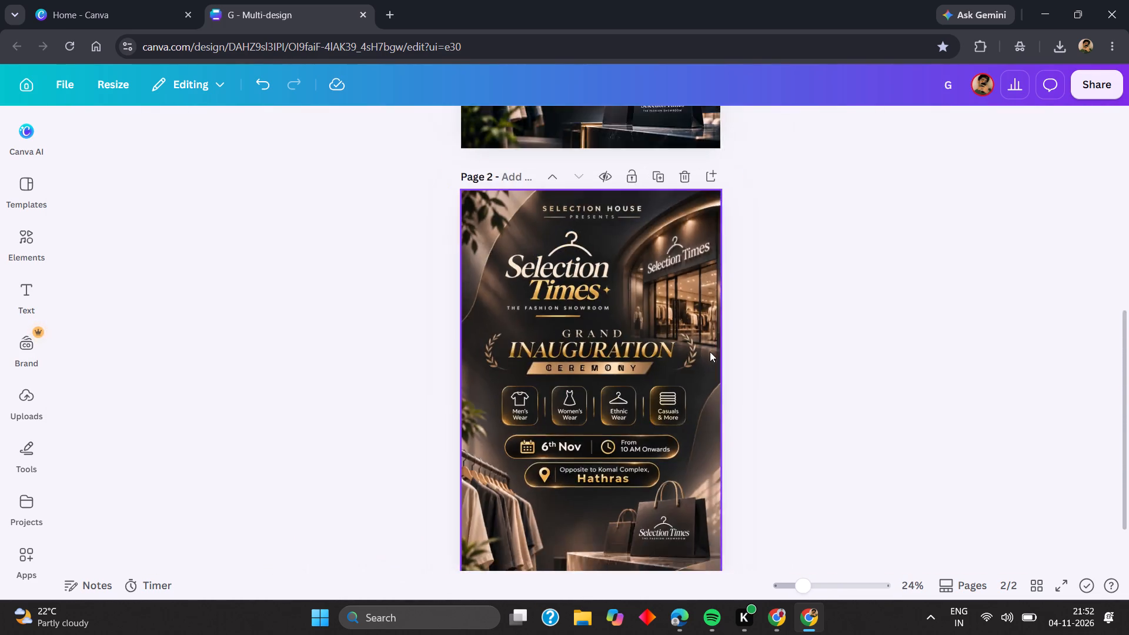
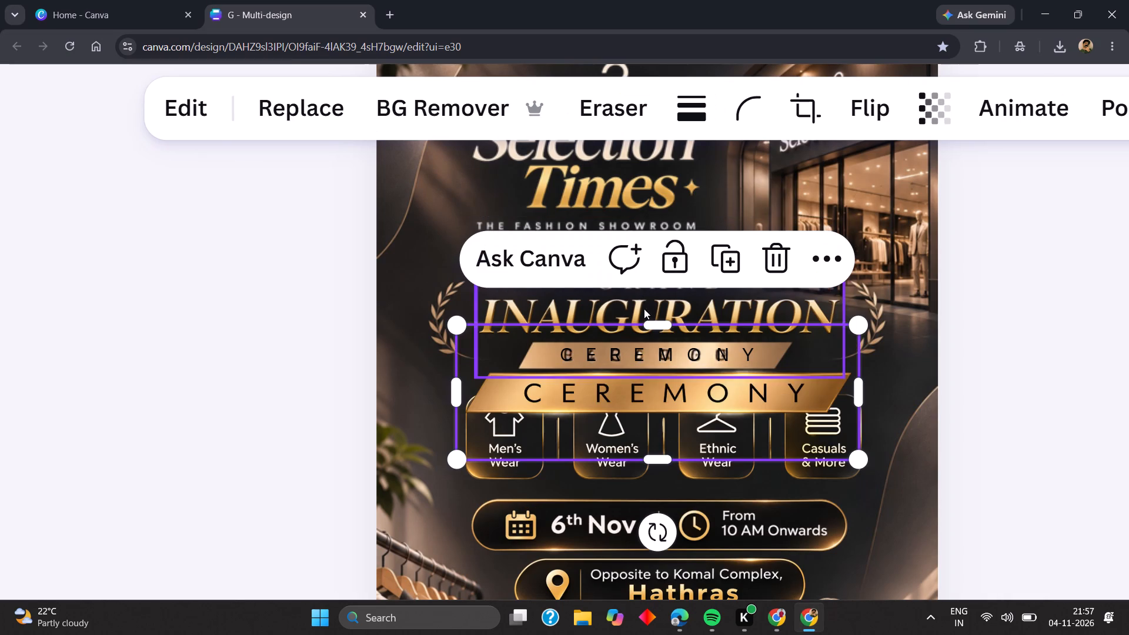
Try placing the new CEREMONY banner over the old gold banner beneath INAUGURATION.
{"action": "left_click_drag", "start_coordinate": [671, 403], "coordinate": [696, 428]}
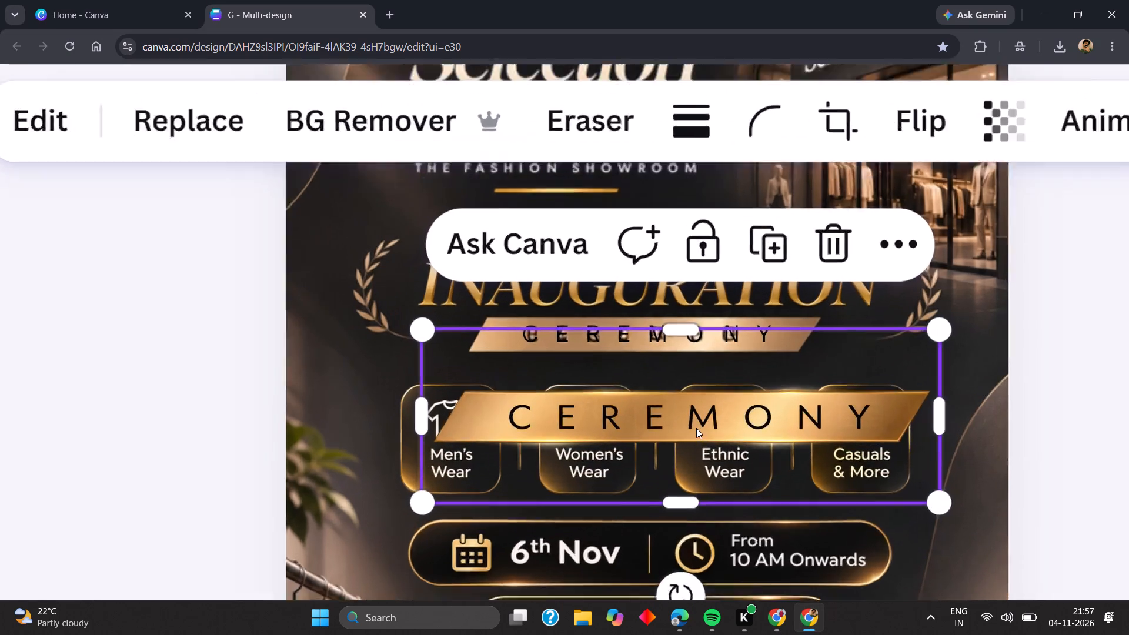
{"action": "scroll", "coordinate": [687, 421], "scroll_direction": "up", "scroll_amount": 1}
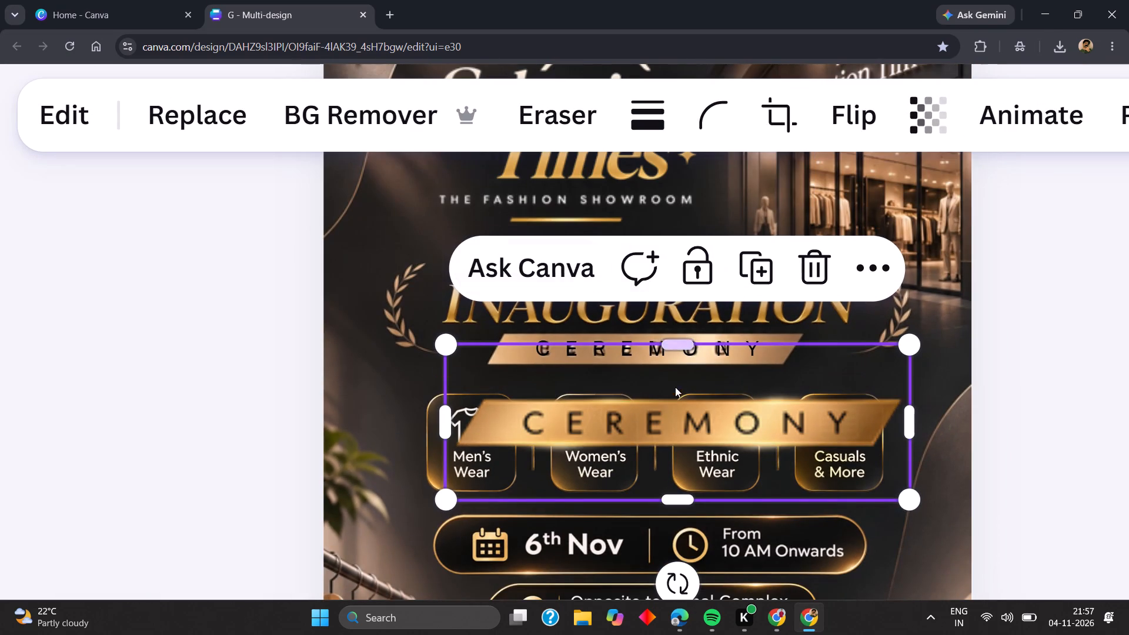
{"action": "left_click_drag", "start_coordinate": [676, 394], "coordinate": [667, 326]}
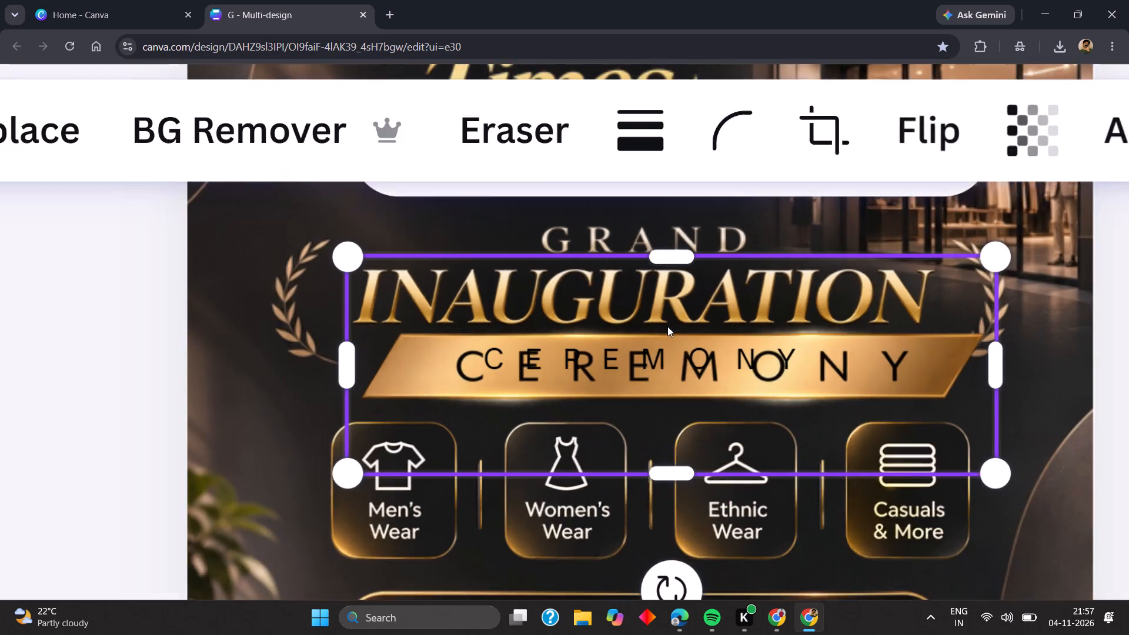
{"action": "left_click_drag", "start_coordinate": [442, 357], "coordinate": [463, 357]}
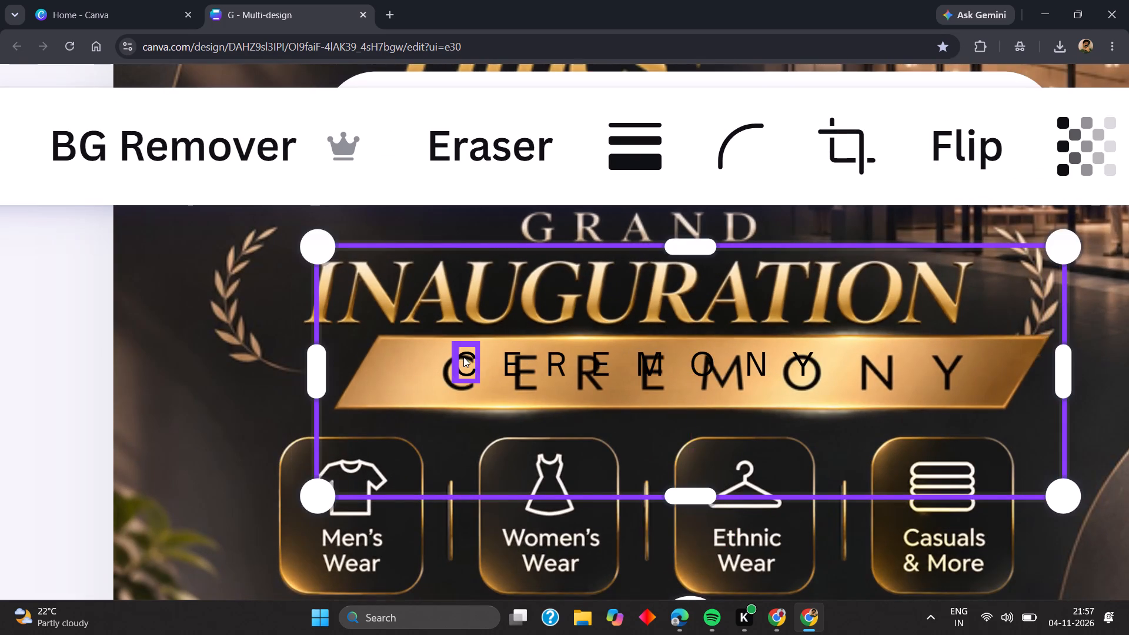
Move the new CEREMONY banner down over the wear-category icons, clear of the old banner's lettering.
{"action": "left_click_drag", "start_coordinate": [439, 363], "coordinate": [426, 425]}
{"action": "left_click", "coordinate": [413, 368]}
{"action": "left_click_drag", "start_coordinate": [413, 368], "coordinate": [442, 366]}
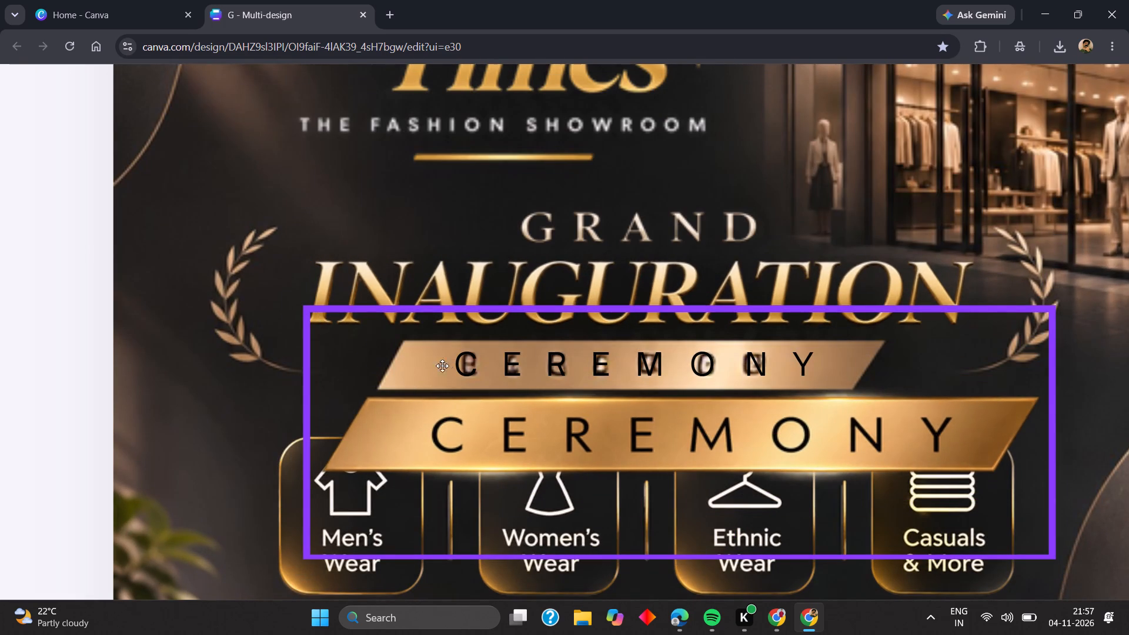
{"action": "left_click_drag", "start_coordinate": [442, 366], "coordinate": [449, 366]}
{"action": "left_click", "coordinate": [445, 364]}
{"action": "left_click_drag", "start_coordinate": [445, 373], "coordinate": [447, 468]}
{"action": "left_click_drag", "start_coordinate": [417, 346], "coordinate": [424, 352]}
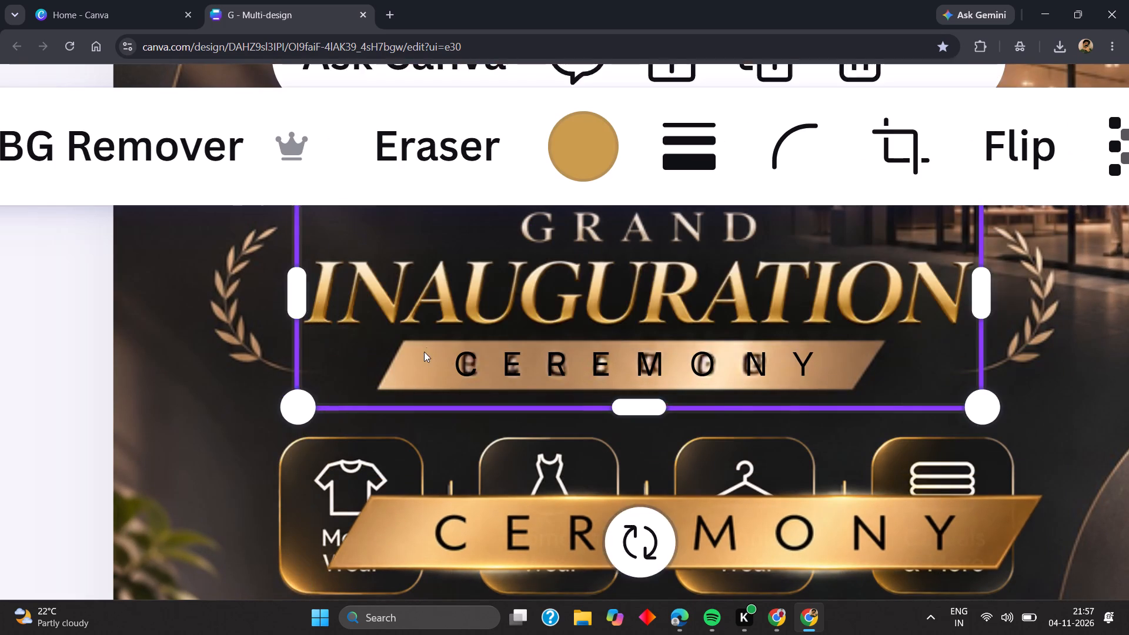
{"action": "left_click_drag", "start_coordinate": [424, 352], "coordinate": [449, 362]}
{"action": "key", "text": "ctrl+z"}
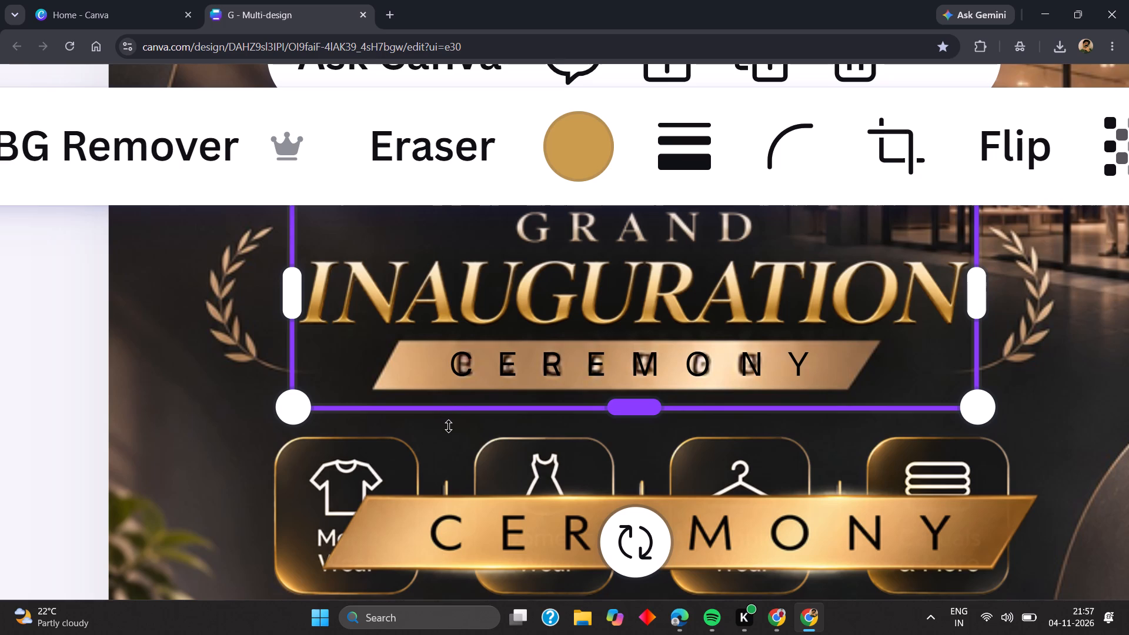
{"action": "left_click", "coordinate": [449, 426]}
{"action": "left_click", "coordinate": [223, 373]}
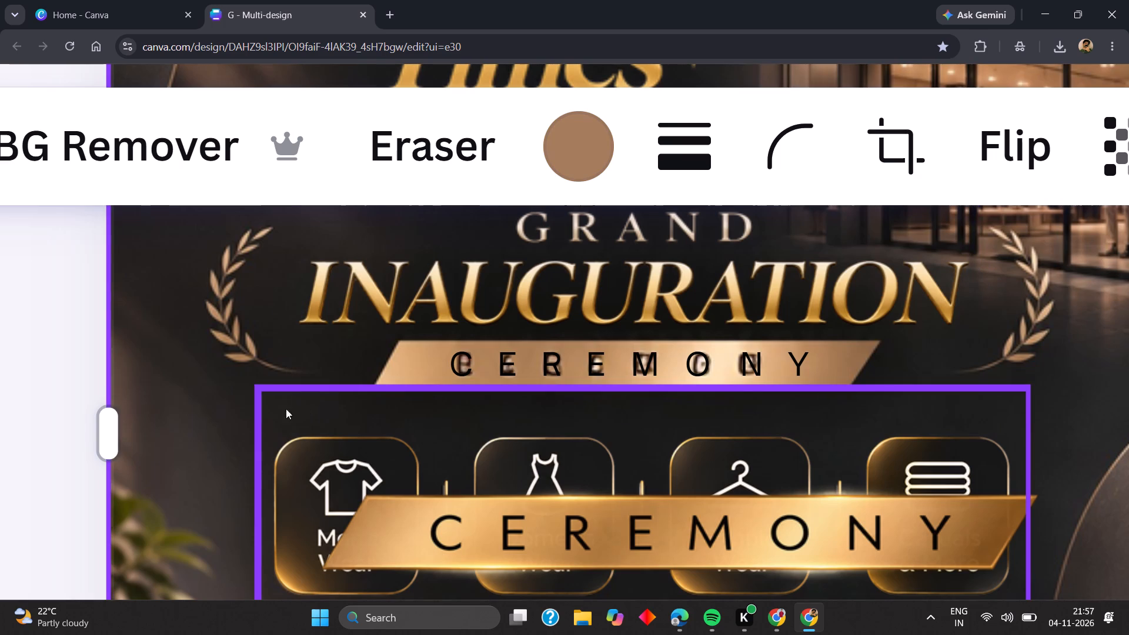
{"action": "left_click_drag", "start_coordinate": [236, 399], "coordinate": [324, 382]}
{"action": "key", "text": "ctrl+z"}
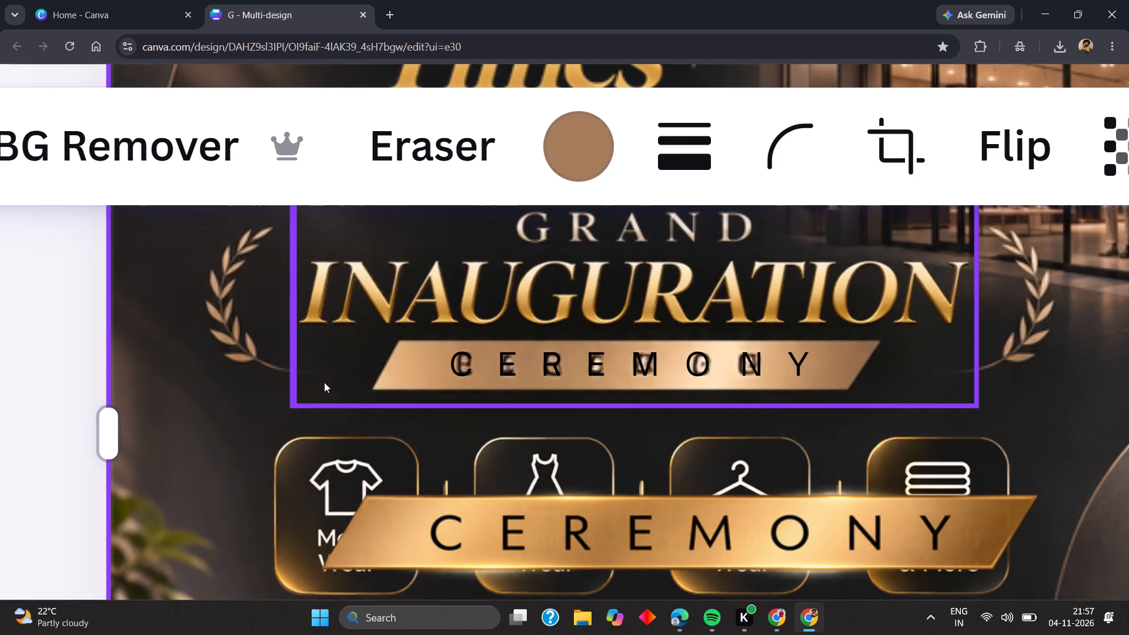
Delete the eight separate text letters spelling CEREMONY on the old gold banner, one by one.
{"action": "left_click", "coordinate": [454, 360]}
{"action": "key", "text": "BackSpace"}
{"action": "left_click", "coordinate": [506, 359]}
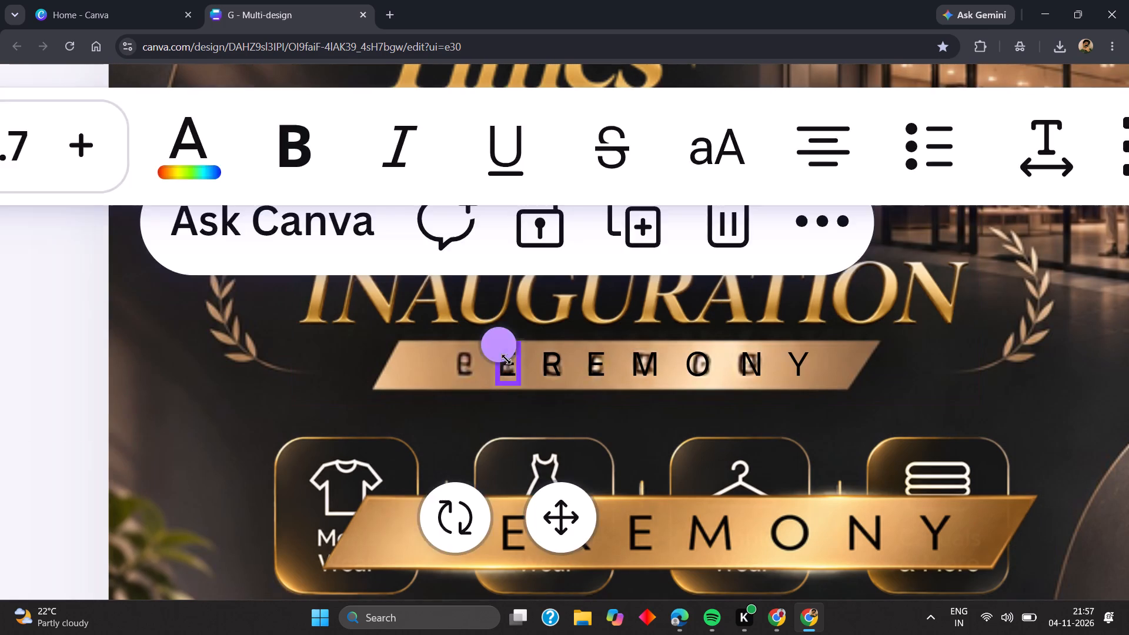
{"action": "key", "text": "BackSpace"}
{"action": "left_click", "coordinate": [550, 360]}
{"action": "key", "text": "BackSpace"}
{"action": "left_click", "coordinate": [599, 360]}
{"action": "key", "text": "BackSpace"}
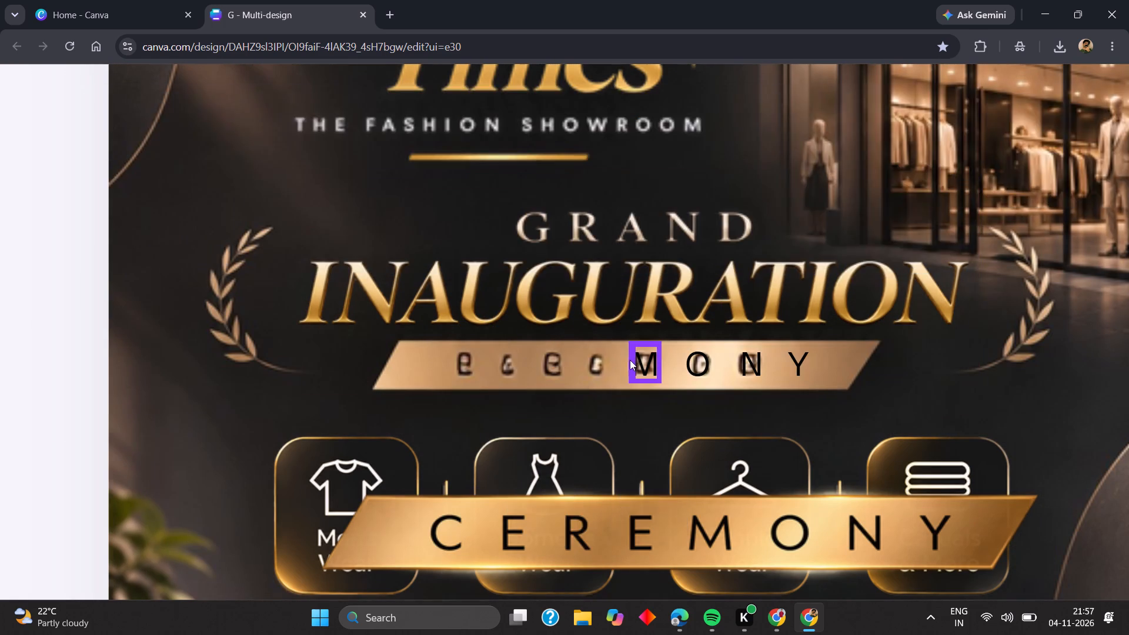
{"action": "left_click", "coordinate": [638, 360]}
{"action": "key", "text": "BackSpace"}
{"action": "left_click", "coordinate": [689, 370]}
{"action": "key", "text": "BackSpace"}
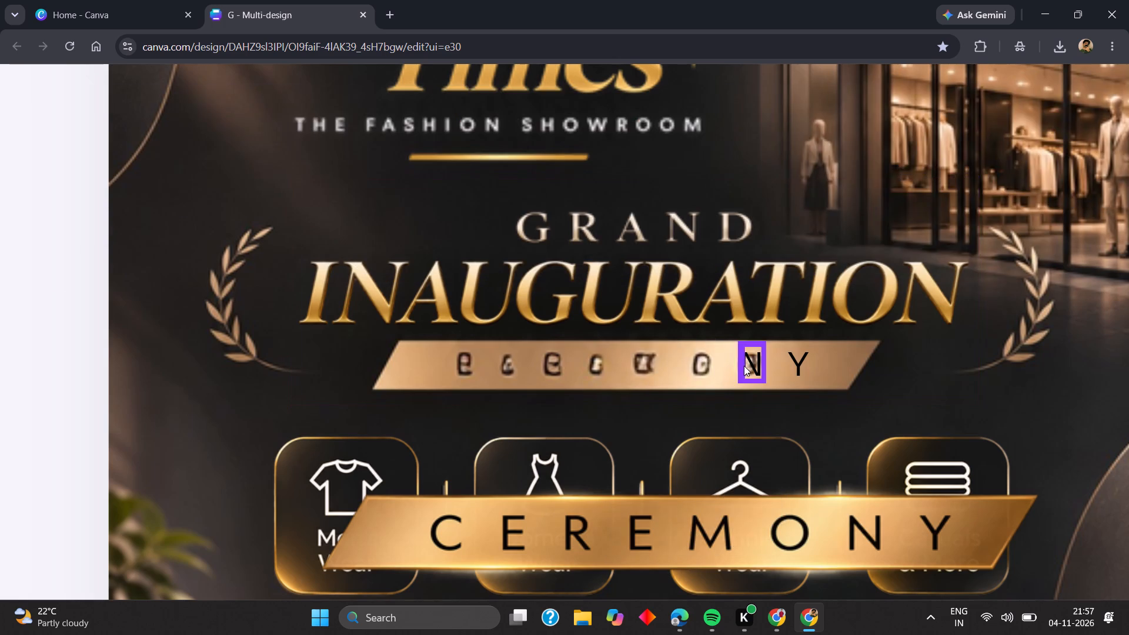
{"action": "left_click", "coordinate": [744, 366]}
{"action": "key", "text": "BackSpace"}
{"action": "left_click", "coordinate": [797, 356]}
{"action": "key", "text": "BackSpace"}
Move and resize the HD CEREMONY banner so it covers the old gold banner below INAUGURATION.
{"action": "left_click_drag", "start_coordinate": [570, 523], "coordinate": [564, 393]}
{"action": "left_click_drag", "start_coordinate": [1051, 533], "coordinate": [774, 443]}
{"action": "left_click_drag", "start_coordinate": [591, 372], "coordinate": [653, 373]}
{"action": "left_click_drag", "start_coordinate": [820, 432], "coordinate": [897, 435]}
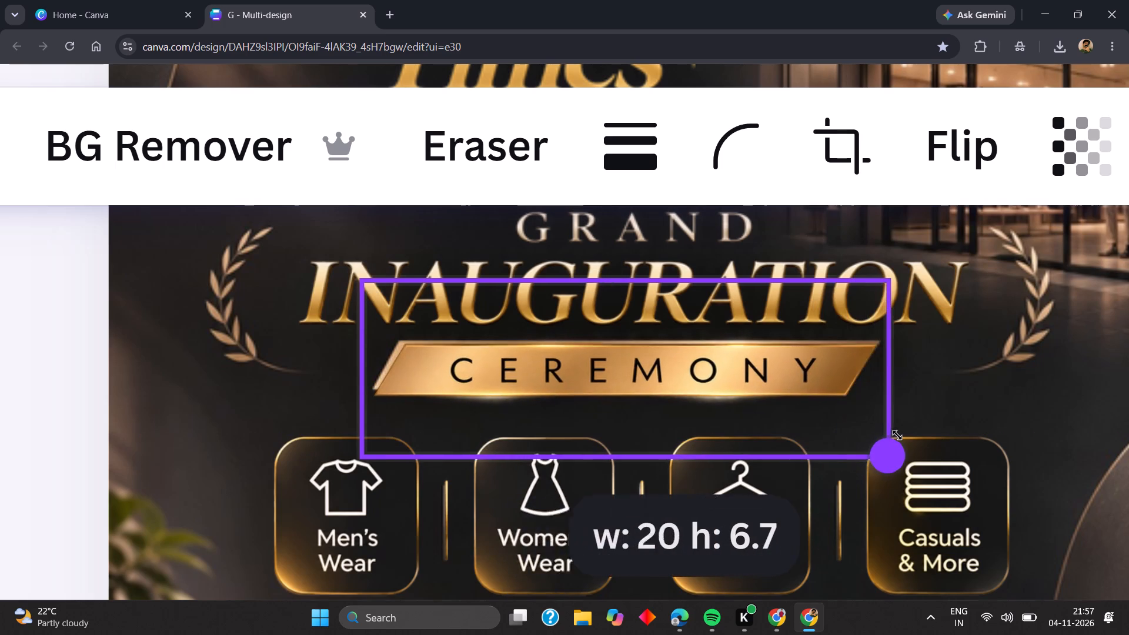
{"action": "left_click_drag", "start_coordinate": [897, 435], "coordinate": [903, 435]}
{"action": "left_click_drag", "start_coordinate": [720, 385], "coordinate": [714, 379]}
{"action": "left_click_drag", "start_coordinate": [878, 442], "coordinate": [893, 444]}
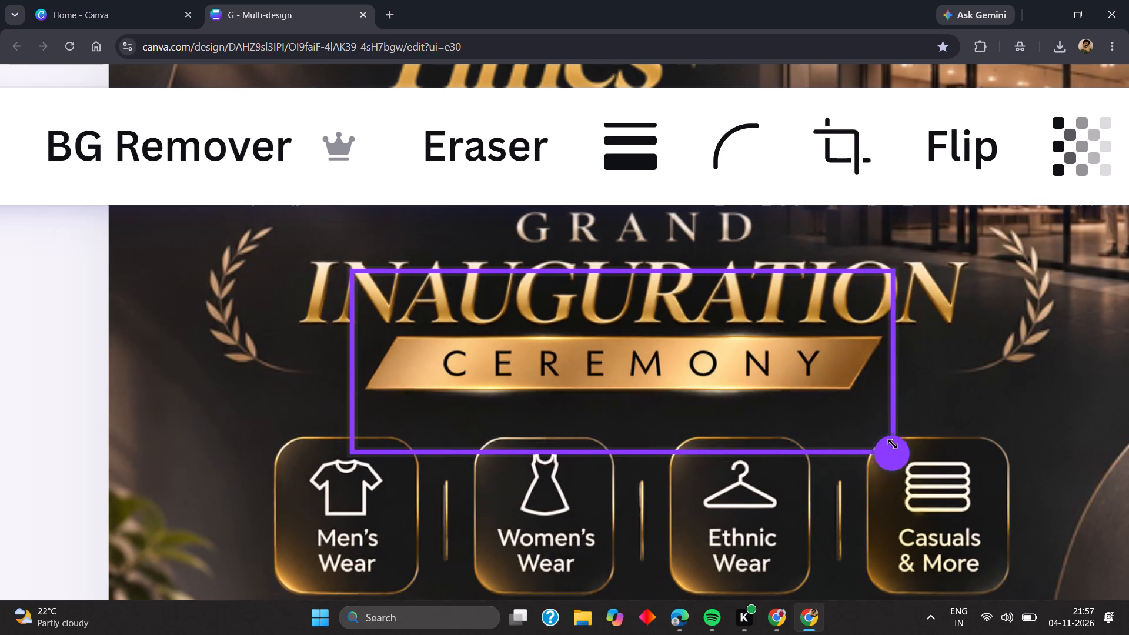
{"action": "left_click_drag", "start_coordinate": [893, 444], "coordinate": [897, 445]}
{"action": "left_click", "coordinate": [1041, 431]}
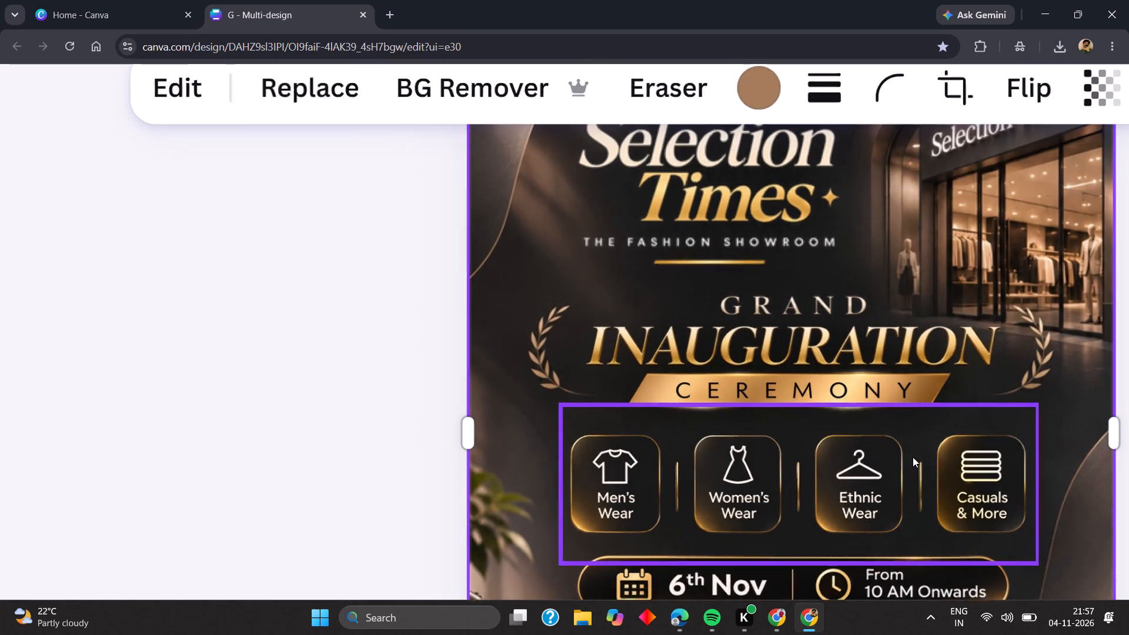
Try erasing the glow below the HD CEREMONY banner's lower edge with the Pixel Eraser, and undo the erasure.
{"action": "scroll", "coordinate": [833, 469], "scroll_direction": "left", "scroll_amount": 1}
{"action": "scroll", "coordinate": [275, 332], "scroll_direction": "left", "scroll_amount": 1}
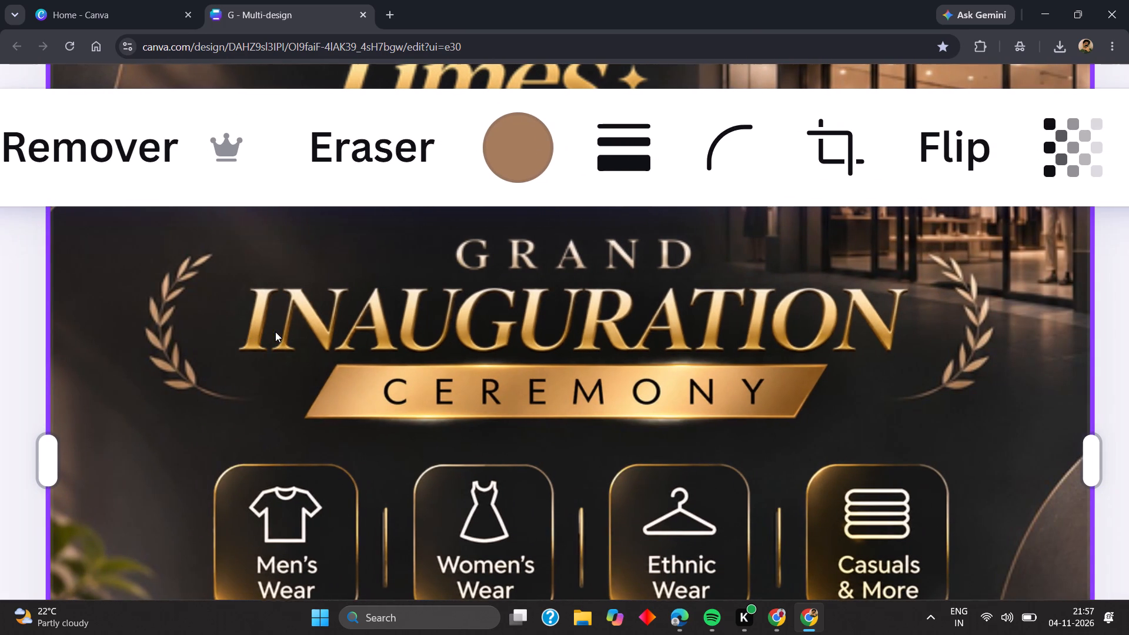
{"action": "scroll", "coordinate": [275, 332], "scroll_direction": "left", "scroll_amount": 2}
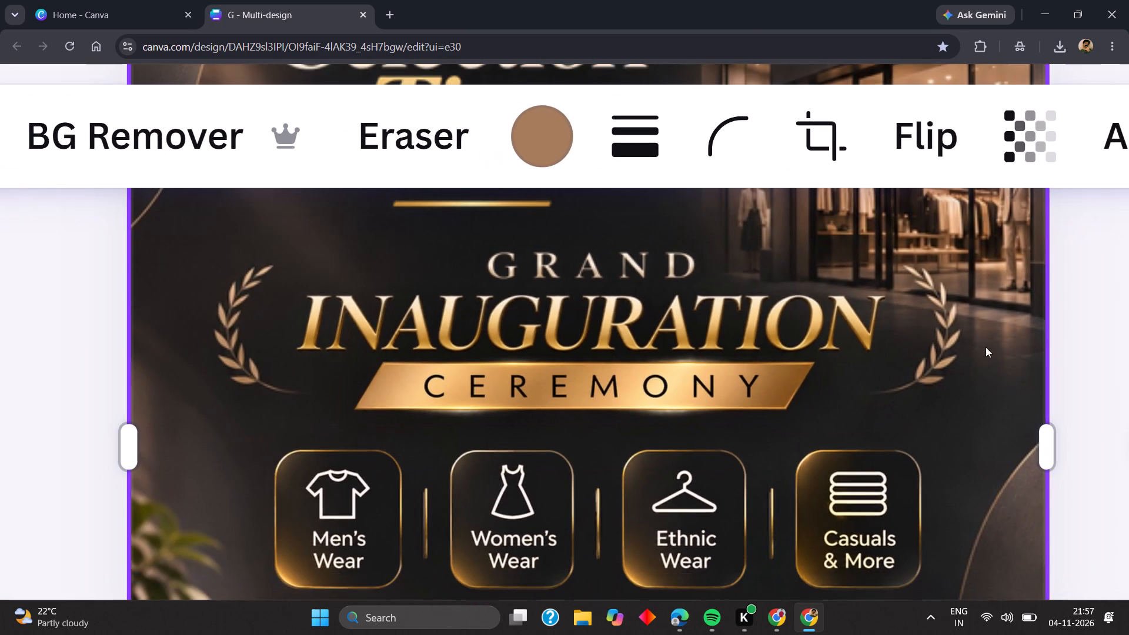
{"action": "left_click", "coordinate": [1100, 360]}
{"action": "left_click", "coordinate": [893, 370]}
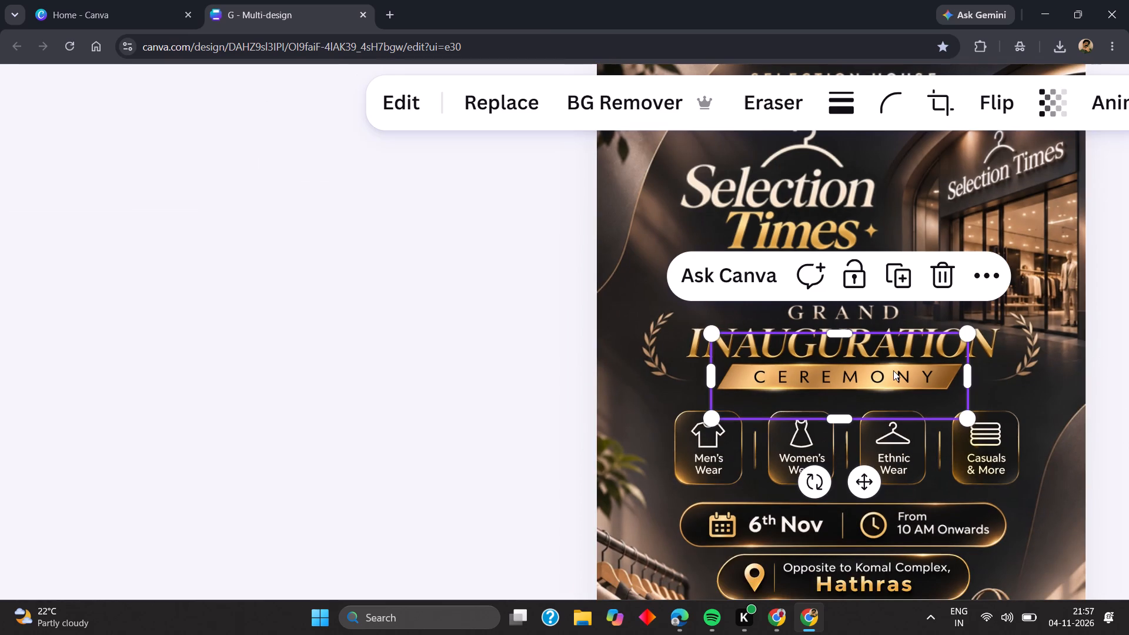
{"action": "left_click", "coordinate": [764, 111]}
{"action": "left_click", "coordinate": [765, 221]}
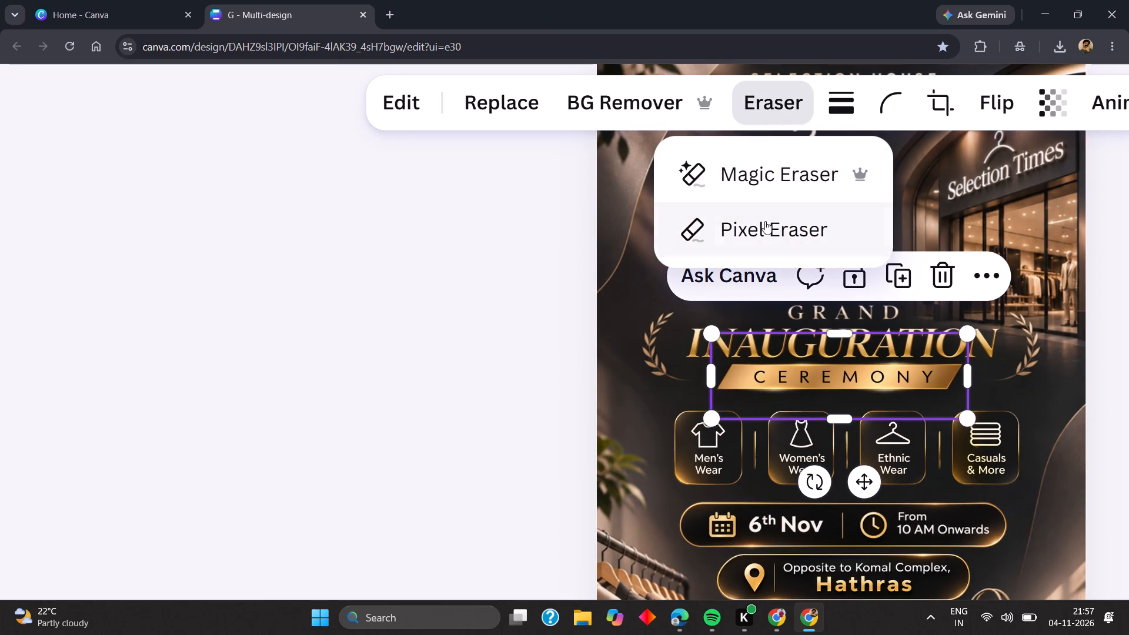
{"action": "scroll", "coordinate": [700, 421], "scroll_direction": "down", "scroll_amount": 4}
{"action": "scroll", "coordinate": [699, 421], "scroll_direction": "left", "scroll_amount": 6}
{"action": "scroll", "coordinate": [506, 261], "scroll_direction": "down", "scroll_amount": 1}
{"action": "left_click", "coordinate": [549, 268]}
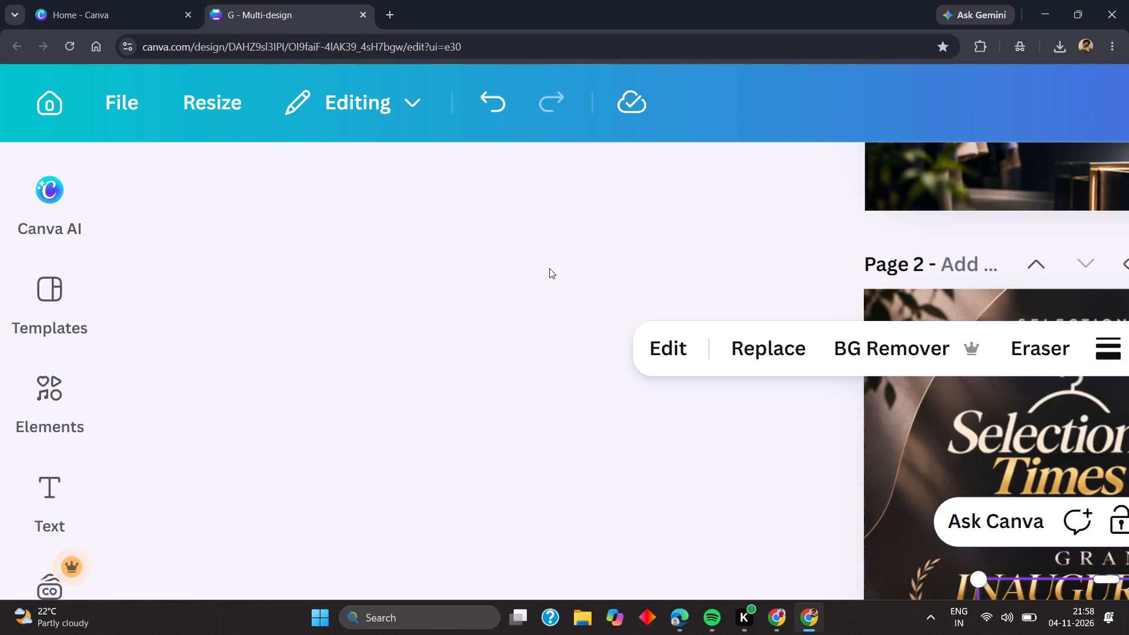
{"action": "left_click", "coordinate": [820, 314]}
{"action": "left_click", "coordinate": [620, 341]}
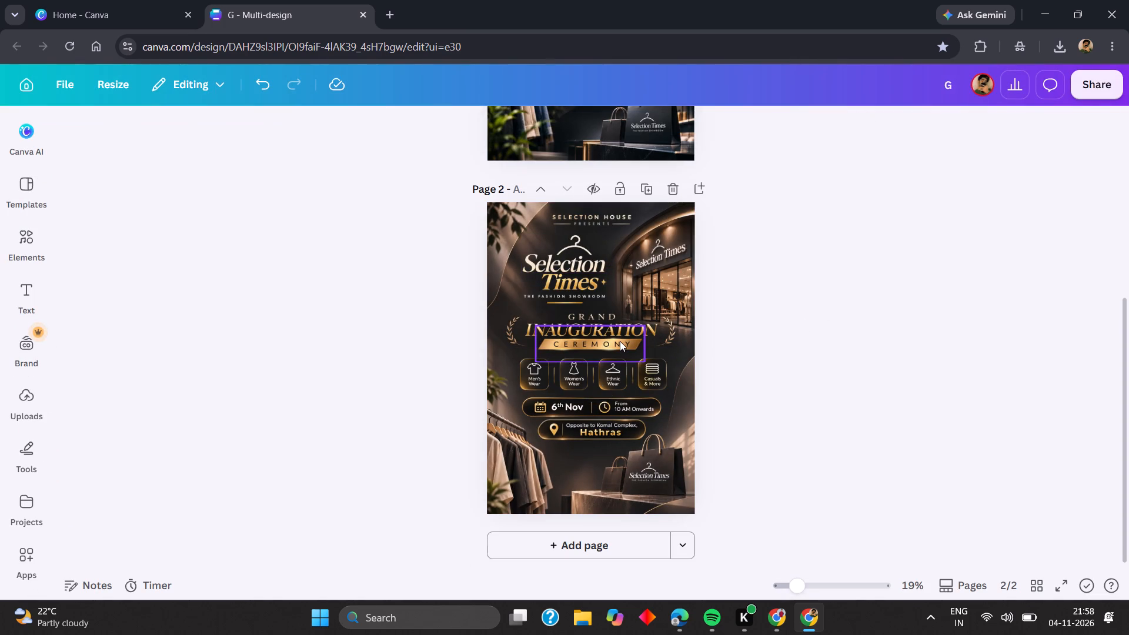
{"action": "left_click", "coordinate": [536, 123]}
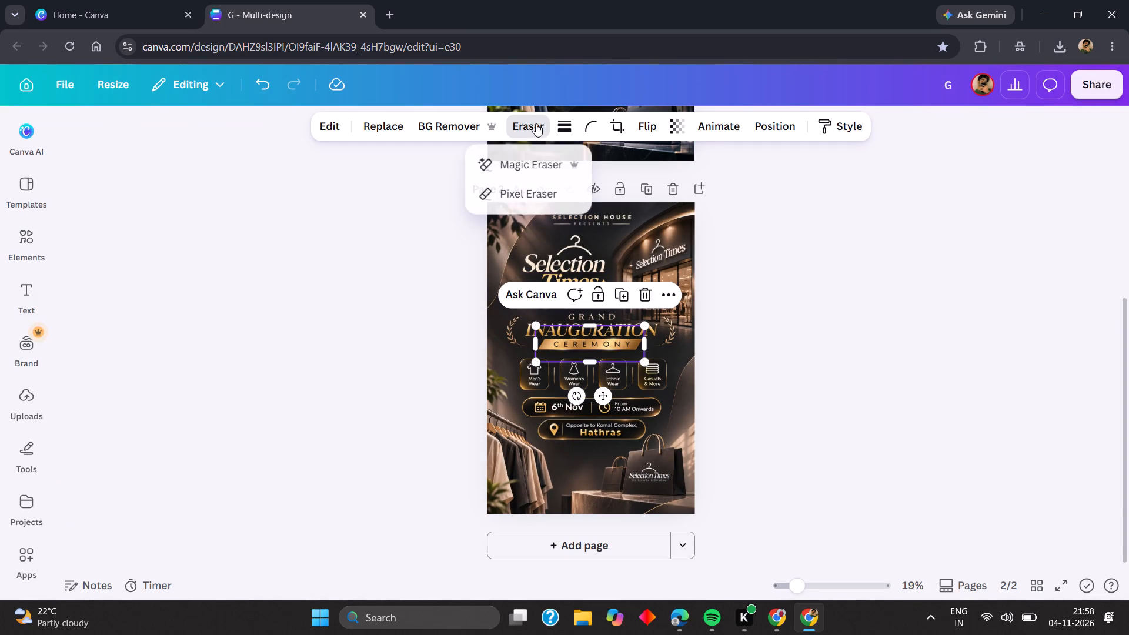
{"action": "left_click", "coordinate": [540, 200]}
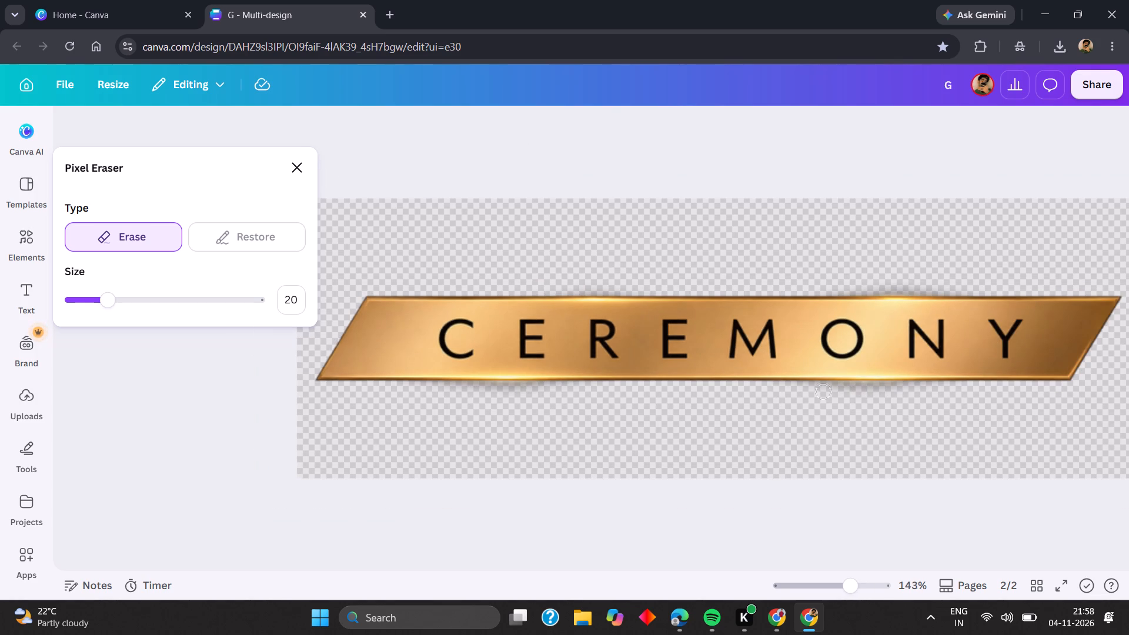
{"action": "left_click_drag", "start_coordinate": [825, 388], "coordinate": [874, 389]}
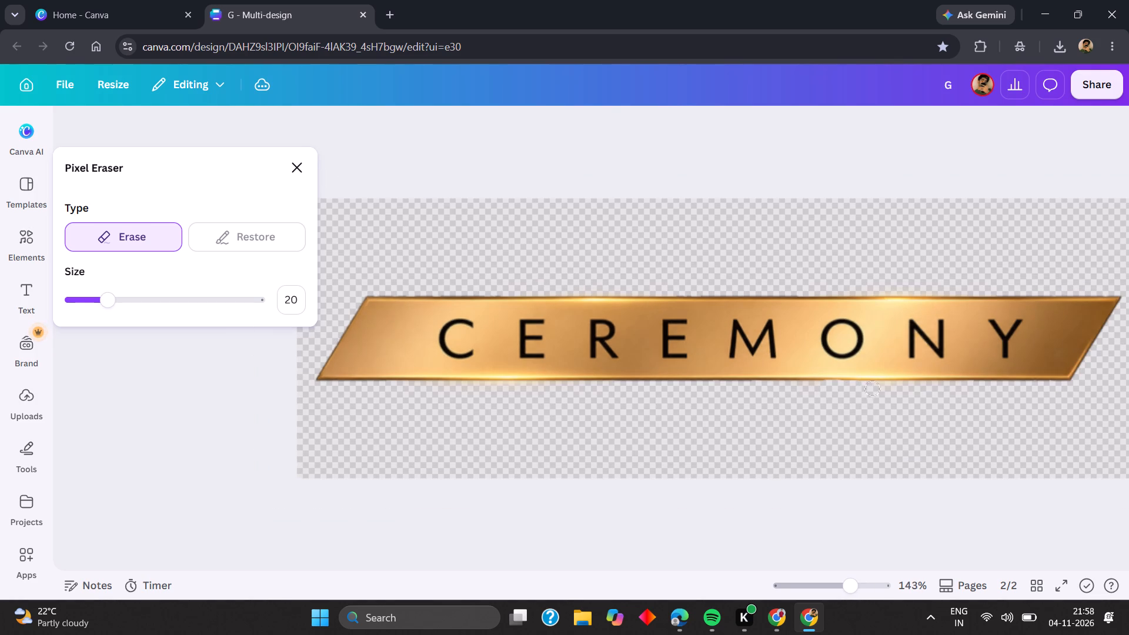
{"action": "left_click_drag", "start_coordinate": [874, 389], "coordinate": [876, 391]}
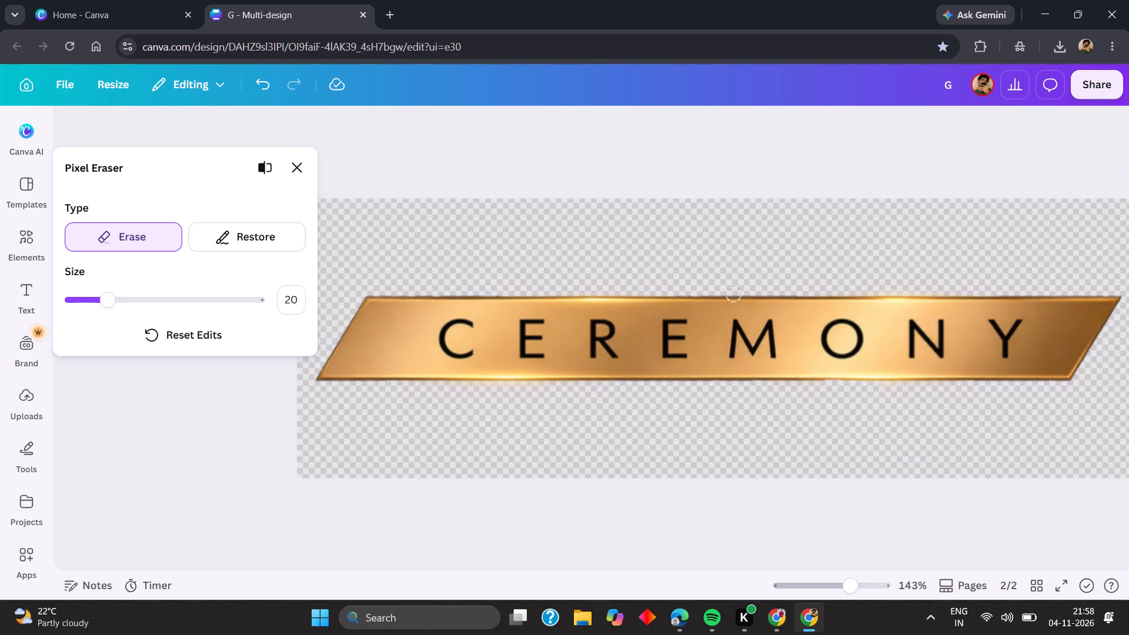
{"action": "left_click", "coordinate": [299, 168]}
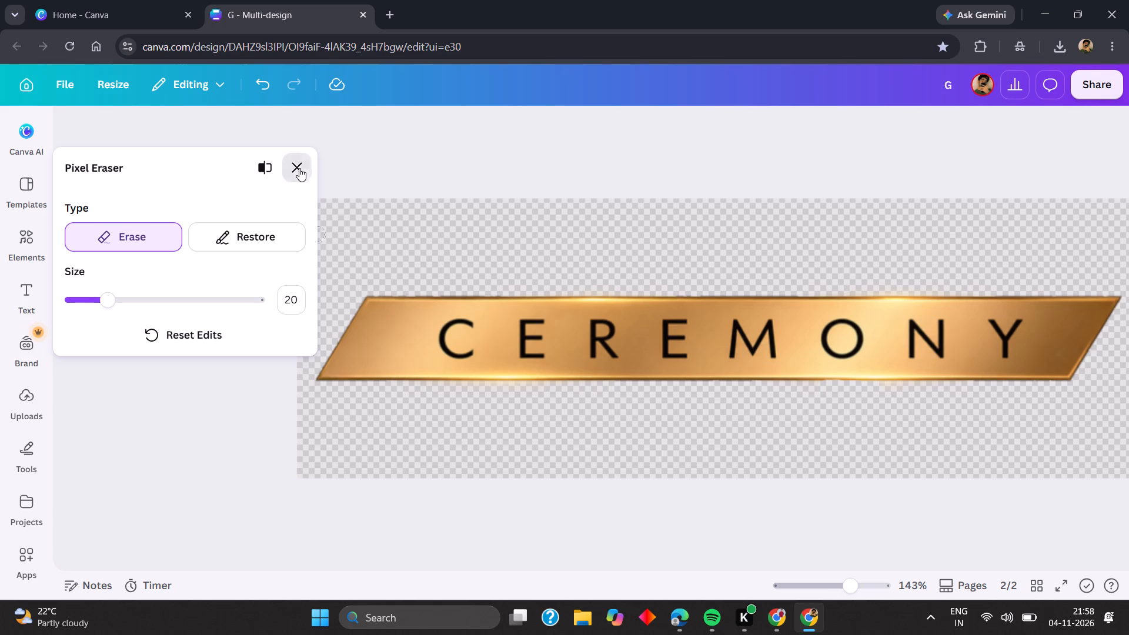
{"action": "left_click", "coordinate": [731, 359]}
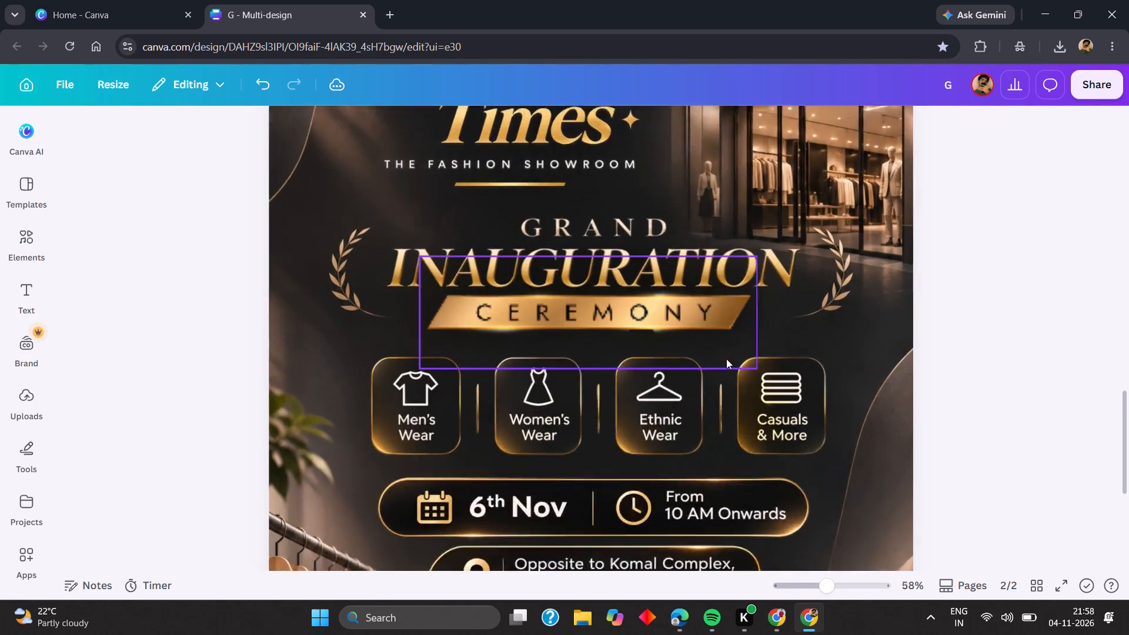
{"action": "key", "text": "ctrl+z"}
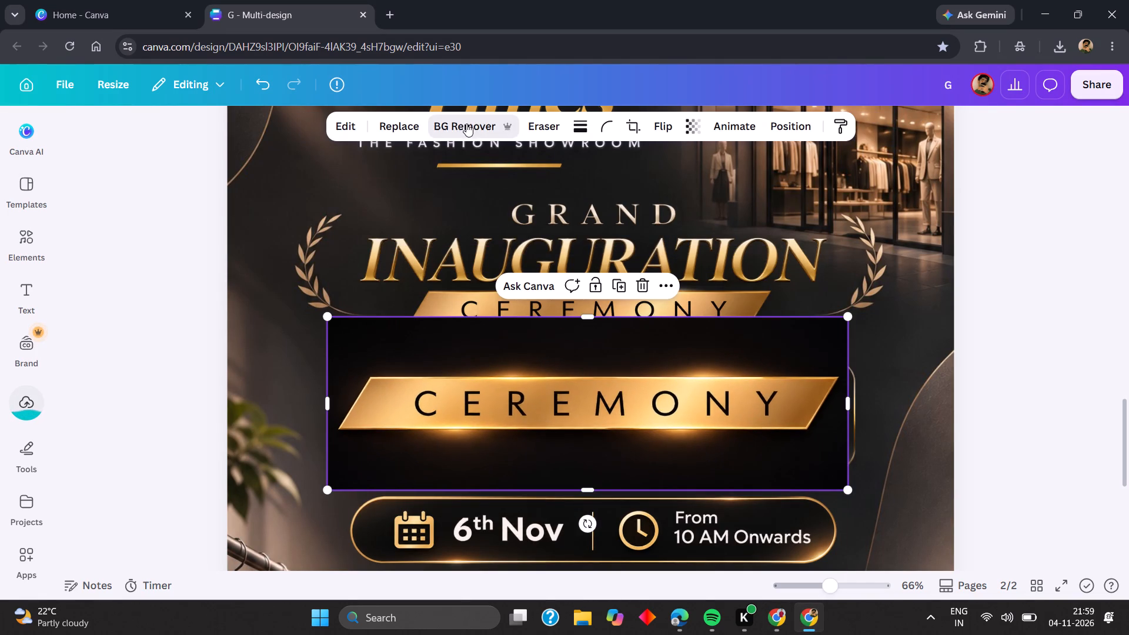
{"action": "left_click_drag", "start_coordinate": [472, 378], "coordinate": [469, 427]}
Delete the earlier HD CEREMONY banner image beneath INAUGURATION.
{"action": "left_click", "coordinate": [449, 304]}
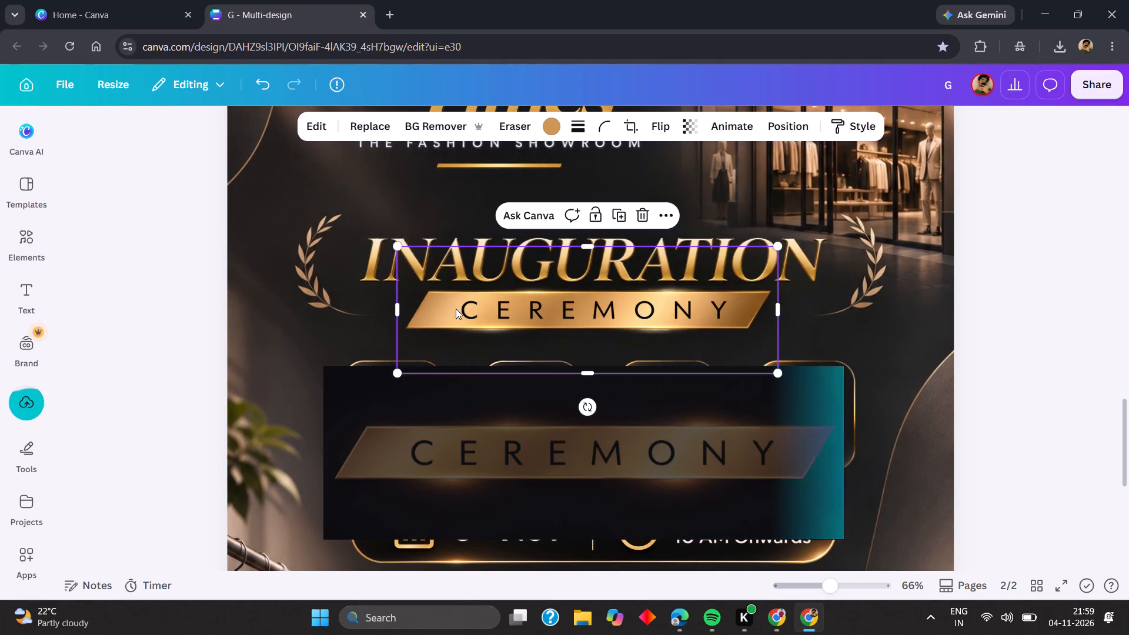
{"action": "key", "text": "BackSpace"}
Move and resize the new CEREMONY banner so it covers the old gold banner beneath INAUGURATION.
{"action": "left_click_drag", "start_coordinate": [487, 396], "coordinate": [489, 324]}
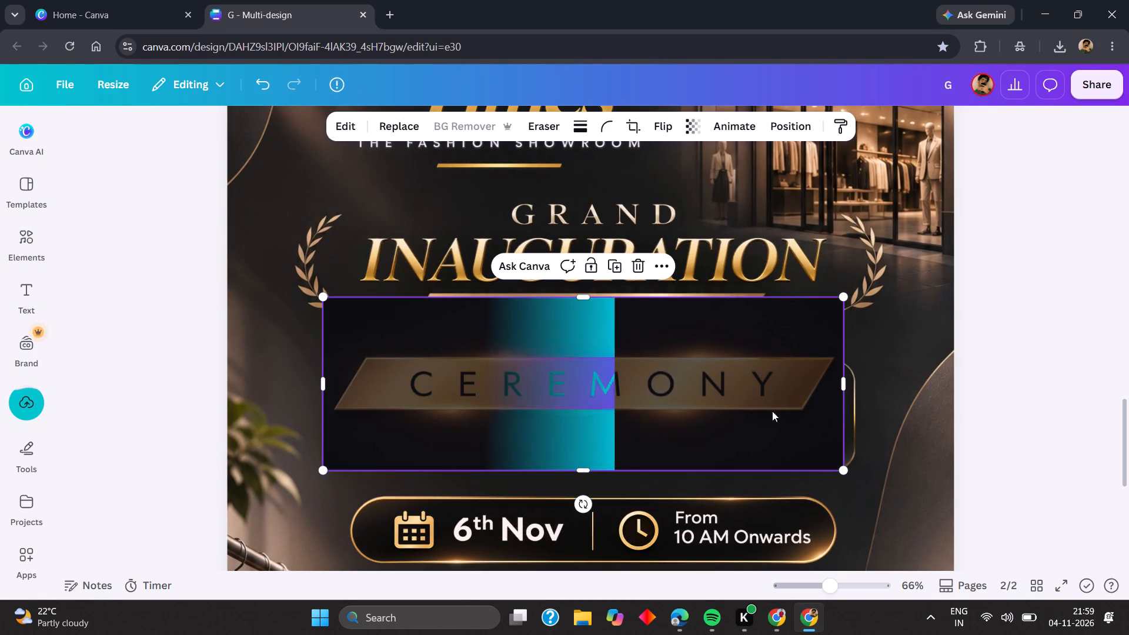
{"action": "left_click_drag", "start_coordinate": [845, 474], "coordinate": [607, 407]}
{"action": "left_click_drag", "start_coordinate": [466, 365], "coordinate": [534, 330]}
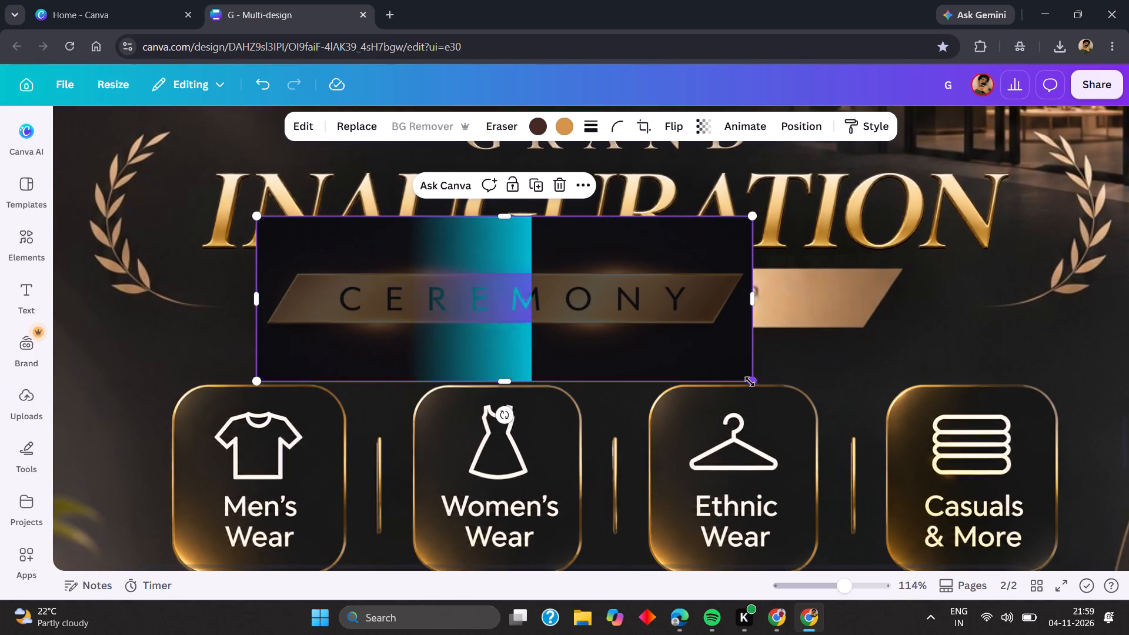
{"action": "left_click_drag", "start_coordinate": [750, 382], "coordinate": [922, 380]}
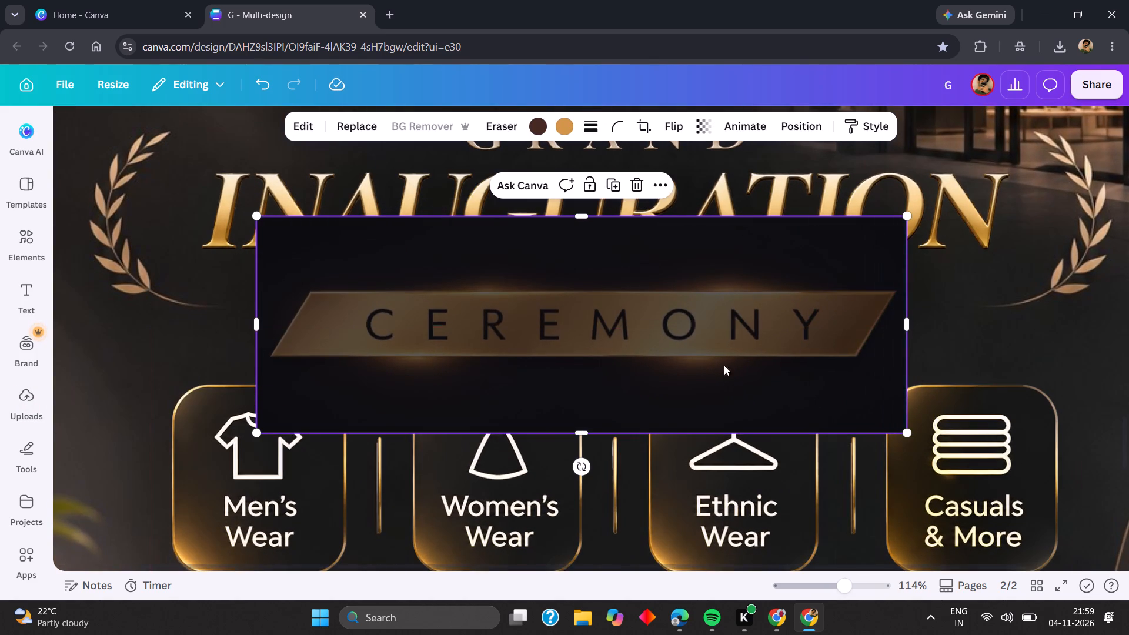
{"action": "left_click_drag", "start_coordinate": [569, 365], "coordinate": [574, 339]}
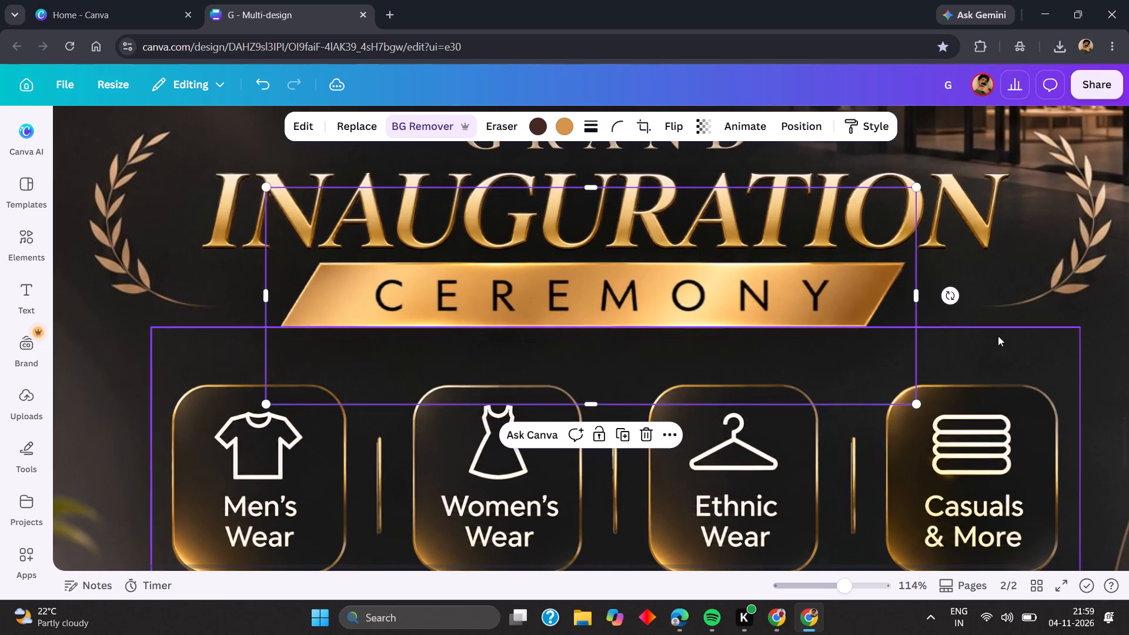
{"action": "left_click", "coordinate": [1000, 336]}
{"action": "left_click", "coordinate": [1104, 335]}
Download only page 2 of the design as a PNG at size 3.125.
{"action": "scroll", "coordinate": [1096, 337], "scroll_direction": "up", "scroll_amount": 1}
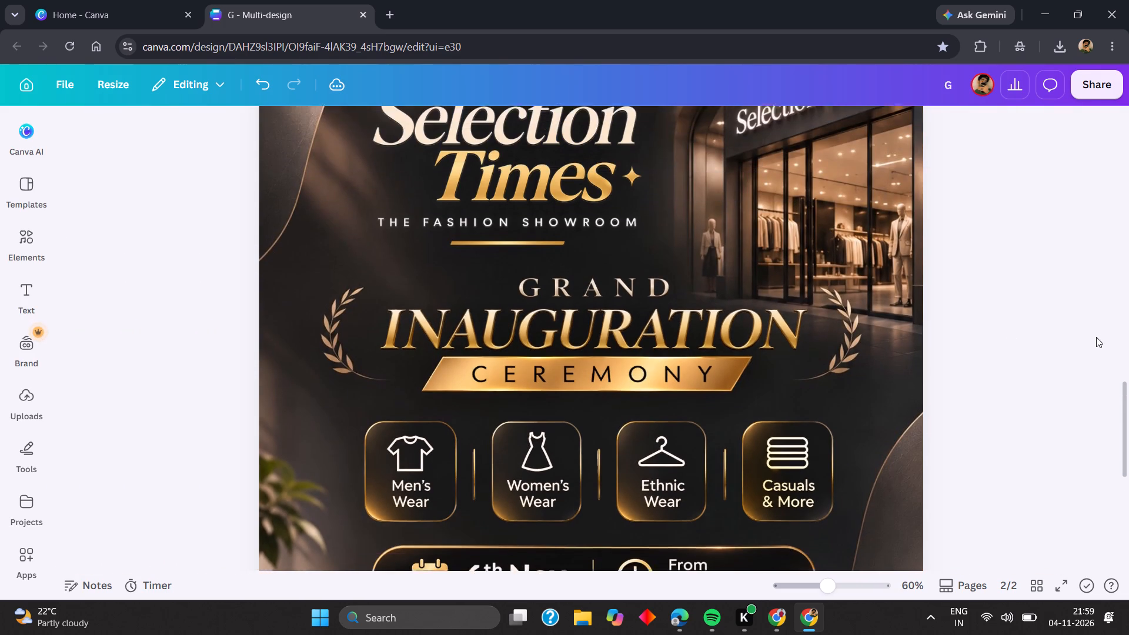
{"action": "scroll", "coordinate": [1096, 337], "scroll_direction": "up", "scroll_amount": 2}
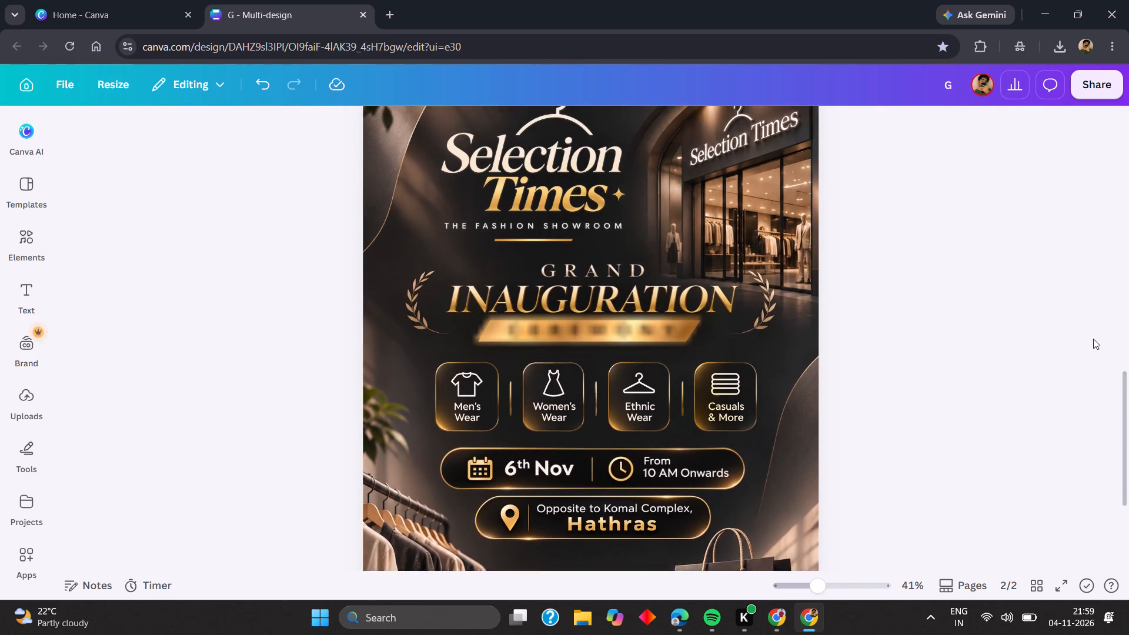
{"action": "scroll", "coordinate": [1093, 339], "scroll_direction": "up", "scroll_amount": 1}
{"action": "scroll", "coordinate": [1040, 342], "scroll_direction": "up", "scroll_amount": 2}
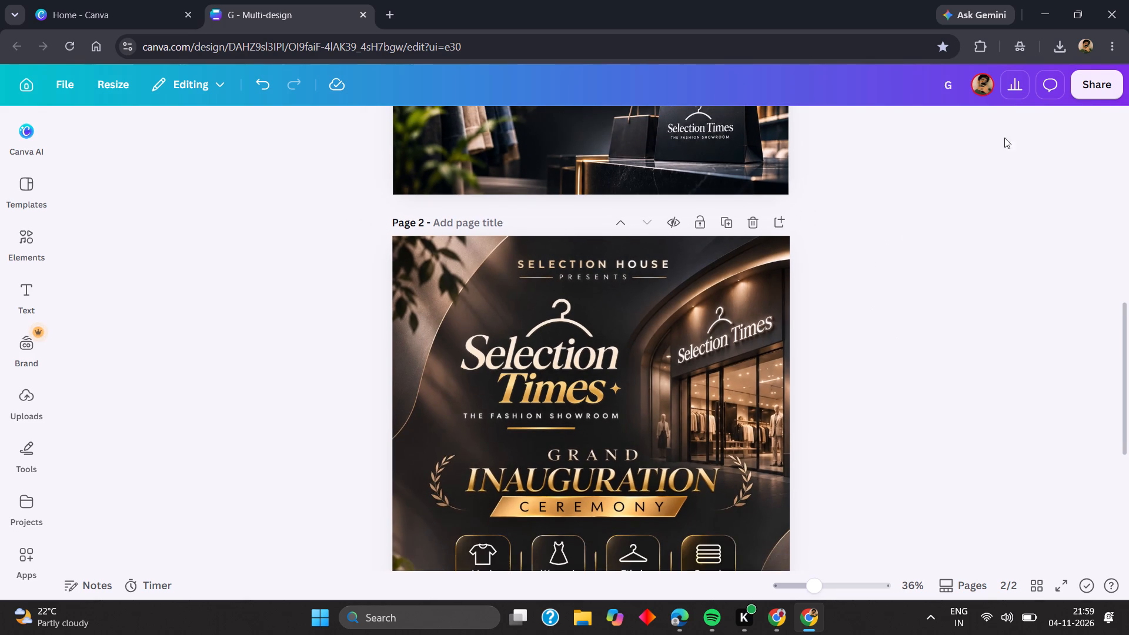
{"action": "left_click", "coordinate": [1110, 92]}
{"action": "left_click", "coordinate": [867, 423]}
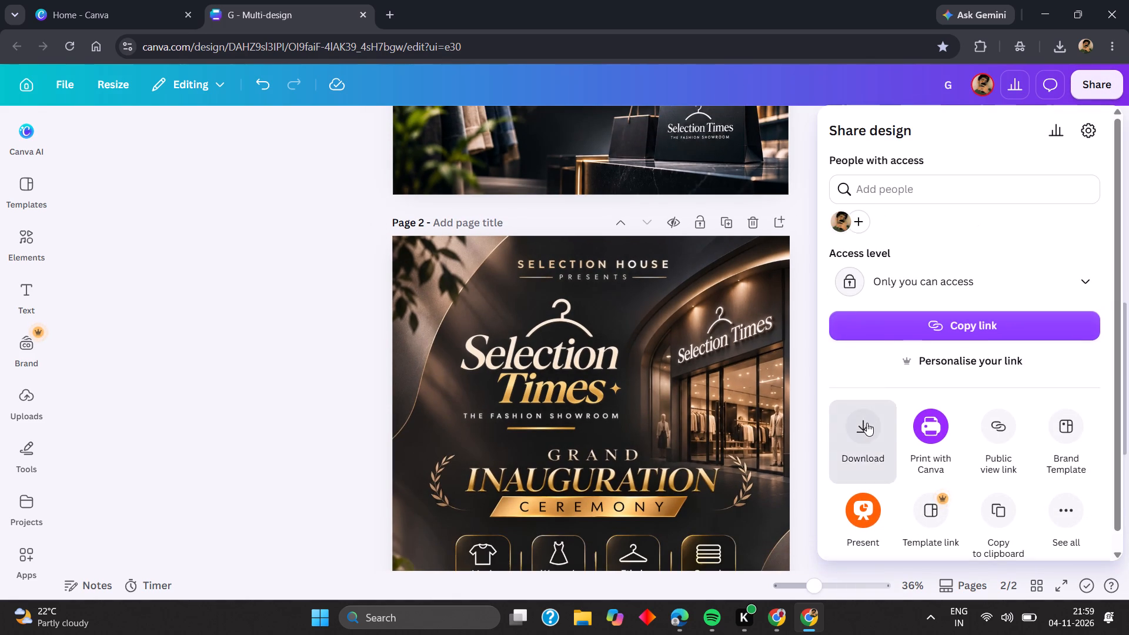
{"action": "left_click_drag", "start_coordinate": [883, 247], "coordinate": [1082, 229]}
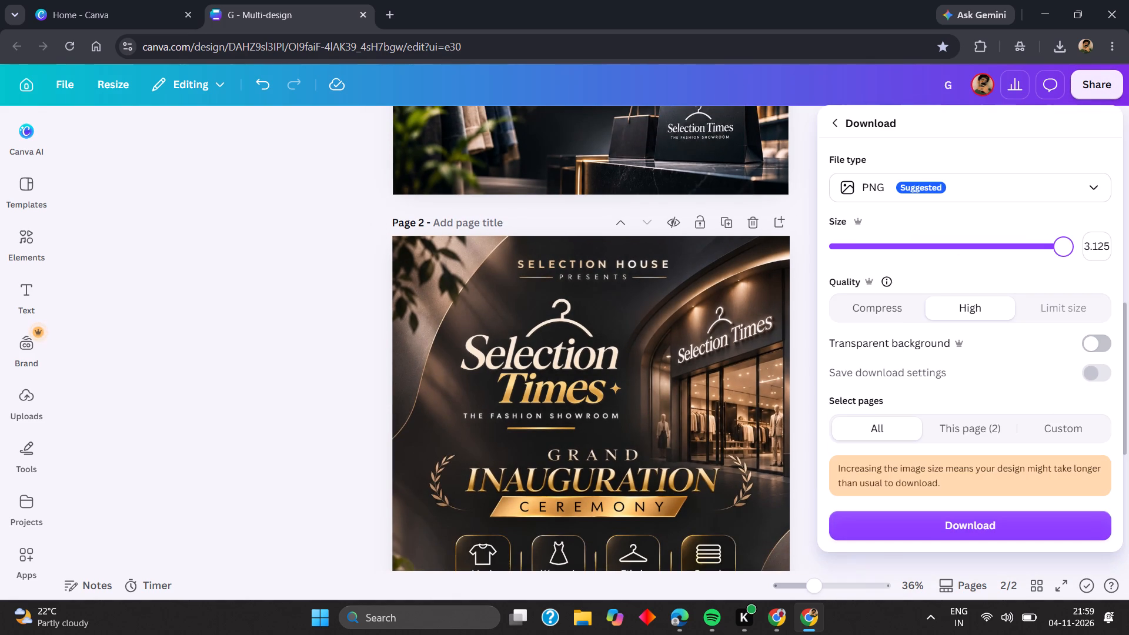
{"action": "left_click_drag", "start_coordinate": [1082, 229], "coordinate": [1090, 229]}
{"action": "left_click", "coordinate": [970, 425]}
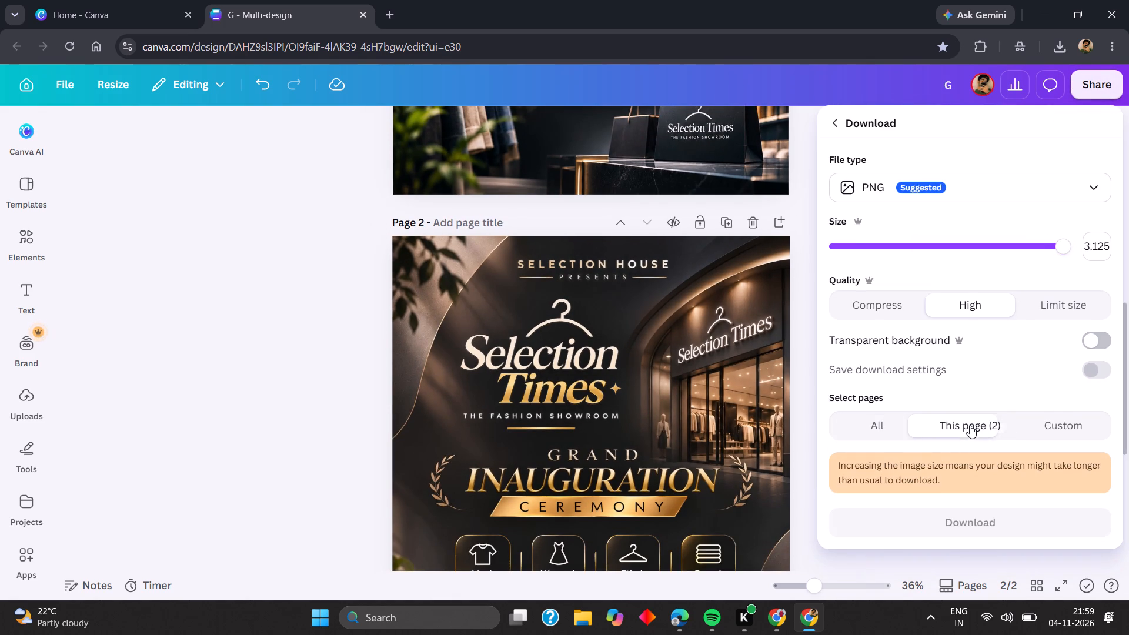
{"action": "scroll", "coordinate": [956, 454], "scroll_direction": "down", "scroll_amount": 1}
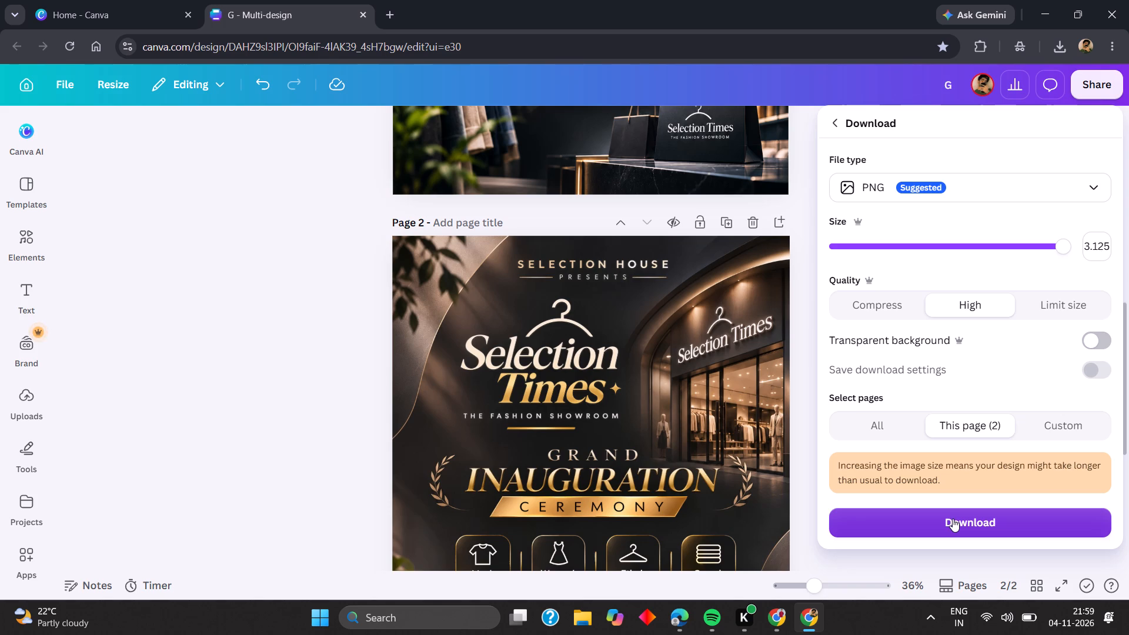
{"action": "left_click", "coordinate": [953, 519]}
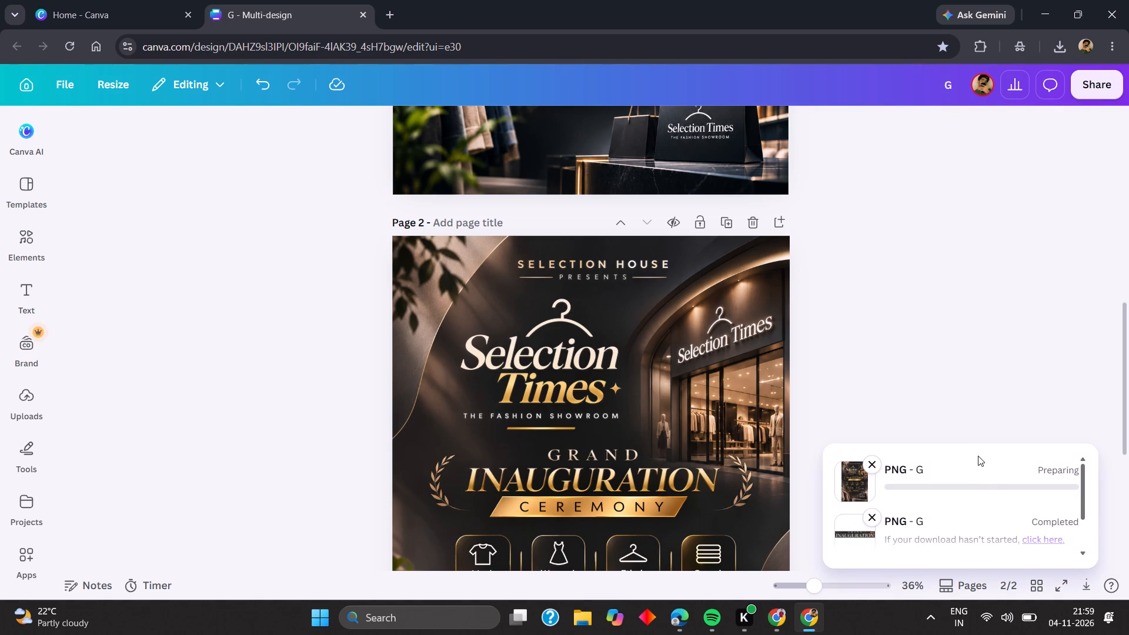
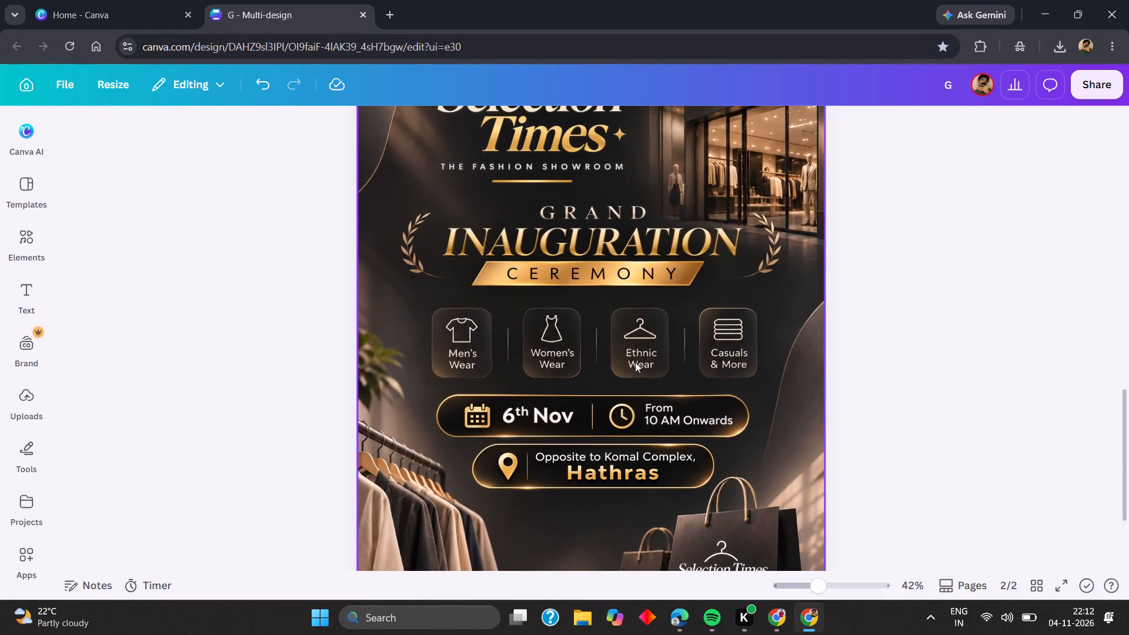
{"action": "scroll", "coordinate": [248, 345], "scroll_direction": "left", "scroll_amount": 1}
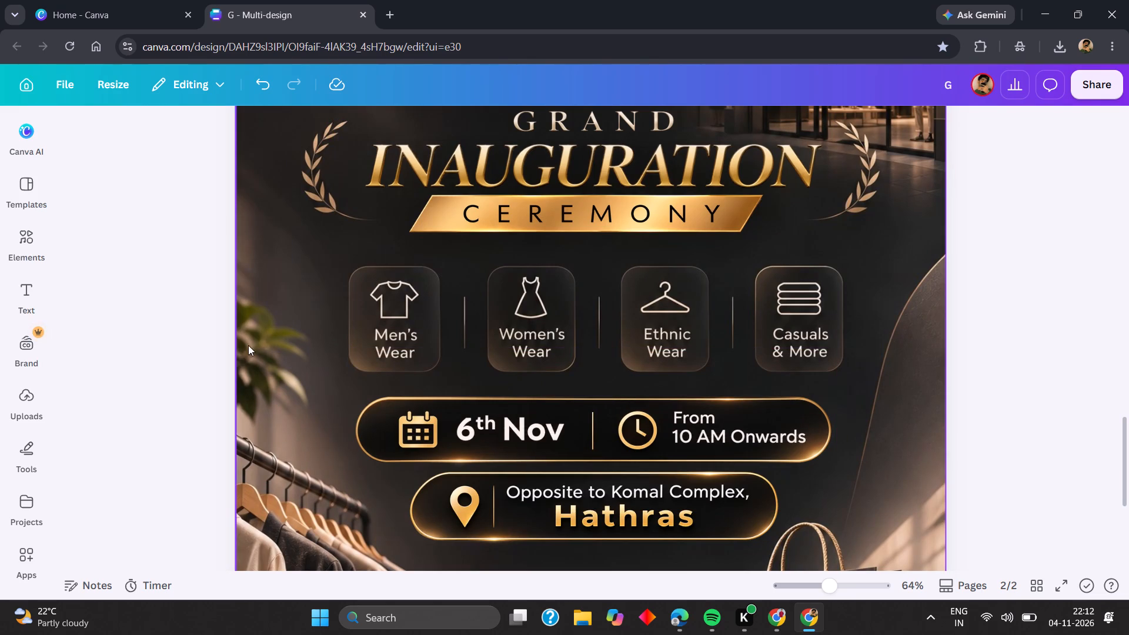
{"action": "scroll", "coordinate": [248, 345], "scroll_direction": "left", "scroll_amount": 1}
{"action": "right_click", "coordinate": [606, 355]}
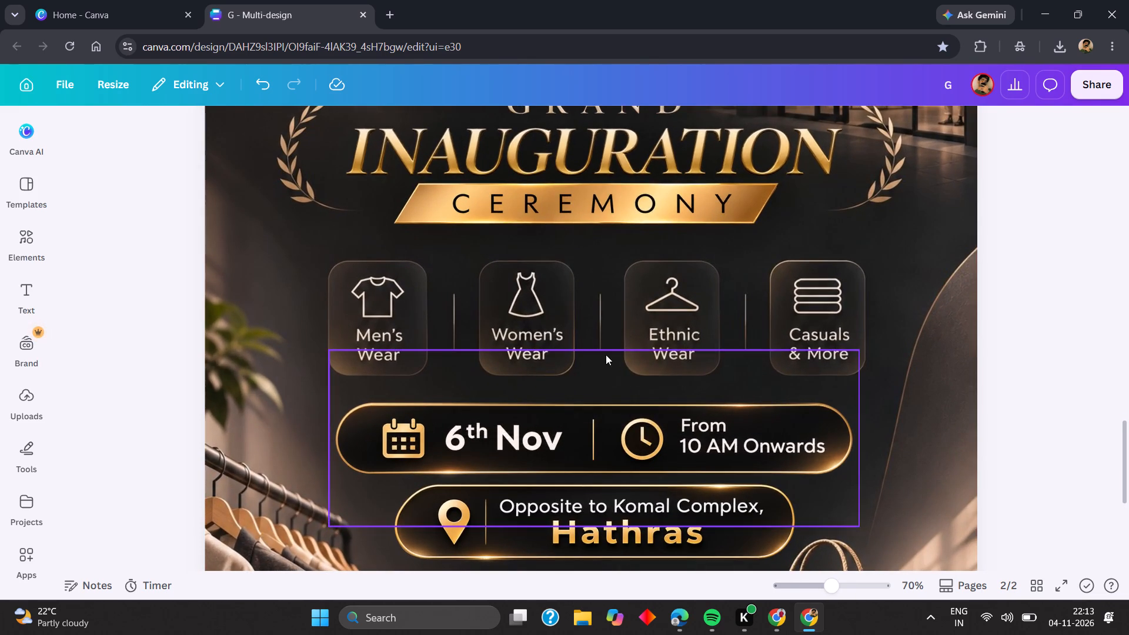
Brush over the row of four clothing category cards in the page 2 background image and separate them with Magic Grab.
{"action": "left_click", "coordinate": [278, 246]}
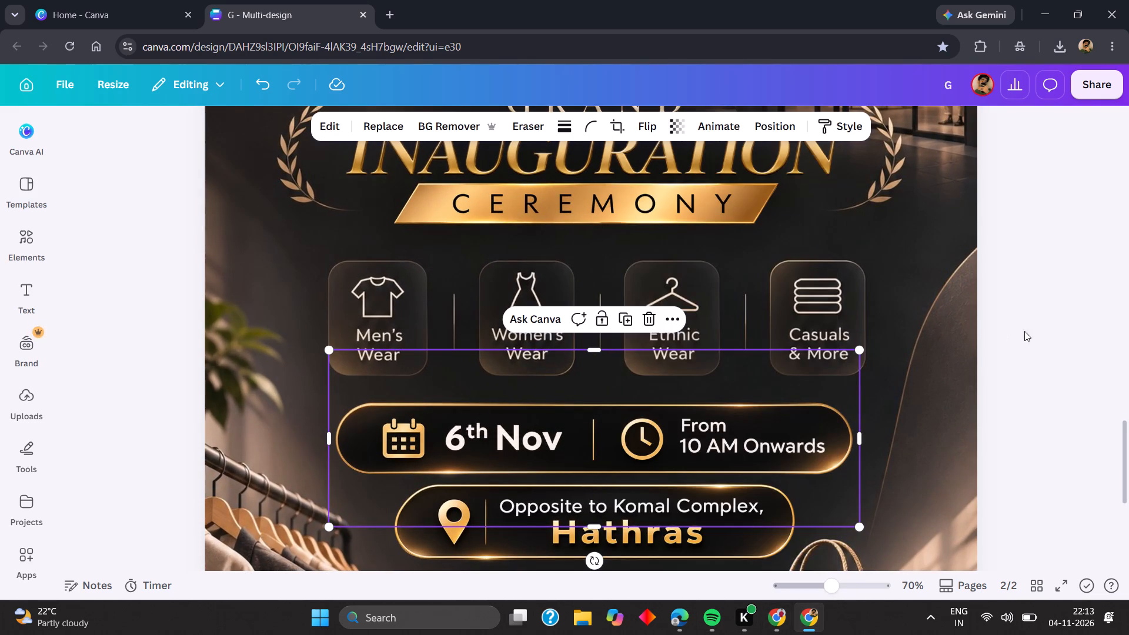
{"action": "left_click", "coordinate": [1042, 328]}
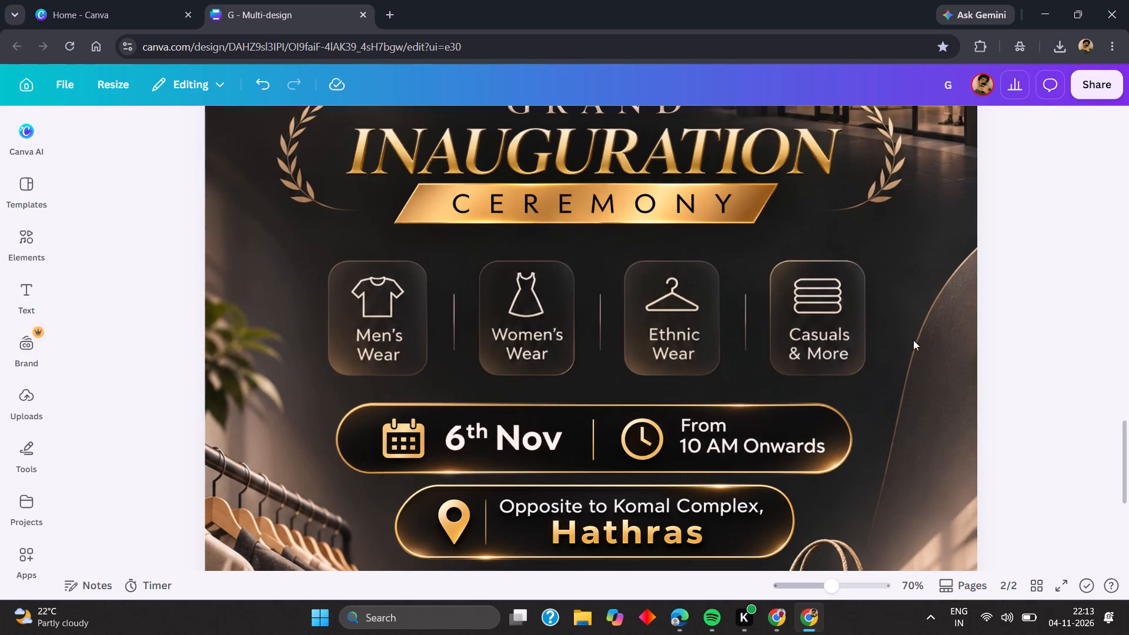
{"action": "left_click", "coordinate": [289, 242]}
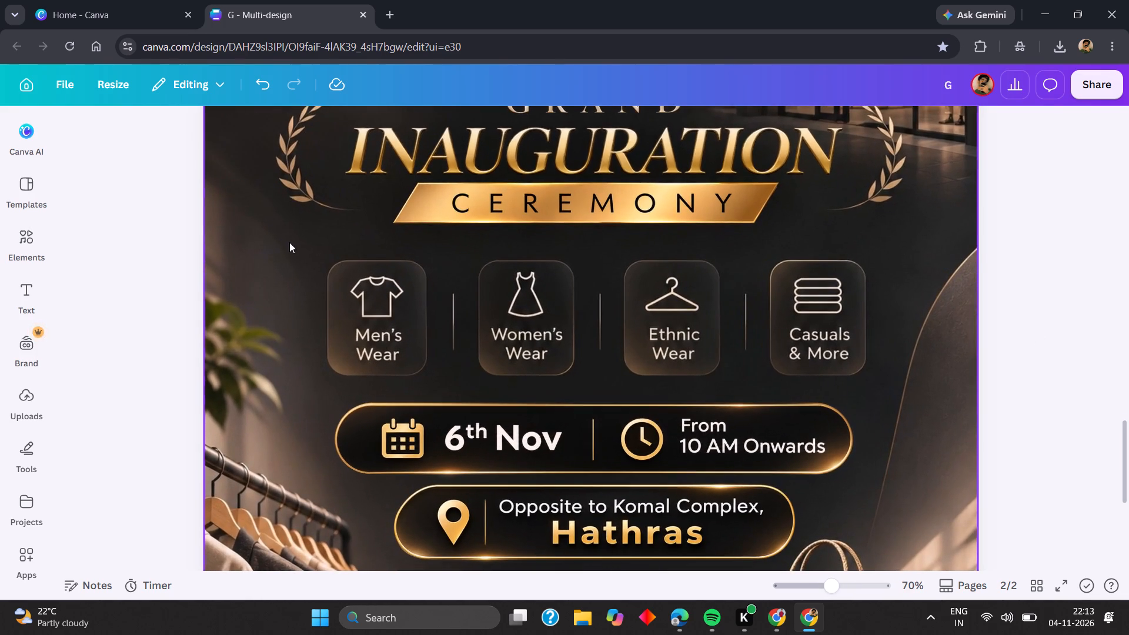
{"action": "left_click", "coordinate": [316, 115]}
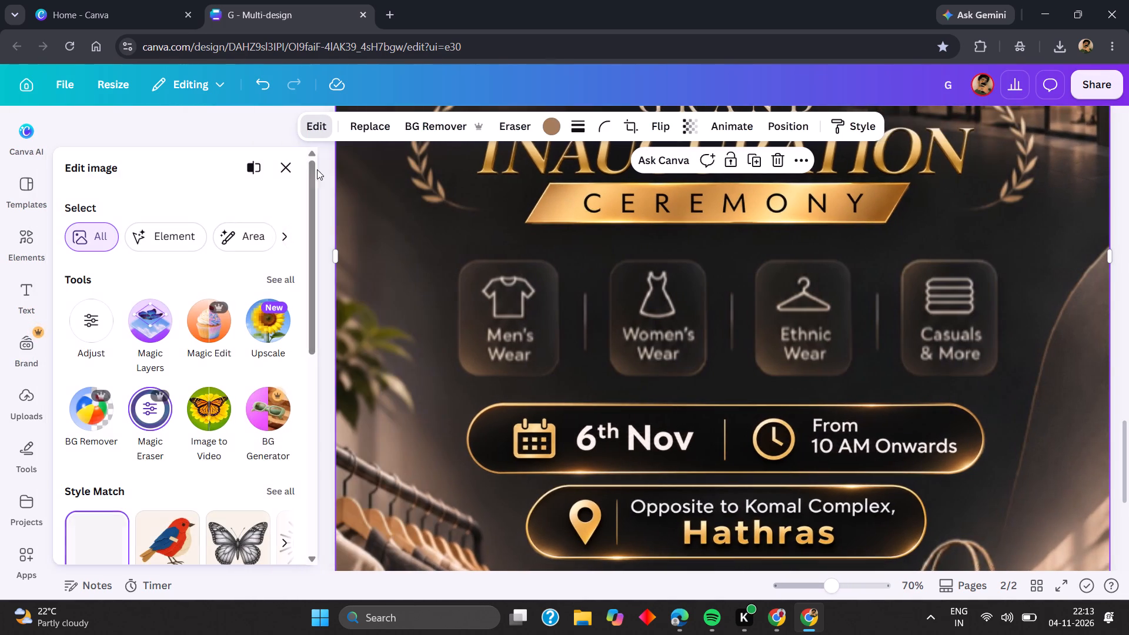
{"action": "left_click", "coordinate": [244, 230]}
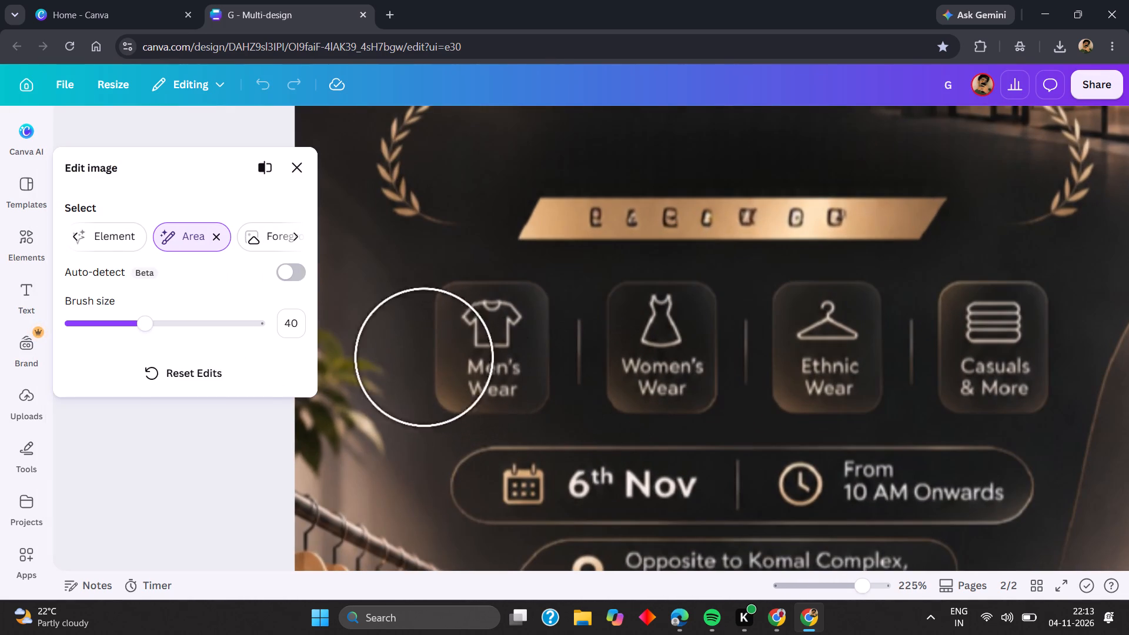
{"action": "left_click", "coordinate": [477, 336]}
{"action": "left_click", "coordinate": [506, 336]}
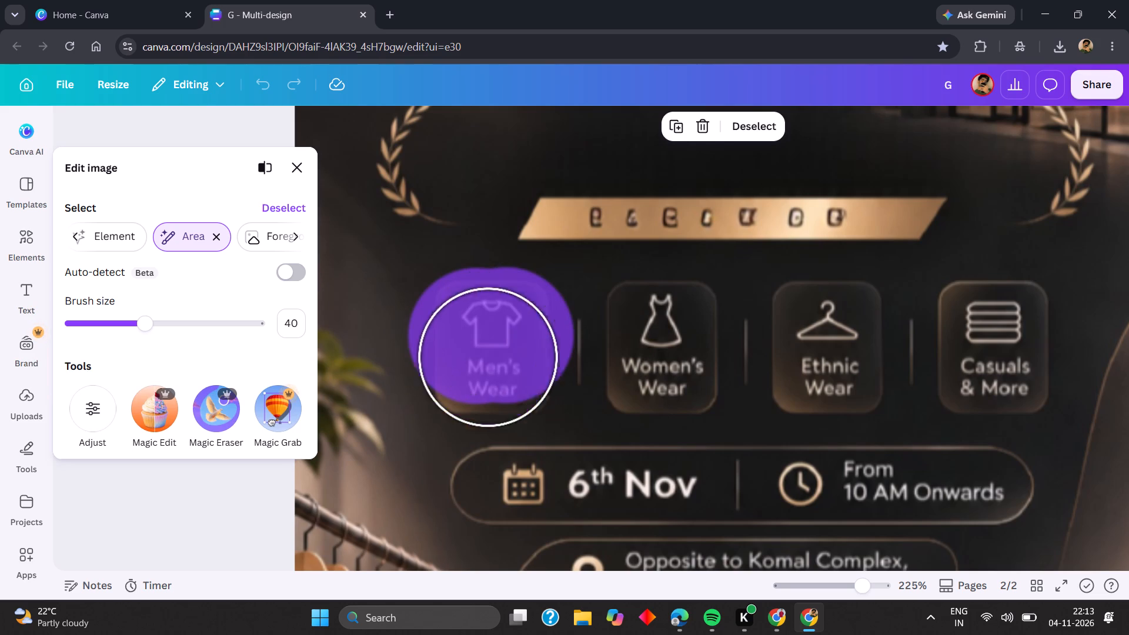
{"action": "left_click", "coordinate": [475, 371]}
{"action": "left_click", "coordinate": [519, 365]}
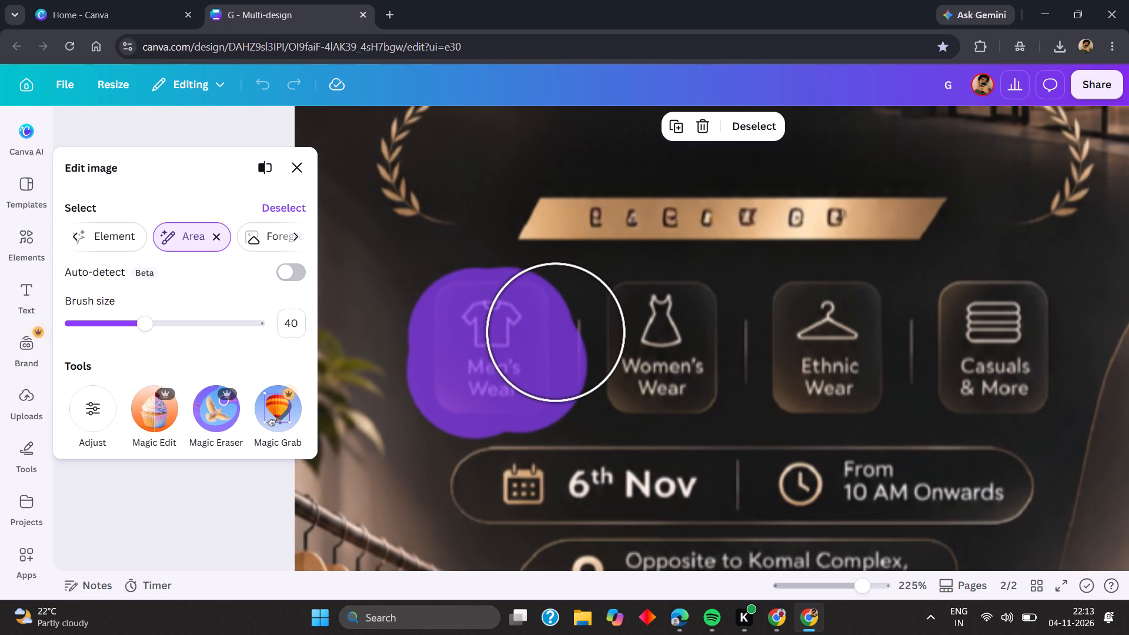
{"action": "left_click_drag", "start_coordinate": [556, 333], "coordinate": [1002, 327]}
{"action": "left_click", "coordinate": [607, 353]}
{"action": "left_click", "coordinate": [677, 358]}
{"action": "left_click_drag", "start_coordinate": [756, 362], "coordinate": [766, 363]}
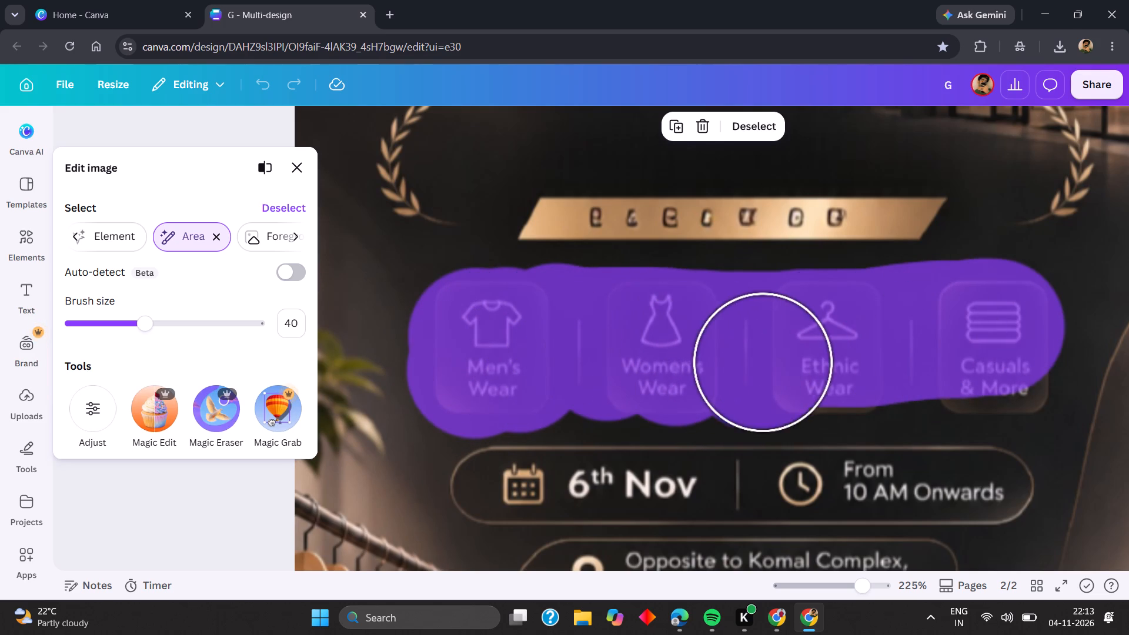
{"action": "left_click_drag", "start_coordinate": [802, 363], "coordinate": [811, 365]}
{"action": "left_click", "coordinate": [898, 367]}
{"action": "left_click_drag", "start_coordinate": [954, 366], "coordinate": [961, 365]}
{"action": "left_click_drag", "start_coordinate": [1028, 362], "coordinate": [1041, 362]}
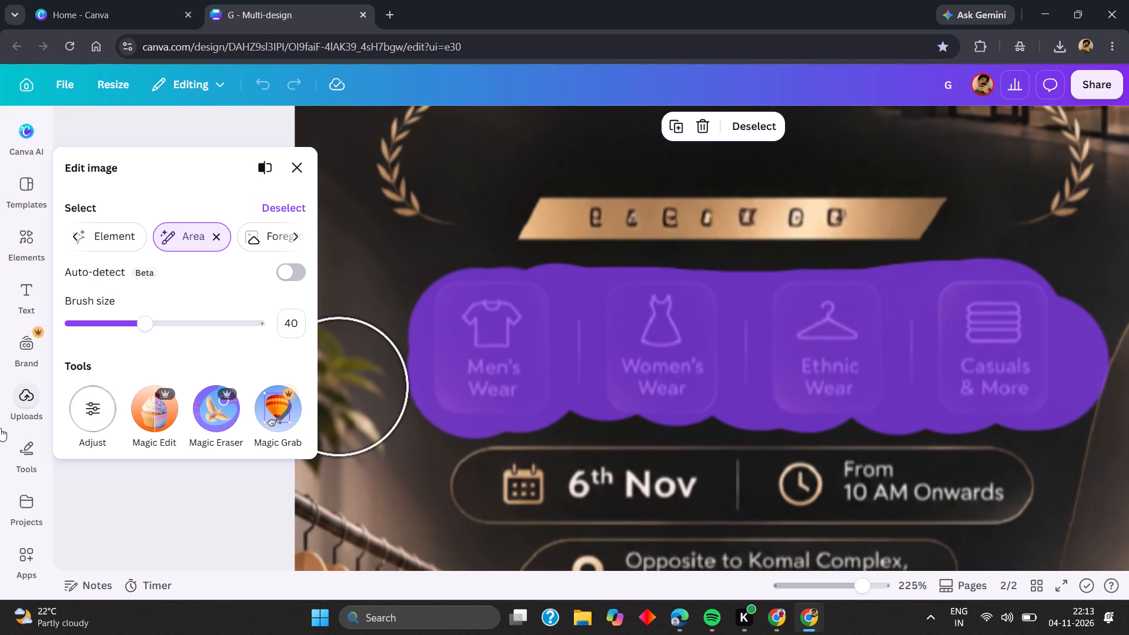
{"action": "left_click", "coordinate": [262, 404]}
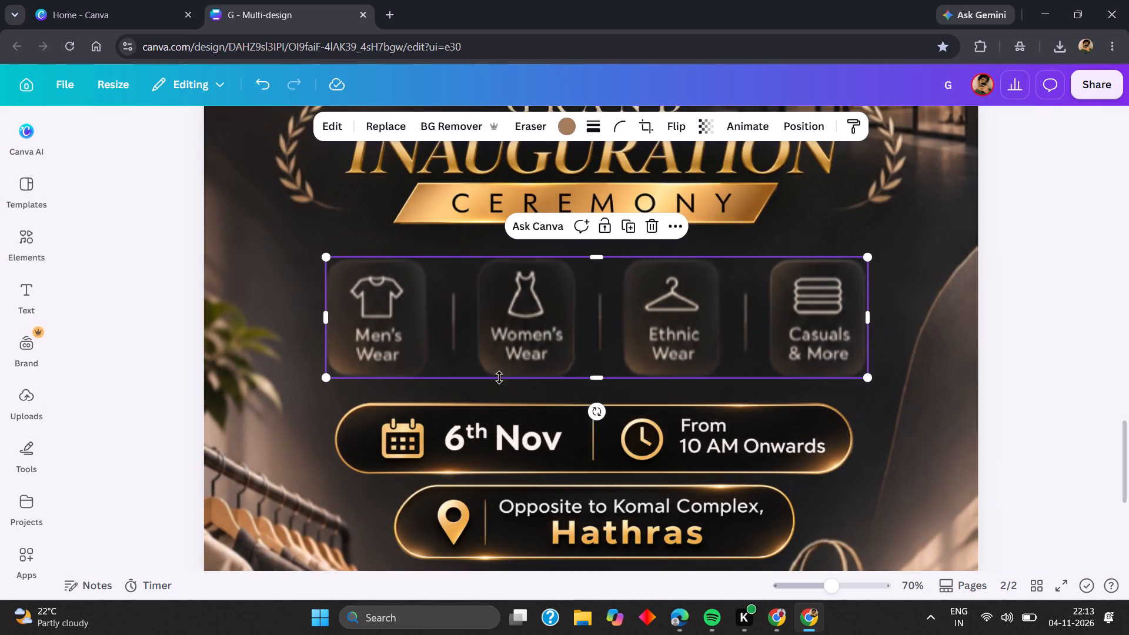
Delete the grabbed row of Men's Wear, Women's Wear, Ethnic Wear and Casuals & More cards.
{"action": "left_click", "coordinate": [215, 324]}
{"action": "left_click", "coordinate": [343, 307]}
{"action": "key", "text": "BackSpace"}
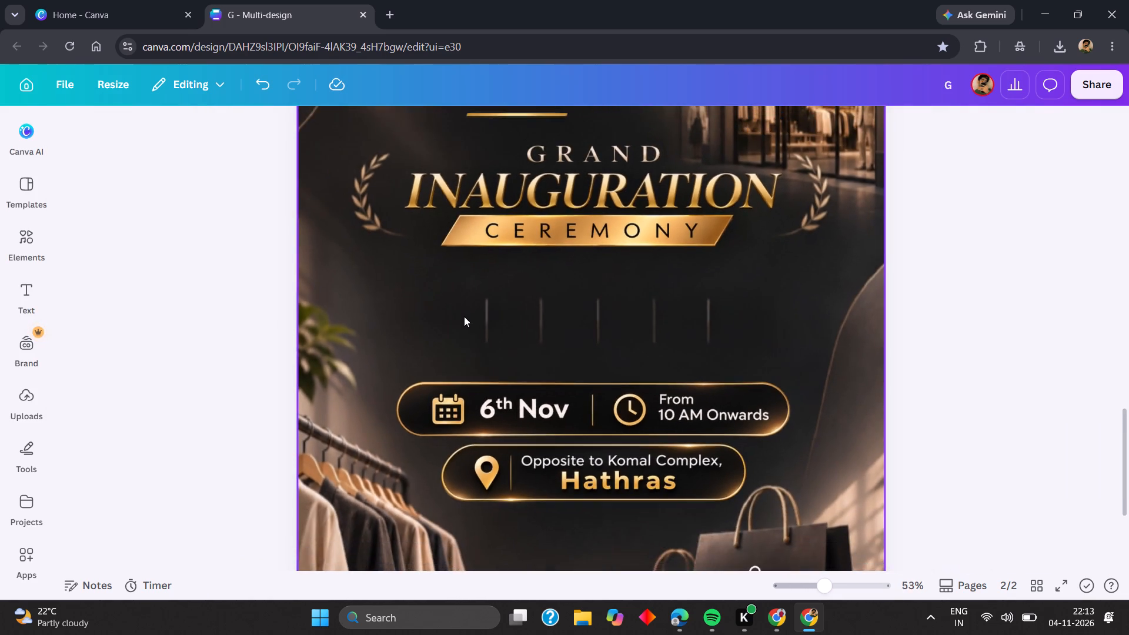
Erase the five leftover vertical lines below the CEREMONY banner from the background image using Magic Eraser with brush size 10.
{"action": "left_click", "coordinate": [329, 289]}
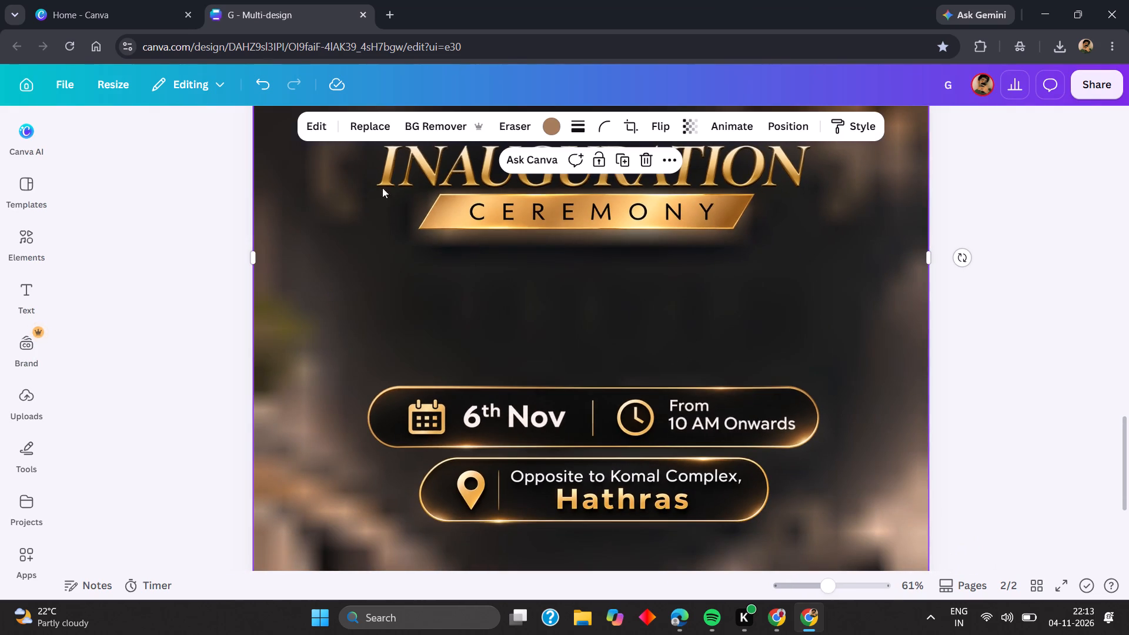
{"action": "left_click", "coordinate": [504, 128]}
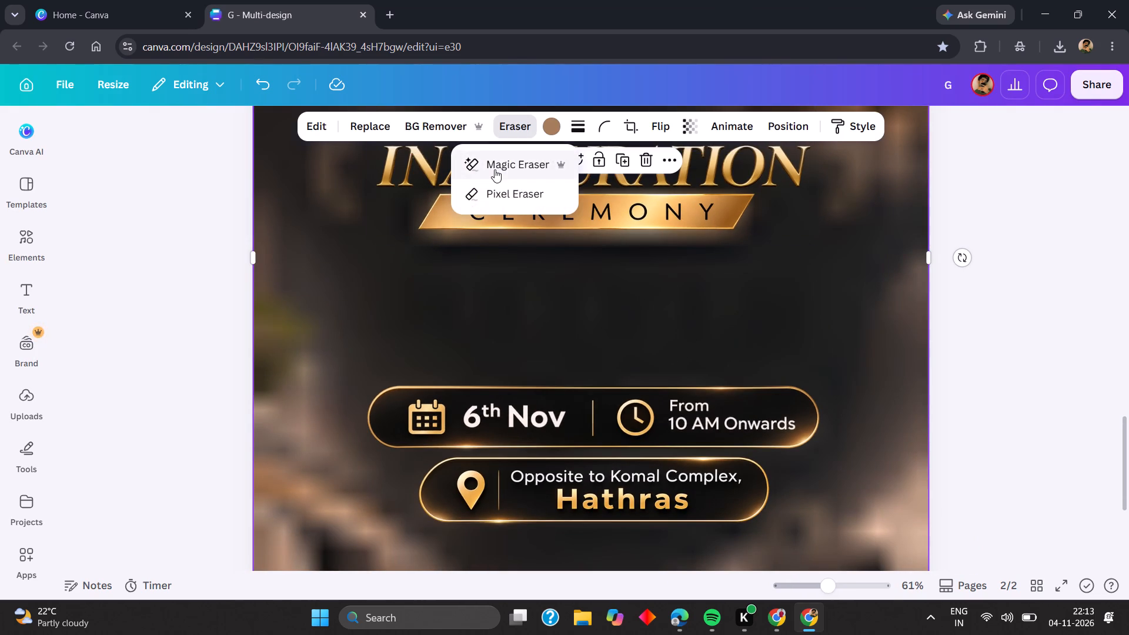
{"action": "left_click", "coordinate": [495, 169]}
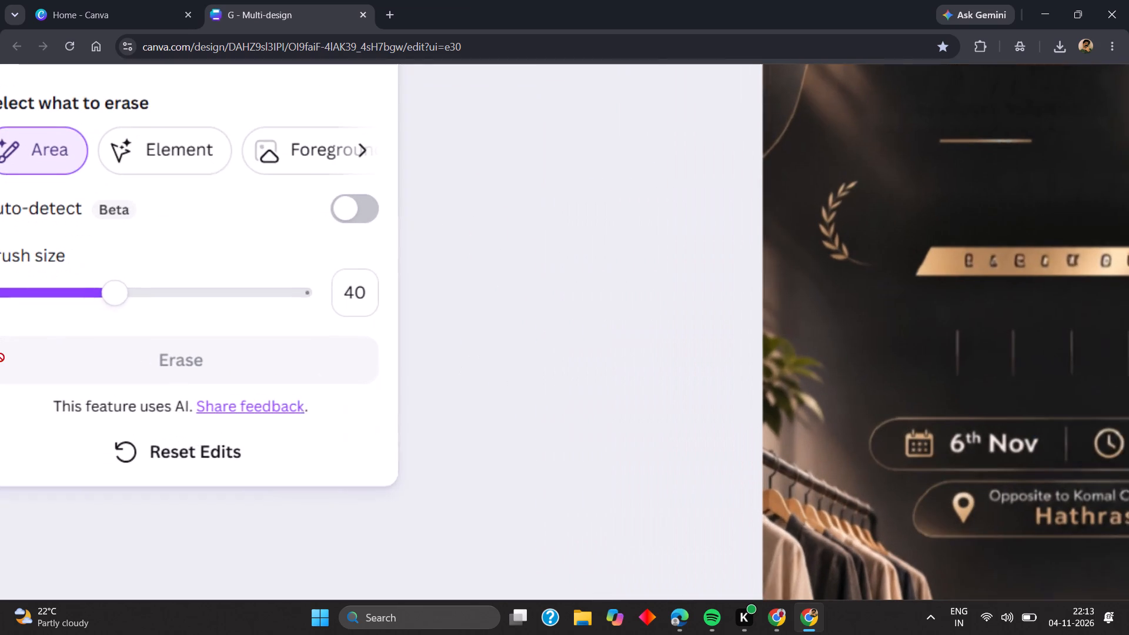
{"action": "left_click", "coordinate": [21, 288]}
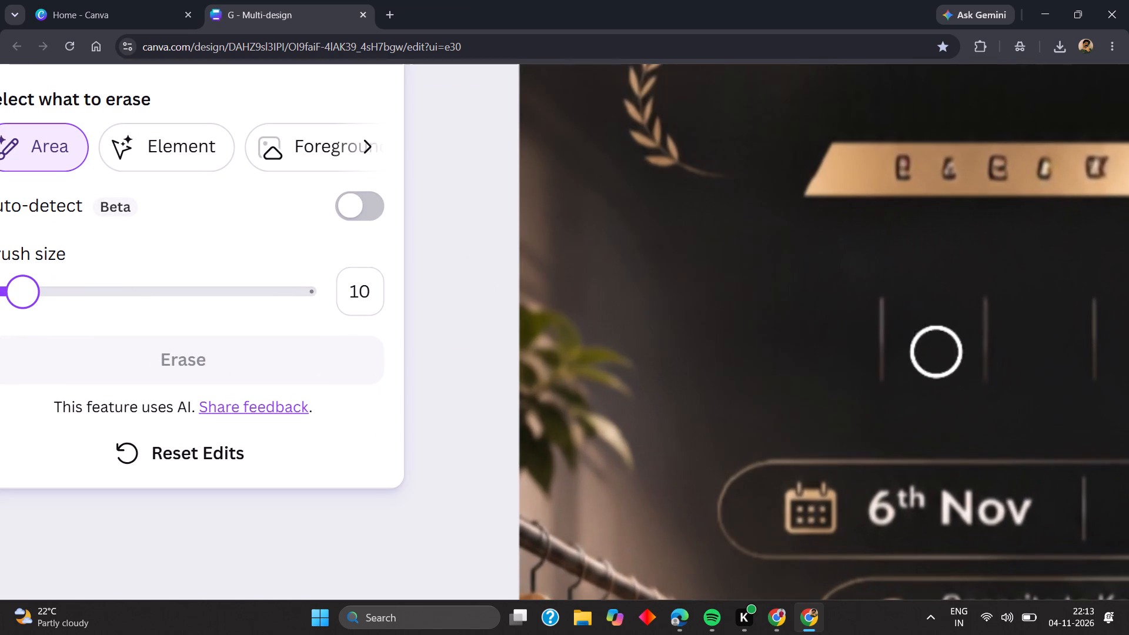
{"action": "left_click_drag", "start_coordinate": [894, 308], "coordinate": [888, 373]}
{"action": "scroll", "coordinate": [886, 371], "scroll_direction": "left", "scroll_amount": 4}
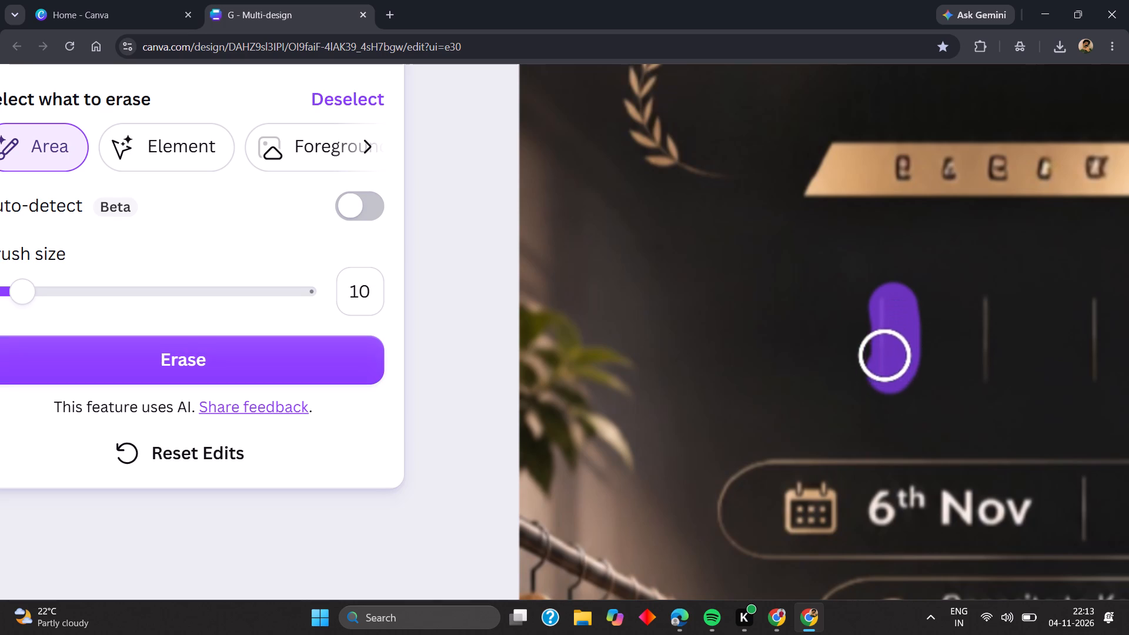
{"action": "scroll", "coordinate": [886, 356], "scroll_direction": "left", "scroll_amount": 2}
{"action": "scroll", "coordinate": [984, 325], "scroll_direction": "left", "scroll_amount": 14}
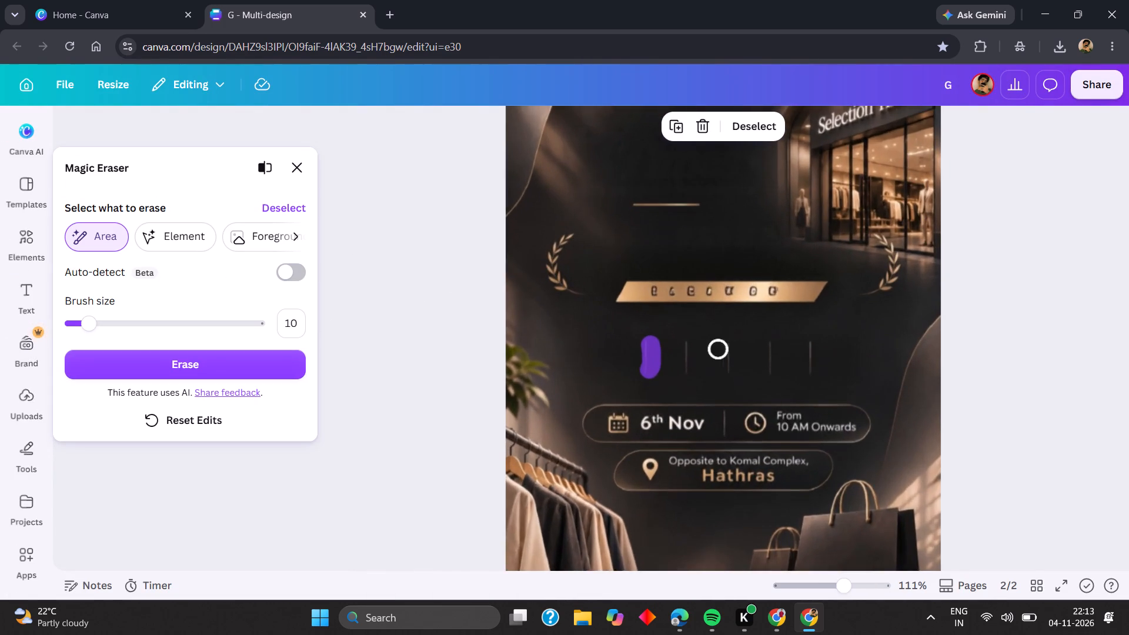
{"action": "left_click_drag", "start_coordinate": [668, 339], "coordinate": [674, 383]}
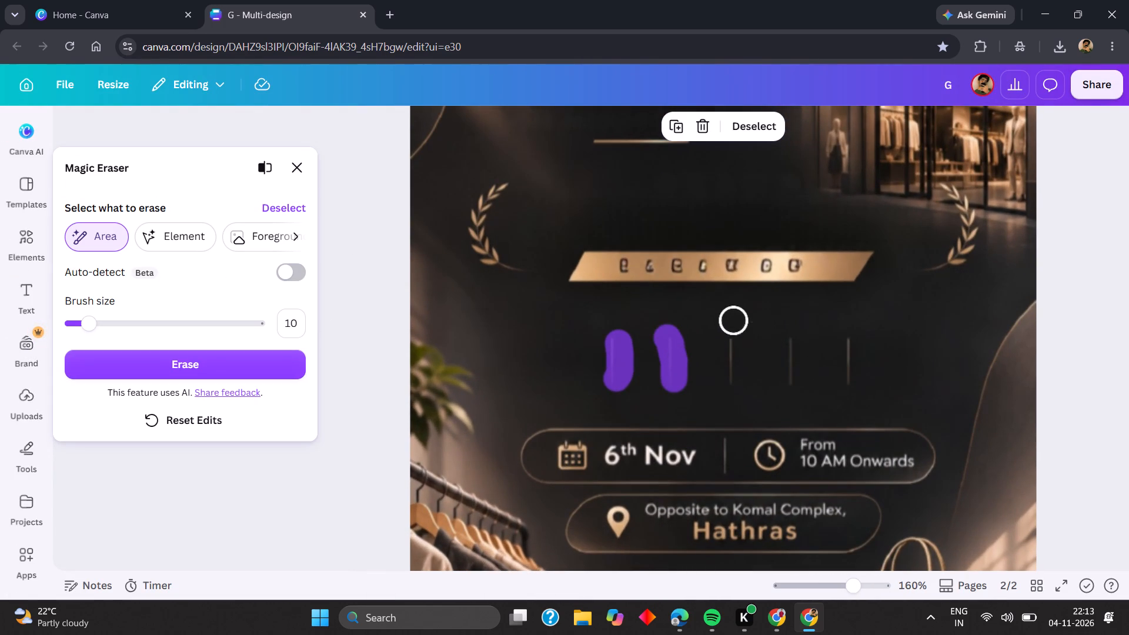
{"action": "left_click_drag", "start_coordinate": [736, 337], "coordinate": [731, 383]}
{"action": "left_click_drag", "start_coordinate": [789, 330], "coordinate": [791, 373]}
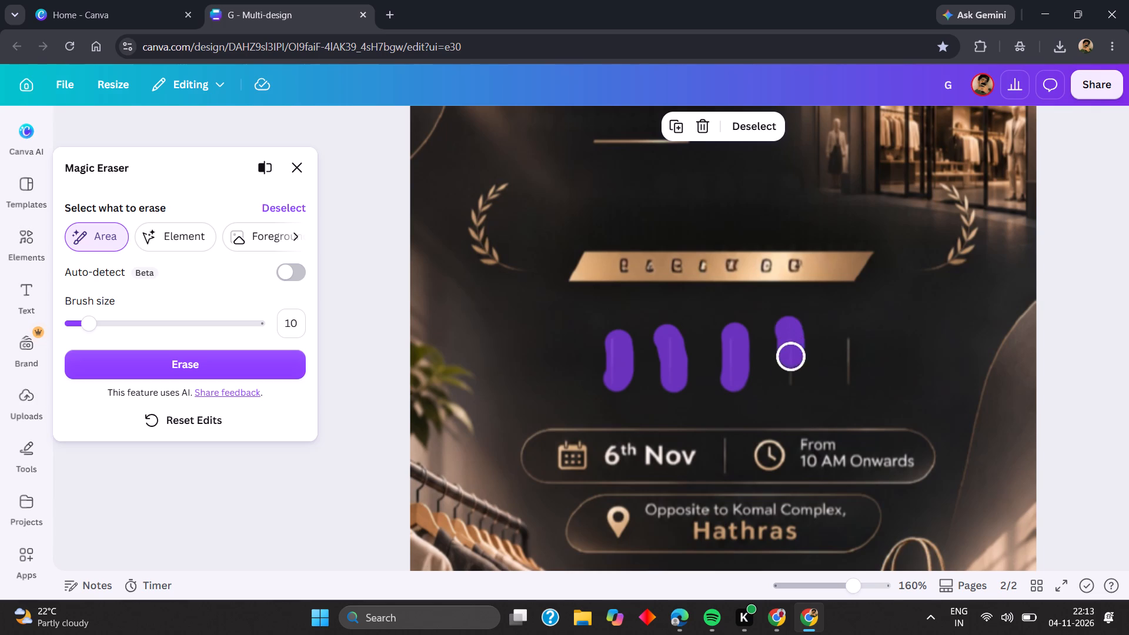
{"action": "left_click_drag", "start_coordinate": [791, 373], "coordinate": [791, 386]}
{"action": "left_click_drag", "start_coordinate": [841, 330], "coordinate": [839, 388]}
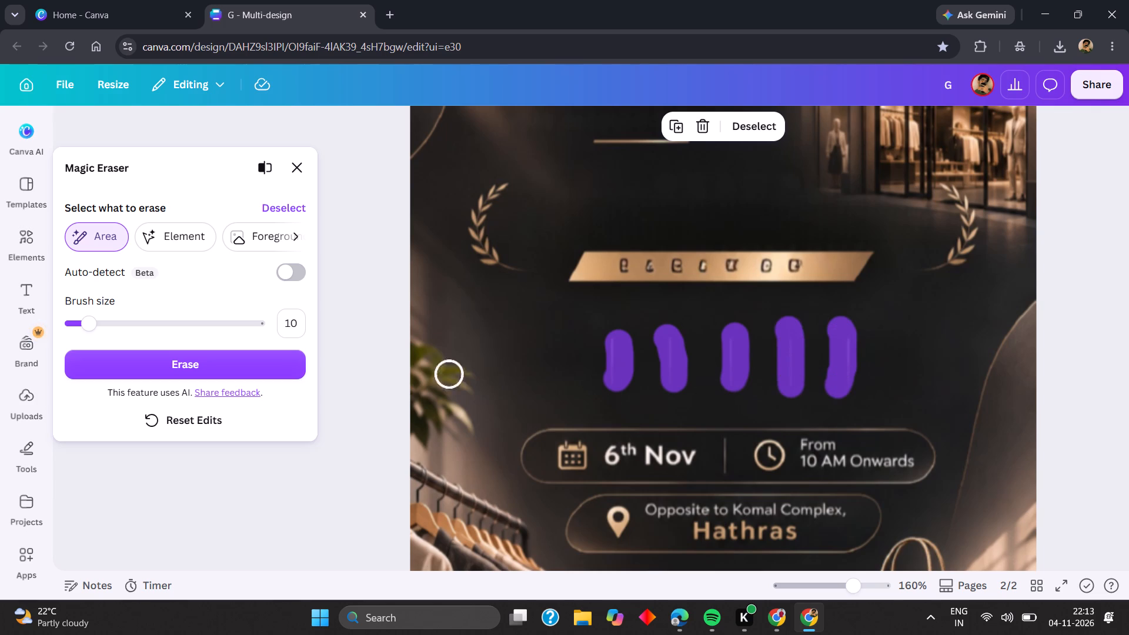
{"action": "left_click", "coordinate": [212, 359]}
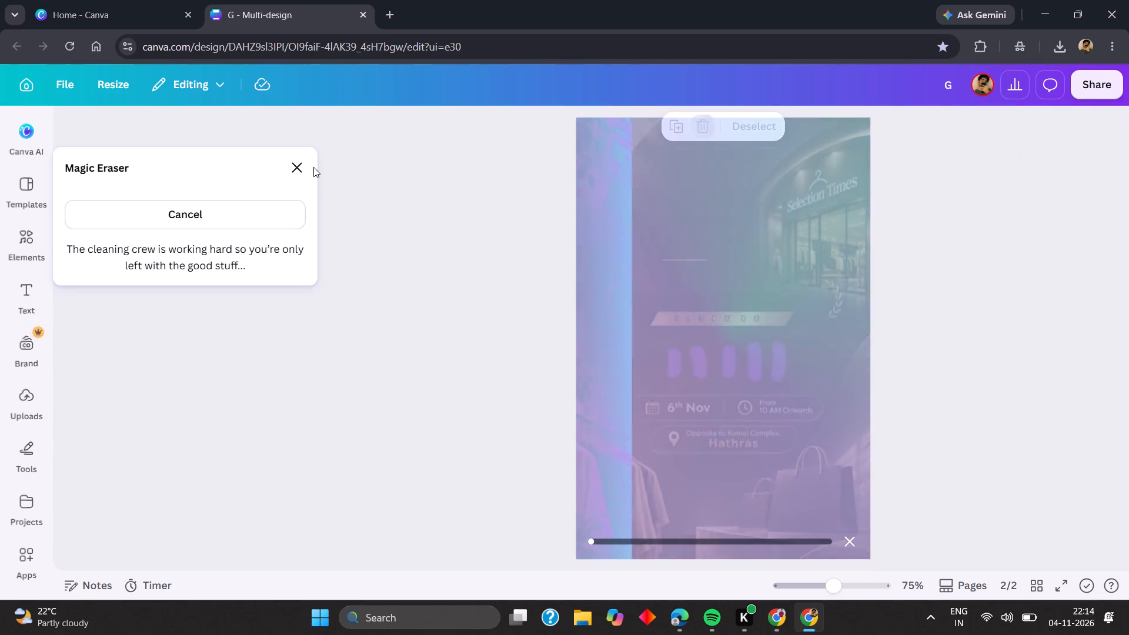
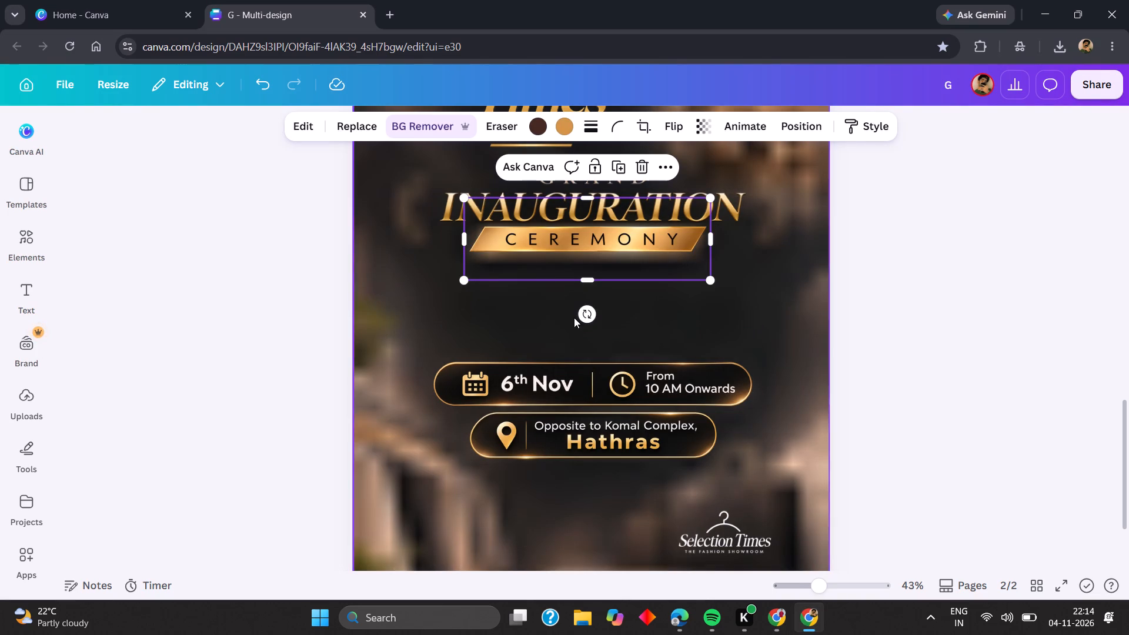
{"action": "left_click_drag", "start_coordinate": [566, 273], "coordinate": [573, 304]}
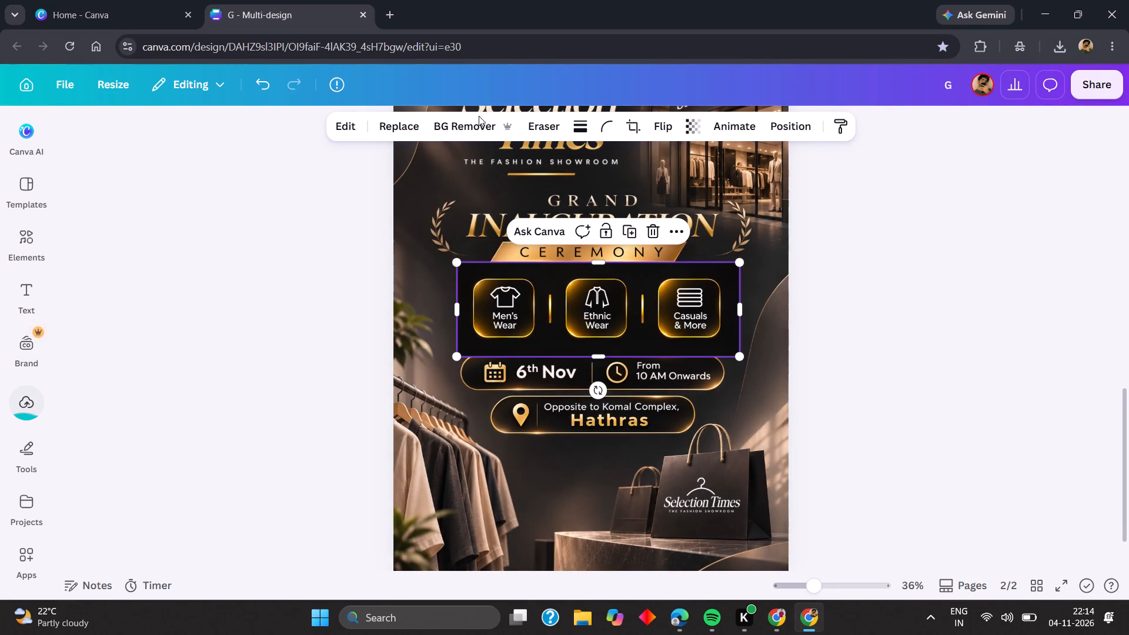
Remove the background from the pasted three-card category image.
{"action": "left_click", "coordinate": [480, 119]}
Shrink the three-card image to fit between the CEREMONY banner and the date pill, and align it to the page centre.
{"action": "left_click_drag", "start_coordinate": [653, 292], "coordinate": [657, 317]}
{"action": "left_click_drag", "start_coordinate": [826, 379], "coordinate": [793, 360]}
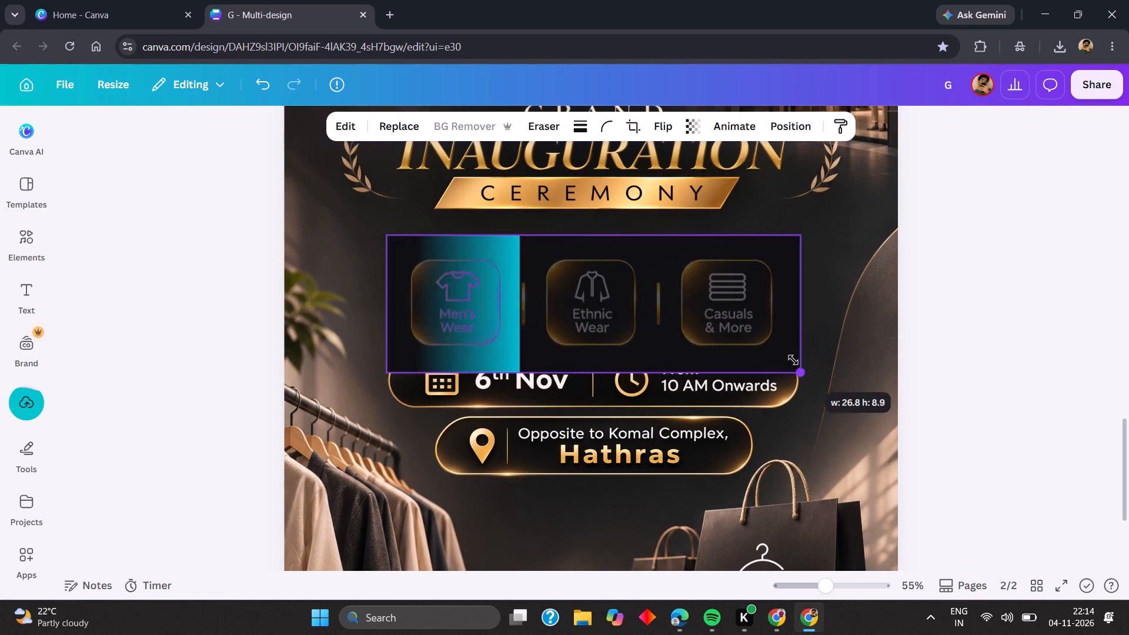
{"action": "left_click_drag", "start_coordinate": [793, 360], "coordinate": [747, 340]}
{"action": "left_click_drag", "start_coordinate": [593, 286], "coordinate": [624, 273]}
{"action": "right_click", "coordinate": [622, 273]}
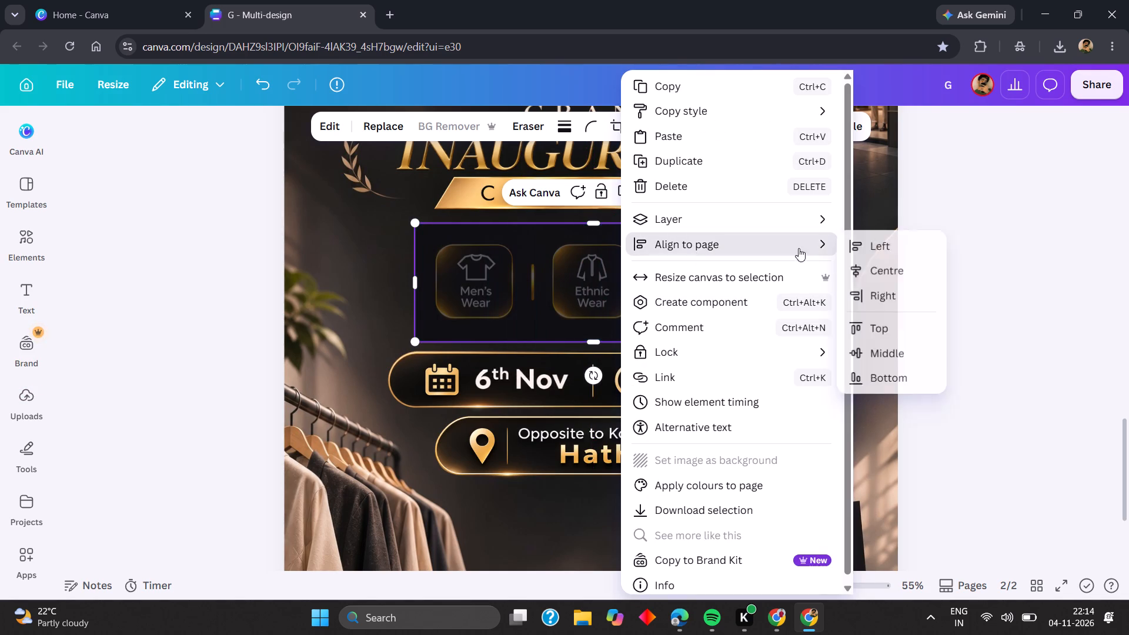
{"action": "left_click", "coordinate": [863, 260]}
{"action": "left_click", "coordinate": [1023, 249]}
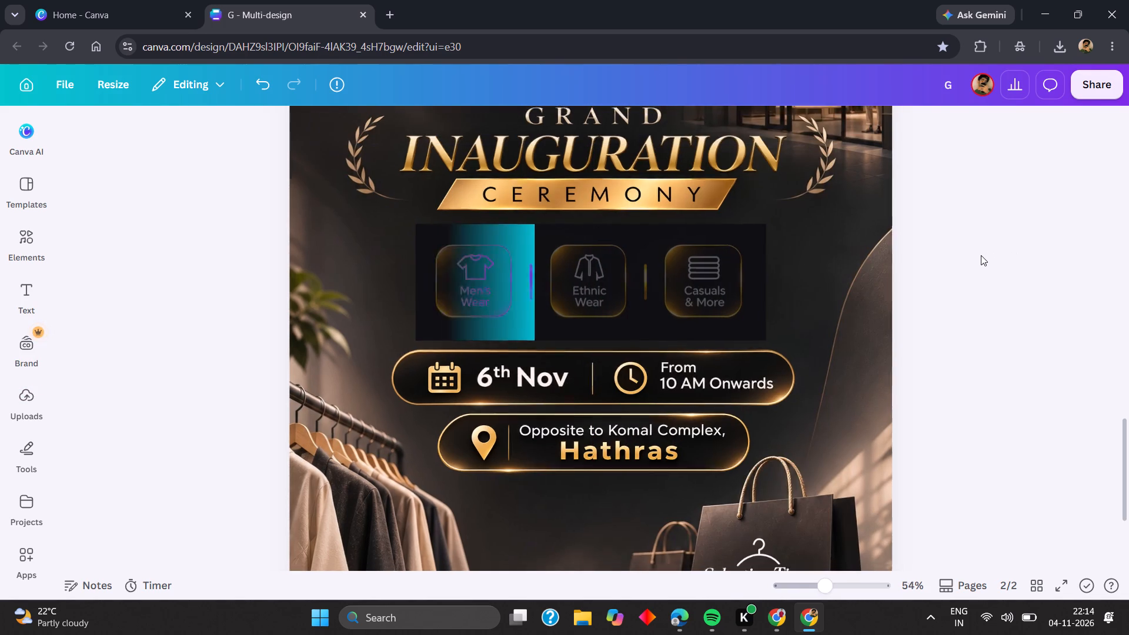
{"action": "left_click", "coordinate": [979, 256]}
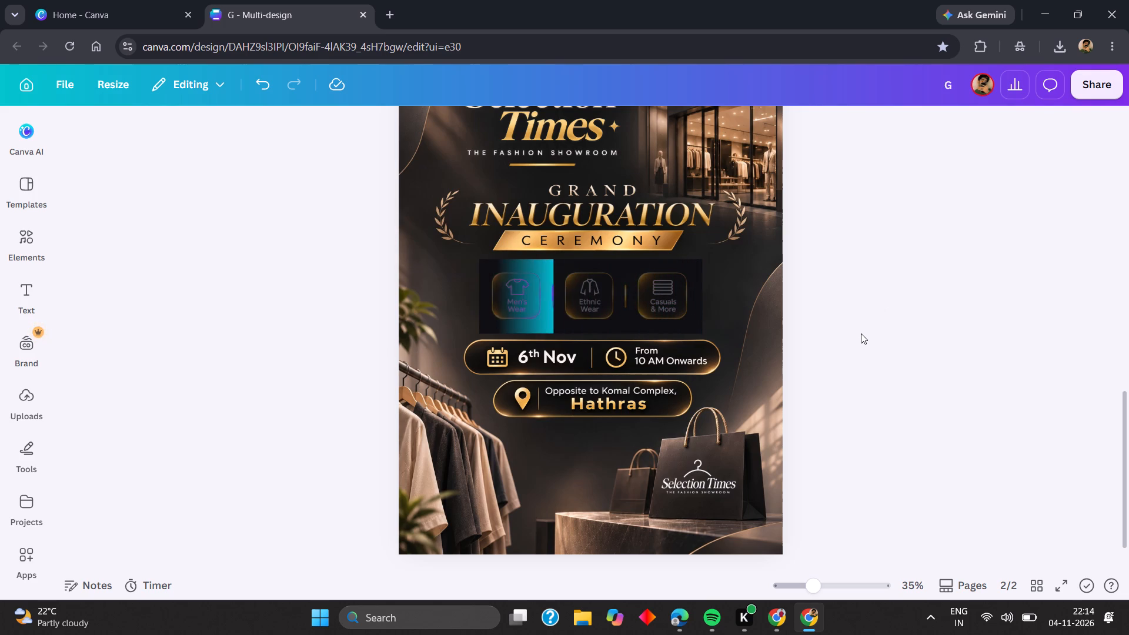
{"action": "left_click", "coordinate": [1002, 354]}
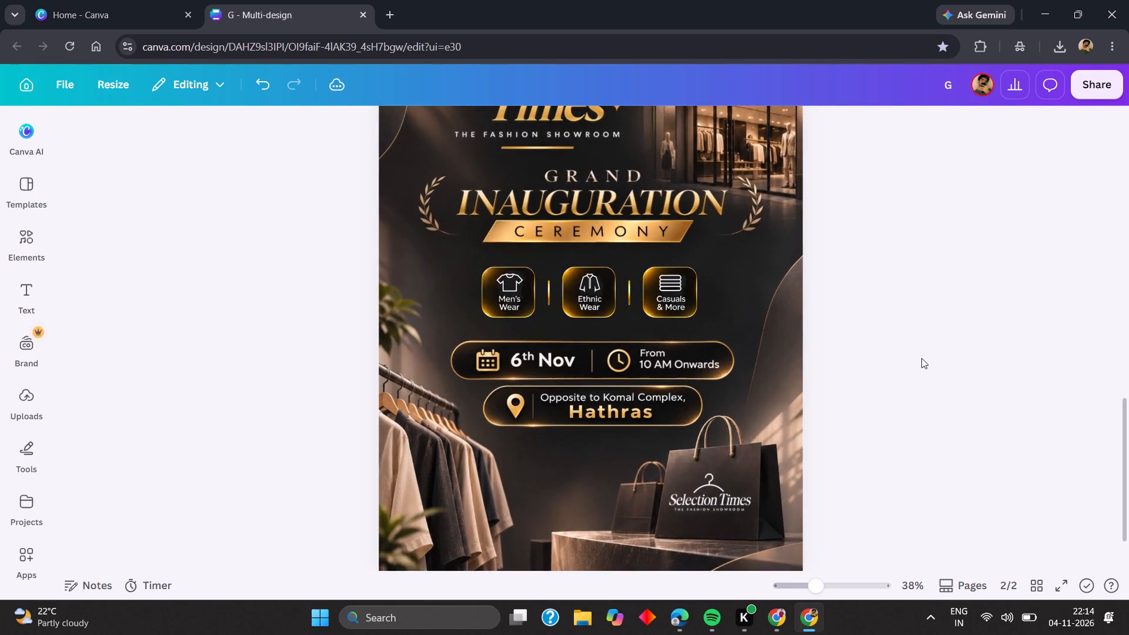
Open the earlier export G (1).png and compare its category card row with the page 2 poster.
{"action": "scroll", "coordinate": [921, 358], "scroll_direction": "down", "scroll_amount": 2}
{"action": "scroll", "coordinate": [918, 363], "scroll_direction": "up", "scroll_amount": 3}
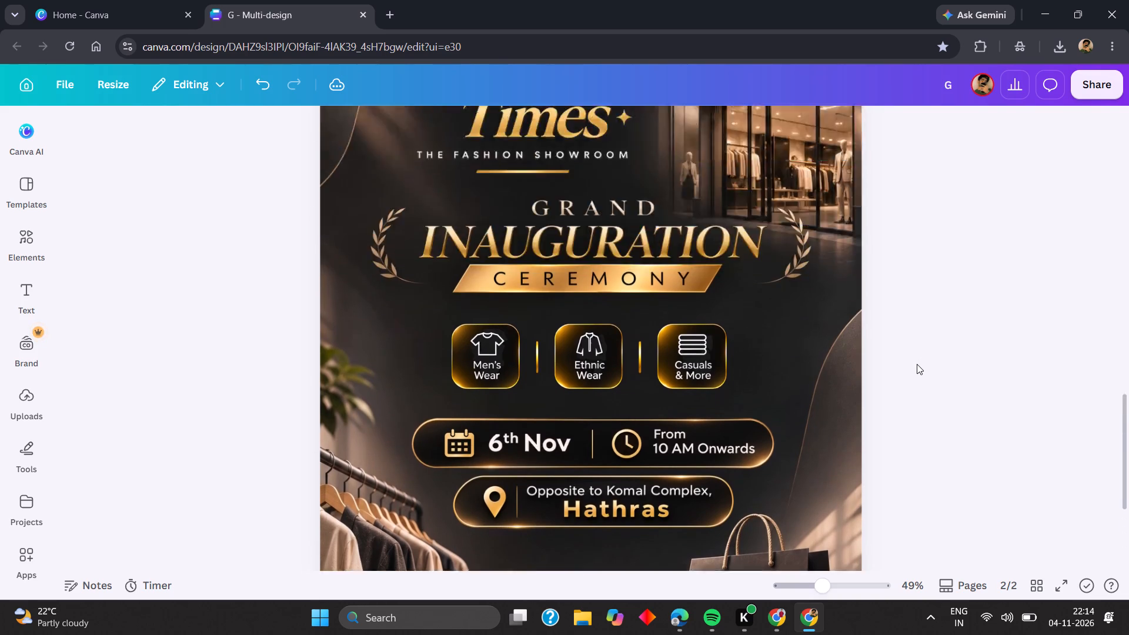
{"action": "scroll", "coordinate": [917, 364], "scroll_direction": "up", "scroll_amount": 3}
{"action": "scroll", "coordinate": [917, 364], "scroll_direction": "down", "scroll_amount": 3}
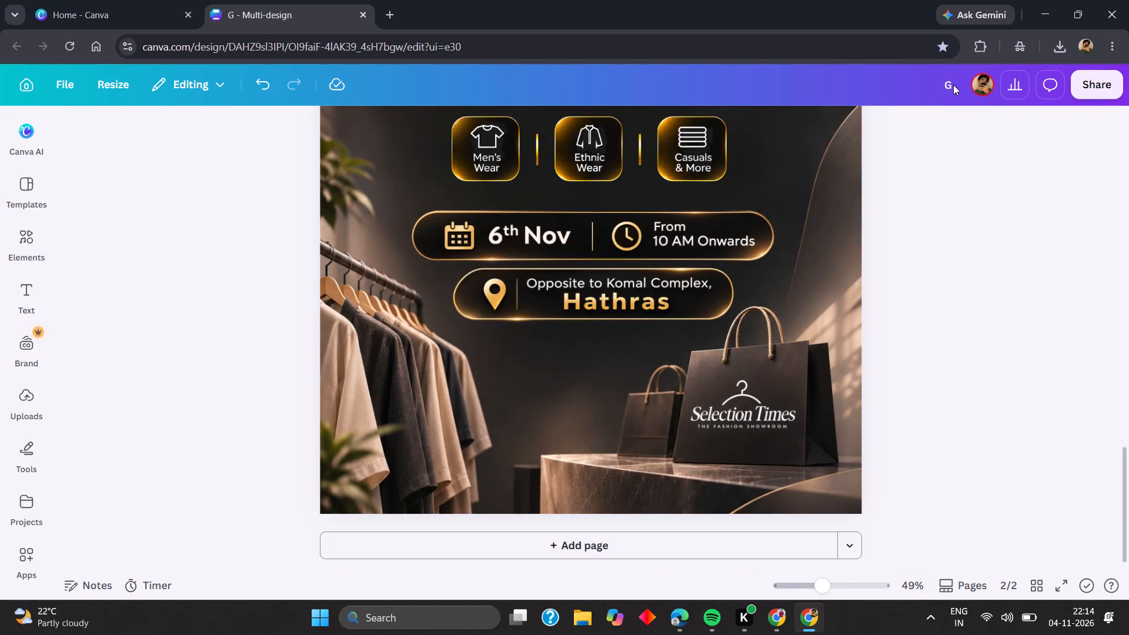
{"action": "left_click", "coordinate": [1049, 44]}
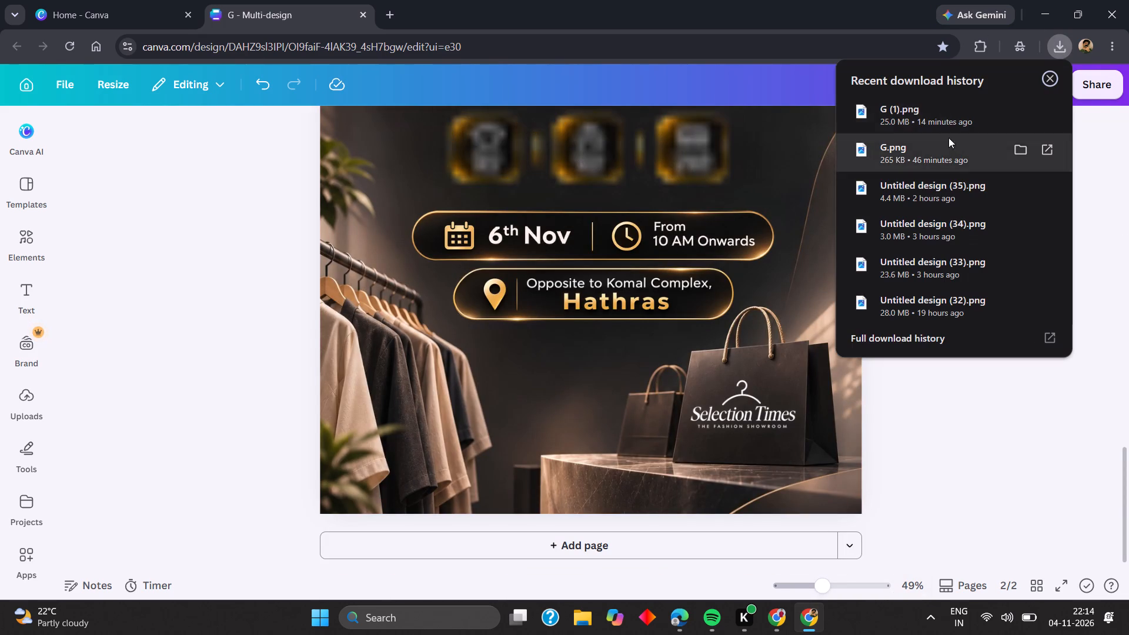
{"action": "left_click", "coordinate": [940, 108]}
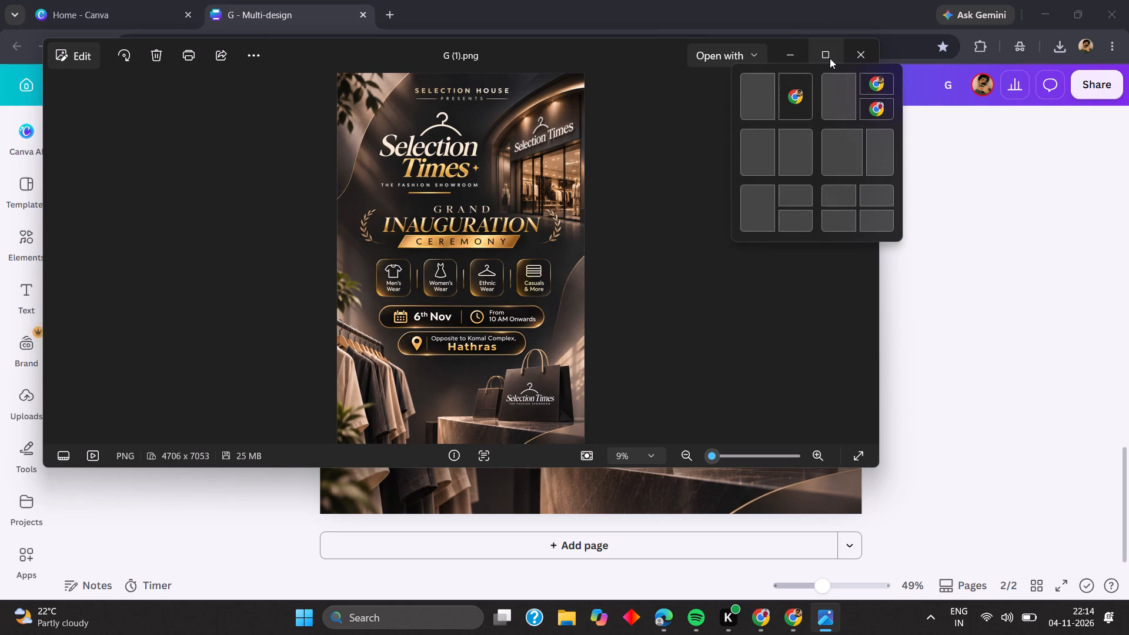
{"action": "left_click_drag", "start_coordinate": [606, 42], "coordinate": [470, 528]}
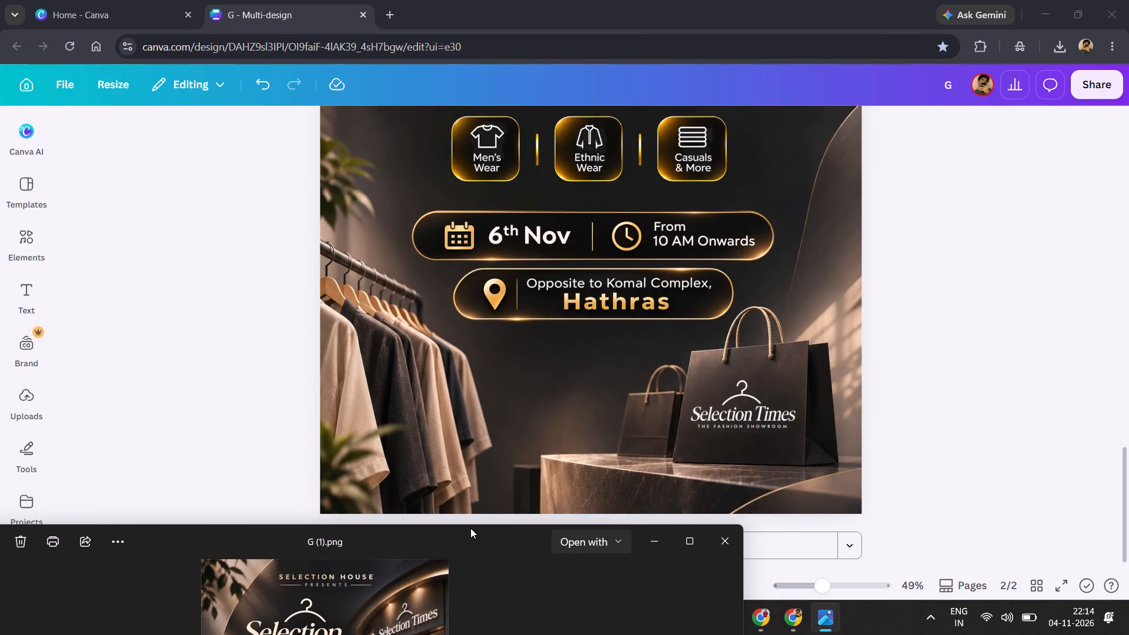
{"action": "left_click_drag", "start_coordinate": [470, 528], "coordinate": [703, 409]}
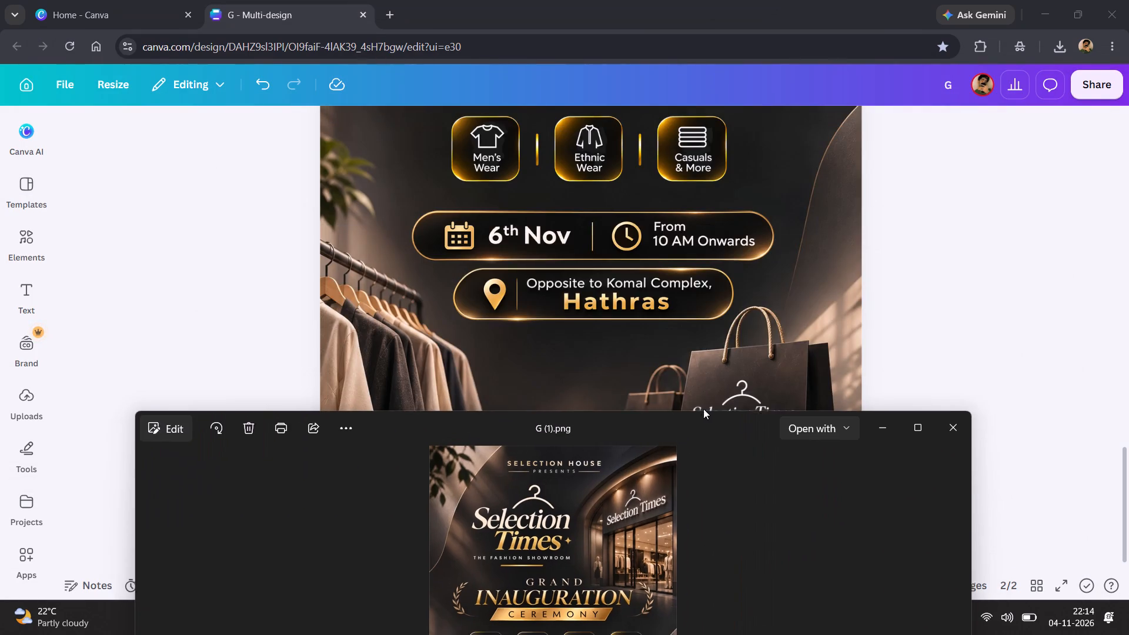
{"action": "left_click_drag", "start_coordinate": [703, 409], "coordinate": [708, 289]}
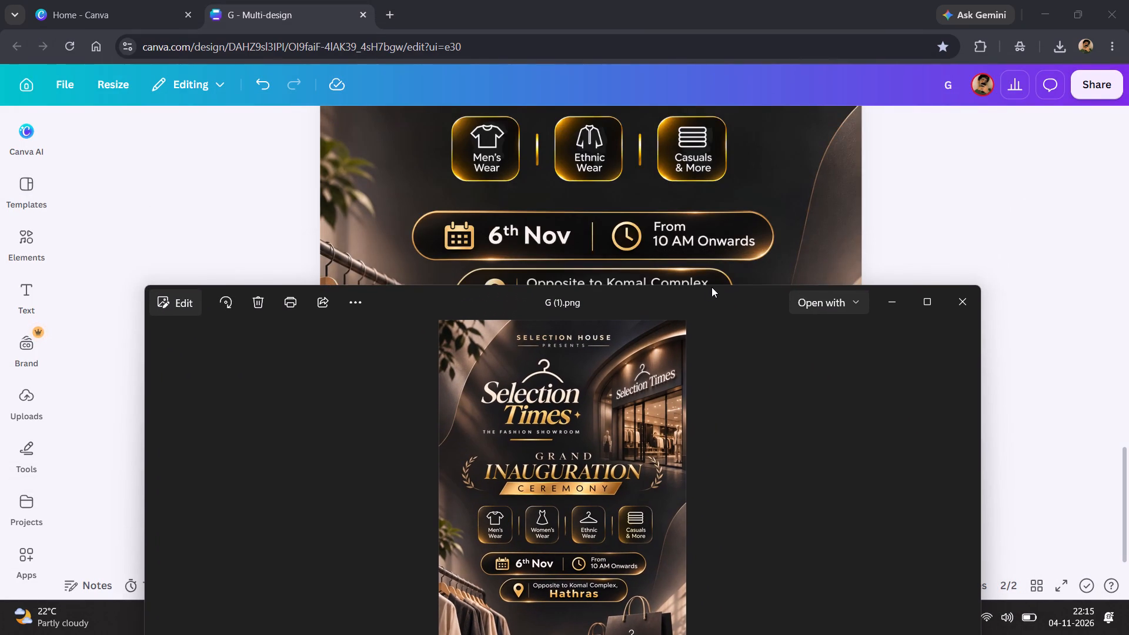
{"action": "left_click", "coordinate": [977, 299]}
Erase the hanger above the word Selection in the heading logo overlay using the Pixel Eraser at size 20.
{"action": "scroll", "coordinate": [926, 268], "scroll_direction": "up", "scroll_amount": 2}
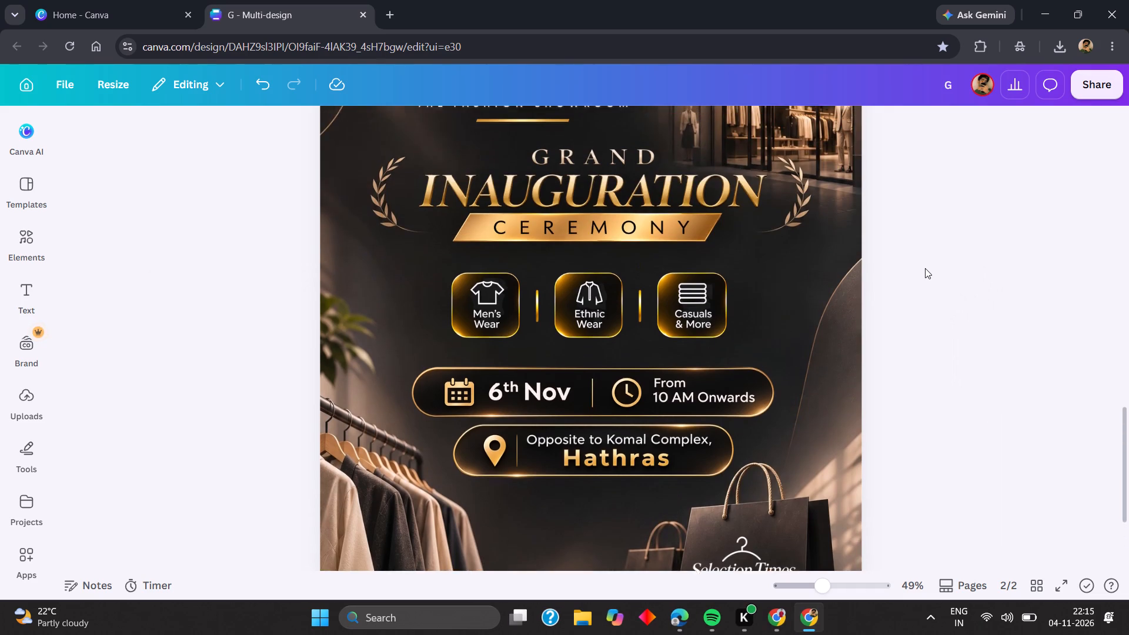
{"action": "scroll", "coordinate": [925, 268], "scroll_direction": "up", "scroll_amount": 2}
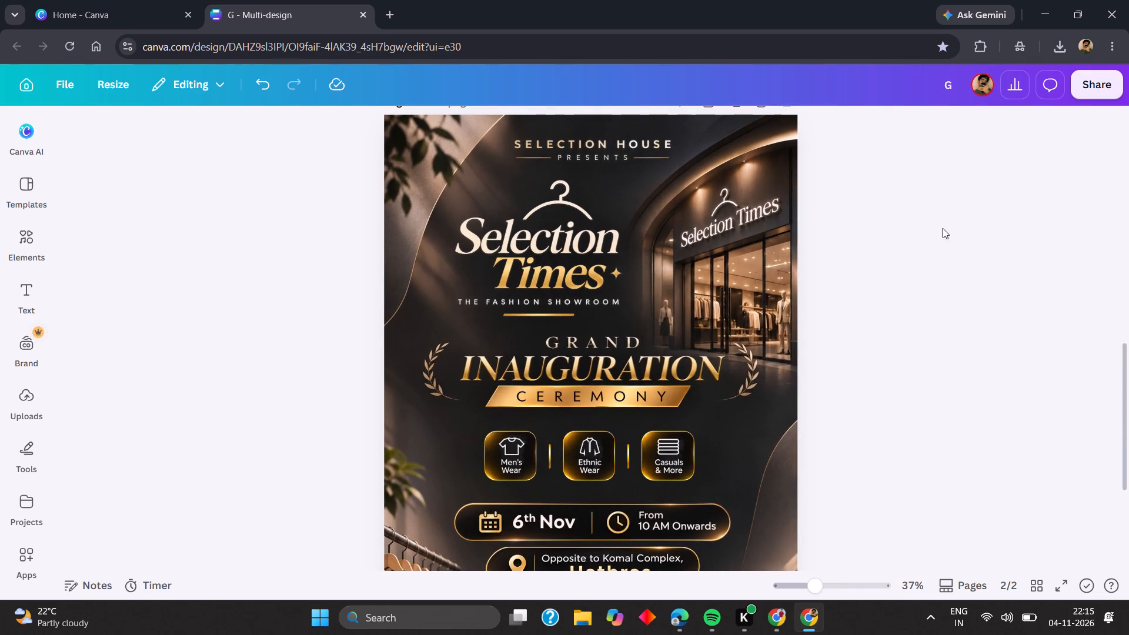
{"action": "left_click", "coordinate": [541, 196]}
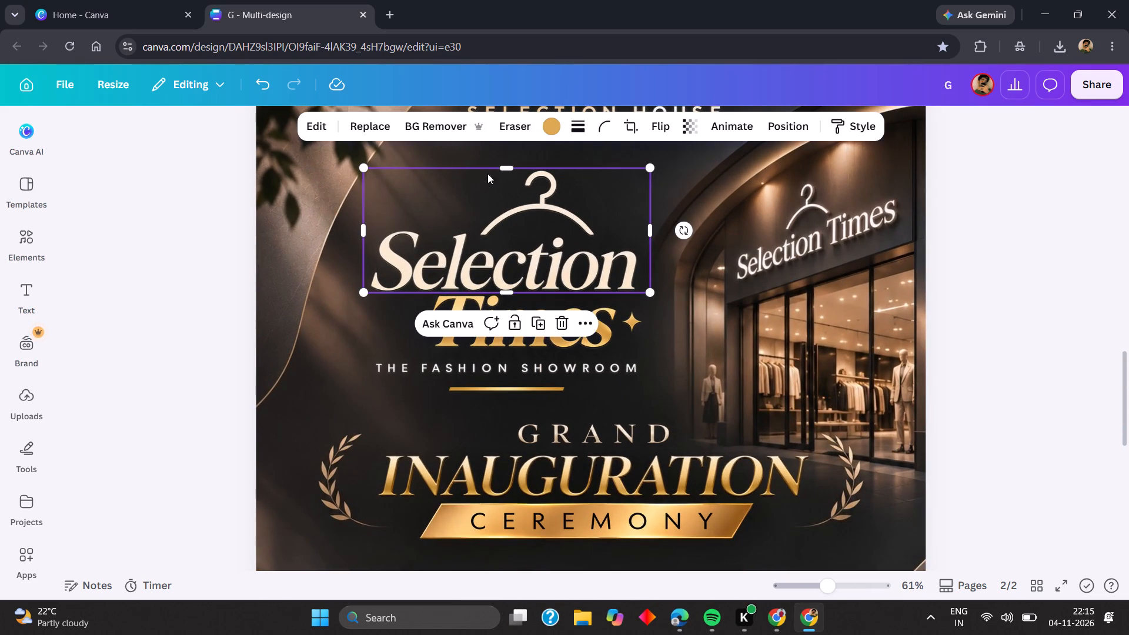
{"action": "left_click", "coordinate": [497, 121]}
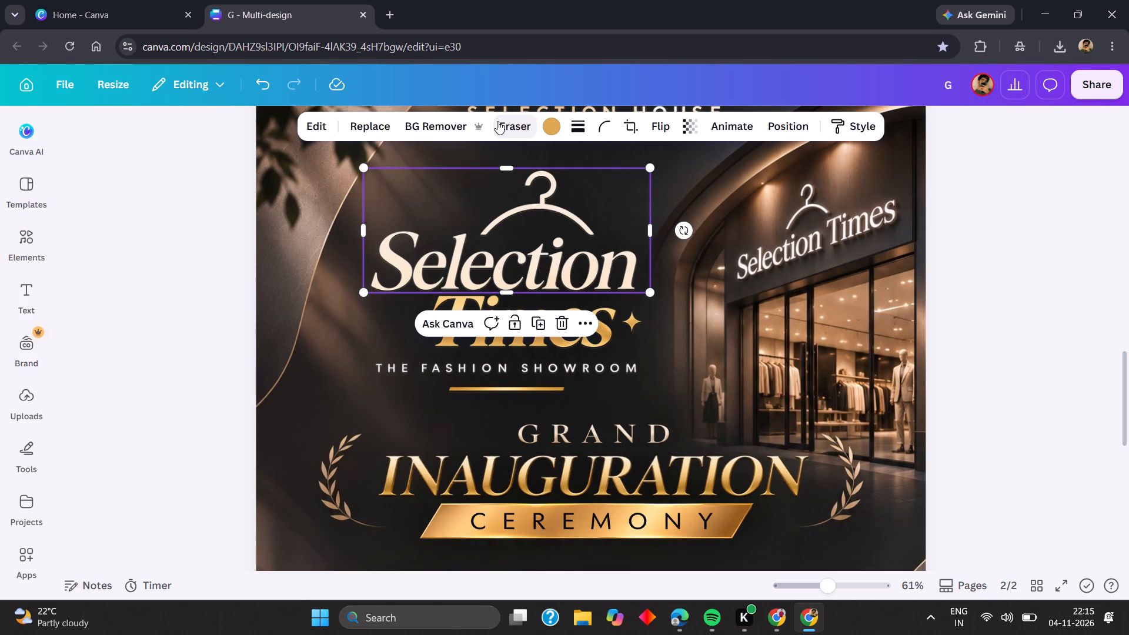
{"action": "left_click", "coordinate": [532, 197]}
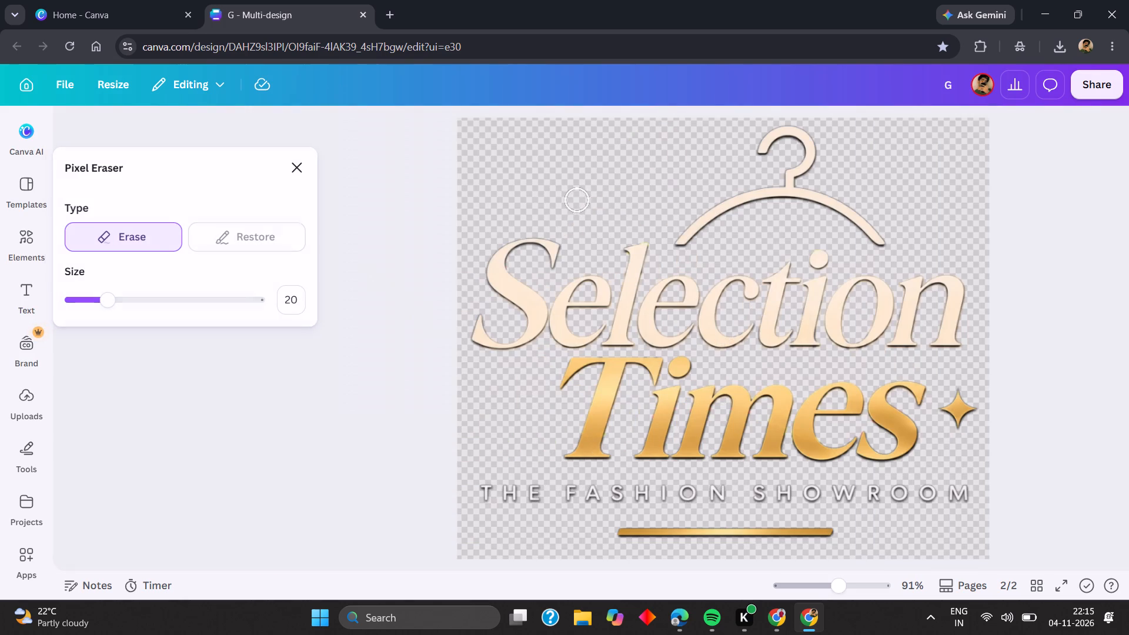
{"action": "left_click_drag", "start_coordinate": [683, 241], "coordinate": [758, 191]}
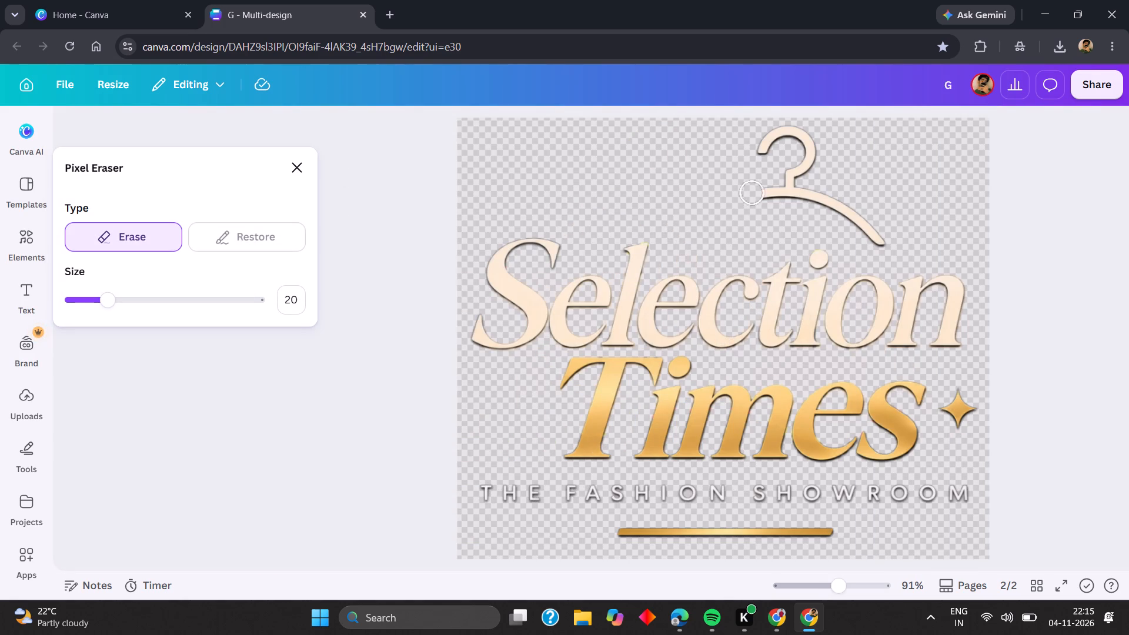
{"action": "left_click_drag", "start_coordinate": [758, 191], "coordinate": [772, 193]}
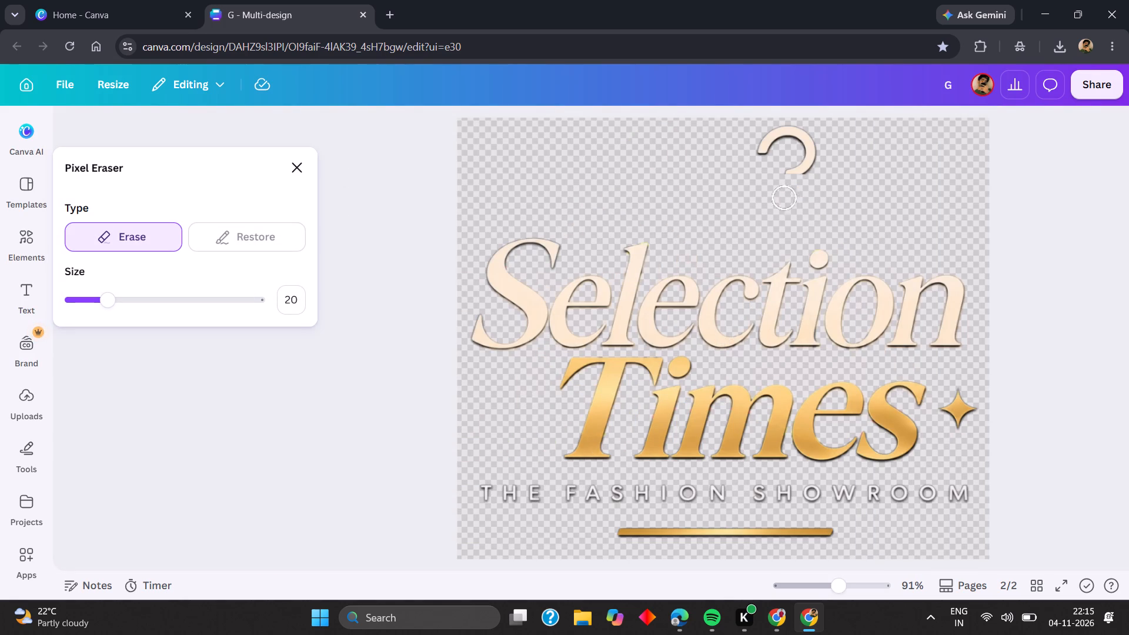
{"action": "left_click_drag", "start_coordinate": [772, 193], "coordinate": [760, 155]}
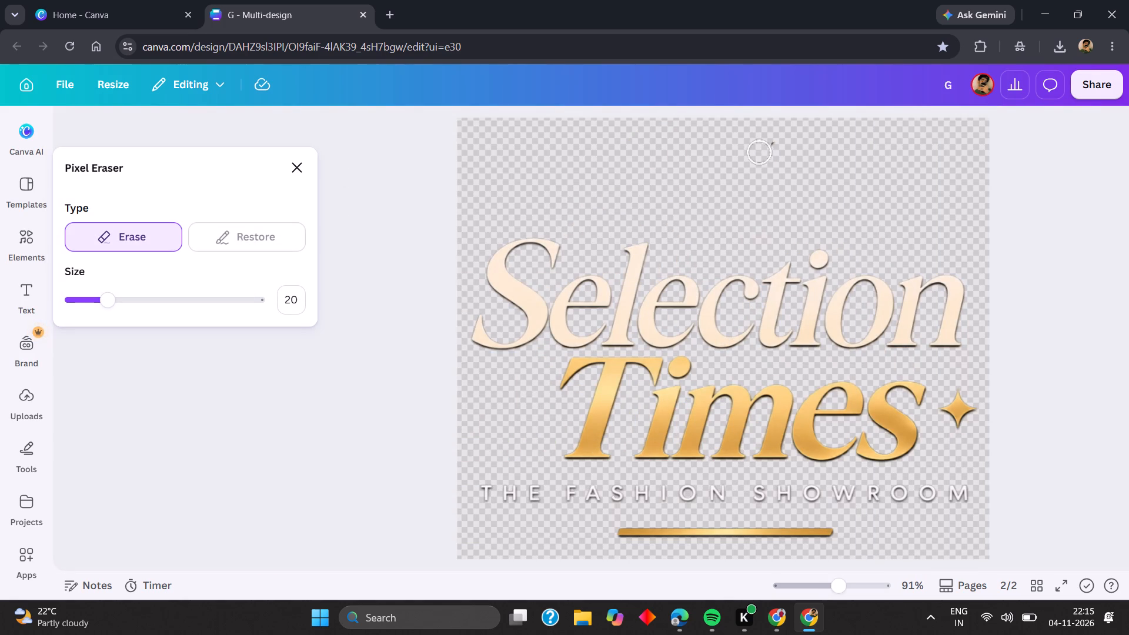
{"action": "left_click_drag", "start_coordinate": [760, 155], "coordinate": [774, 141]}
{"action": "left_click", "coordinate": [305, 156]}
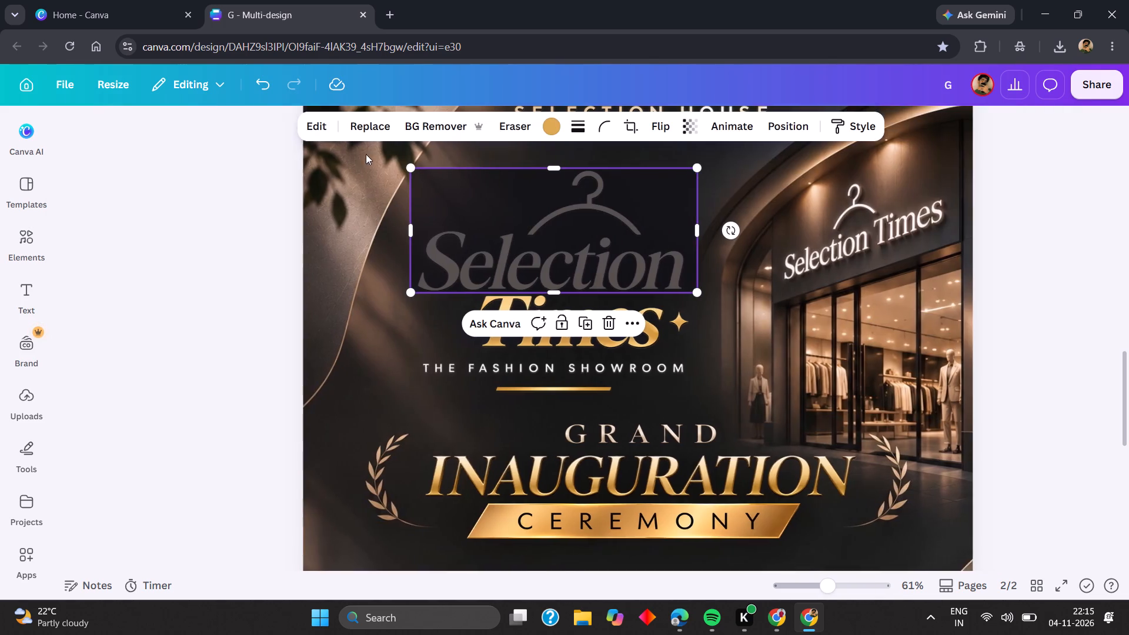
{"action": "left_click", "coordinate": [1128, 246]}
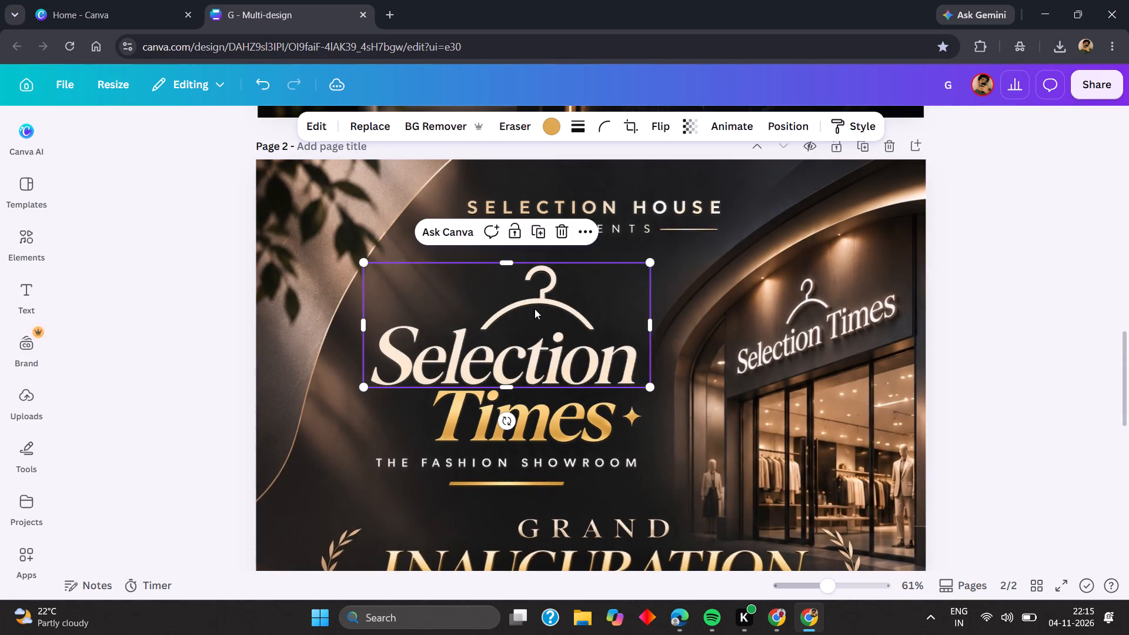
{"action": "left_click", "coordinate": [172, 203]}
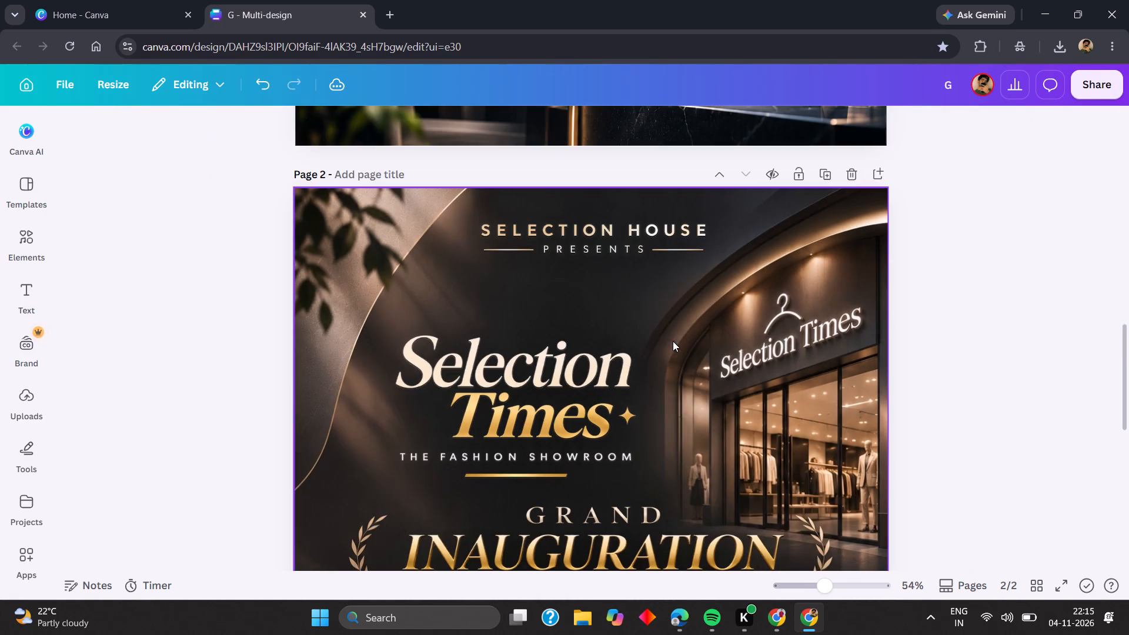
Open the page 2 background image in Magic Eraser.
{"action": "scroll", "coordinate": [766, 347], "scroll_direction": "left", "scroll_amount": 1}
{"action": "left_click", "coordinate": [760, 347]}
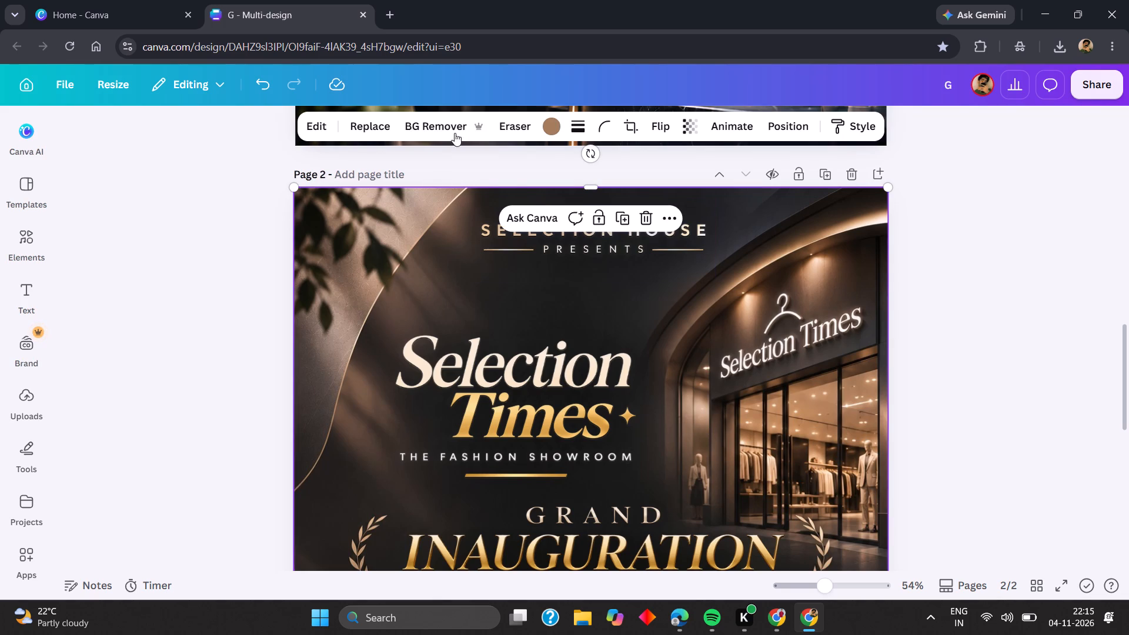
{"action": "left_click", "coordinate": [495, 130]}
{"action": "left_click", "coordinate": [516, 162]}
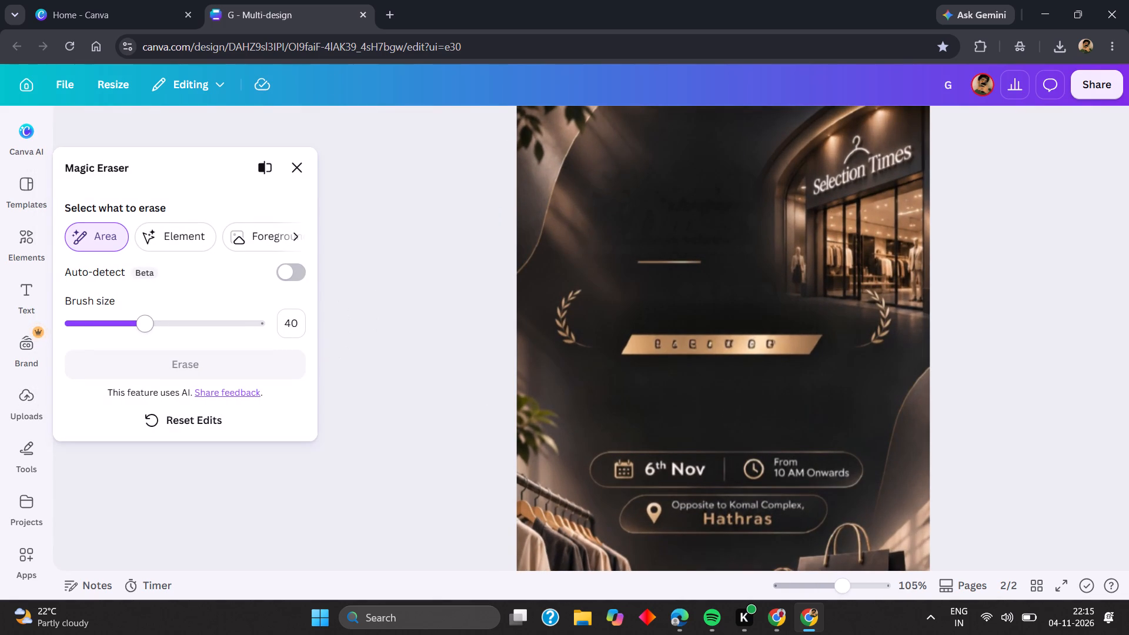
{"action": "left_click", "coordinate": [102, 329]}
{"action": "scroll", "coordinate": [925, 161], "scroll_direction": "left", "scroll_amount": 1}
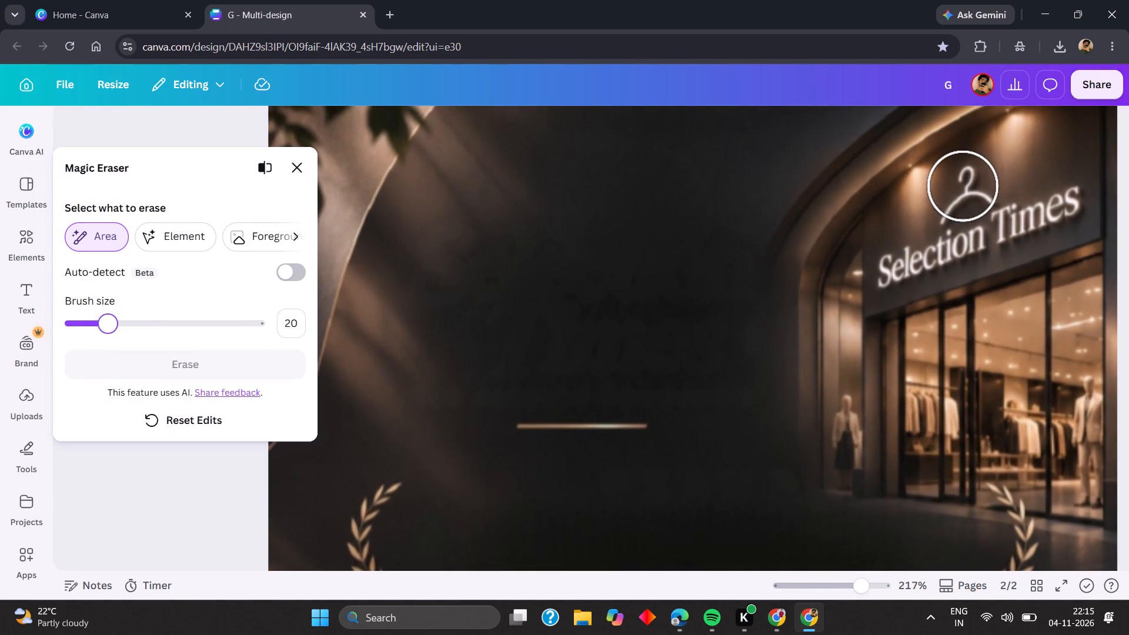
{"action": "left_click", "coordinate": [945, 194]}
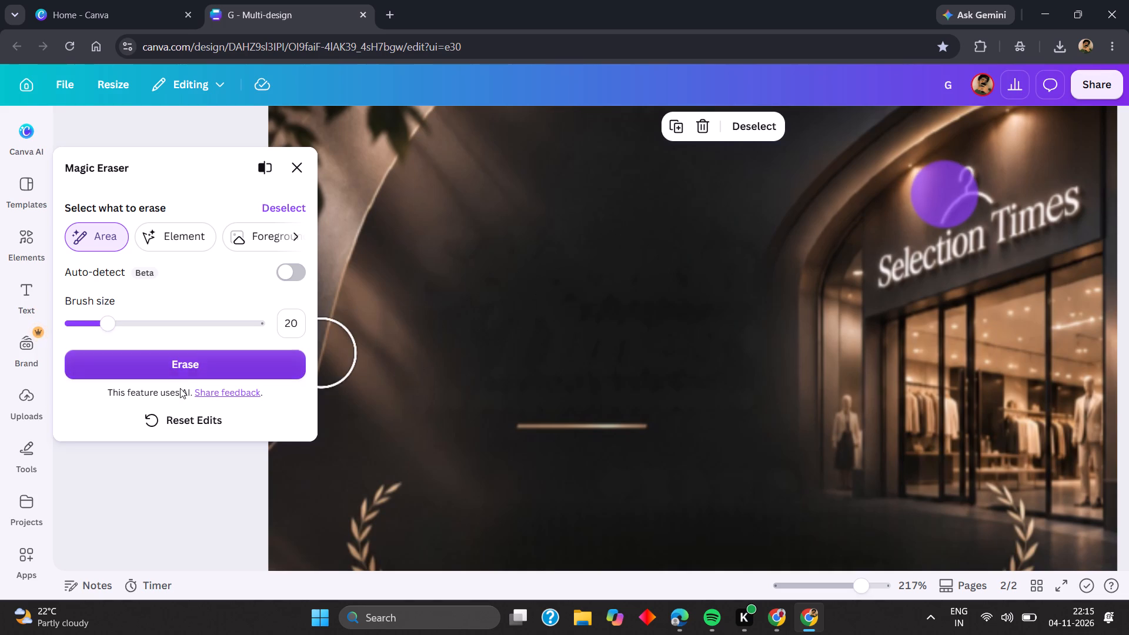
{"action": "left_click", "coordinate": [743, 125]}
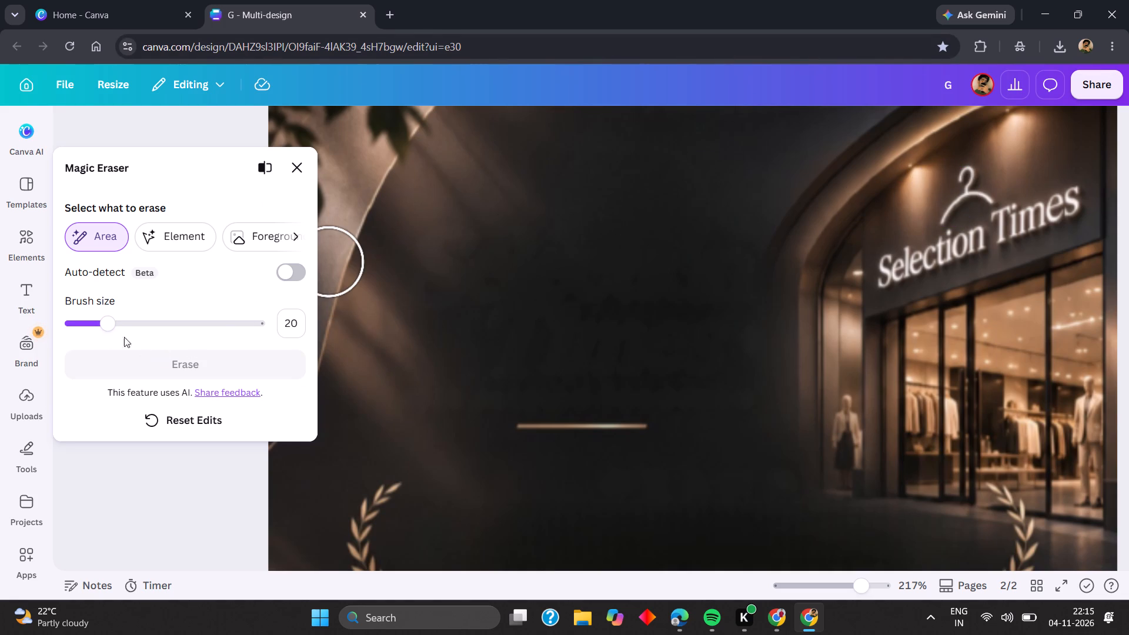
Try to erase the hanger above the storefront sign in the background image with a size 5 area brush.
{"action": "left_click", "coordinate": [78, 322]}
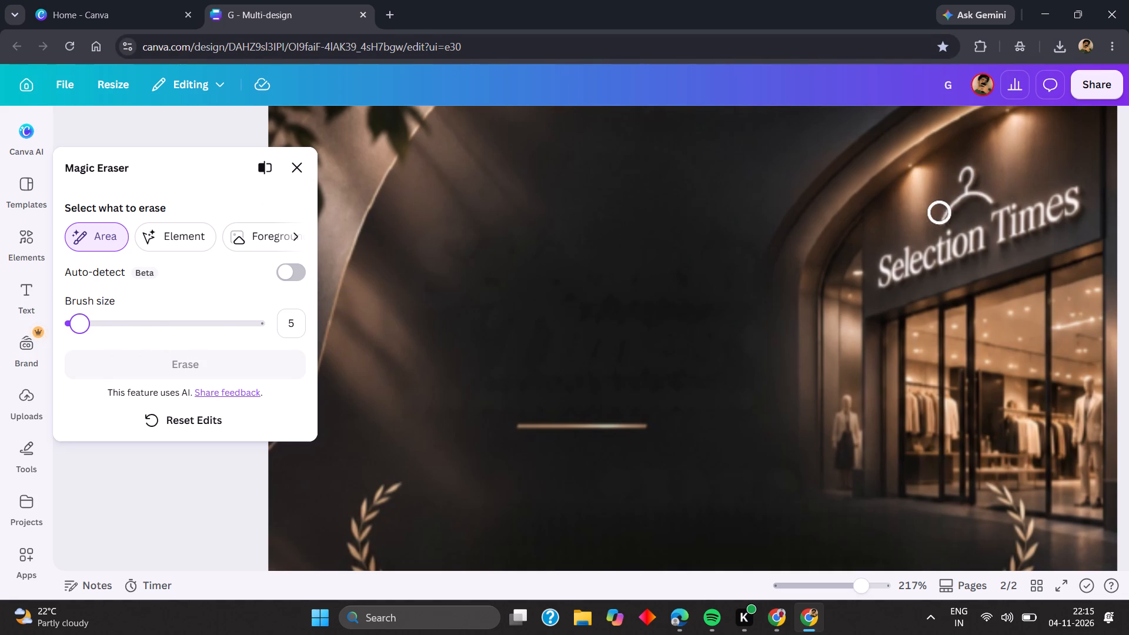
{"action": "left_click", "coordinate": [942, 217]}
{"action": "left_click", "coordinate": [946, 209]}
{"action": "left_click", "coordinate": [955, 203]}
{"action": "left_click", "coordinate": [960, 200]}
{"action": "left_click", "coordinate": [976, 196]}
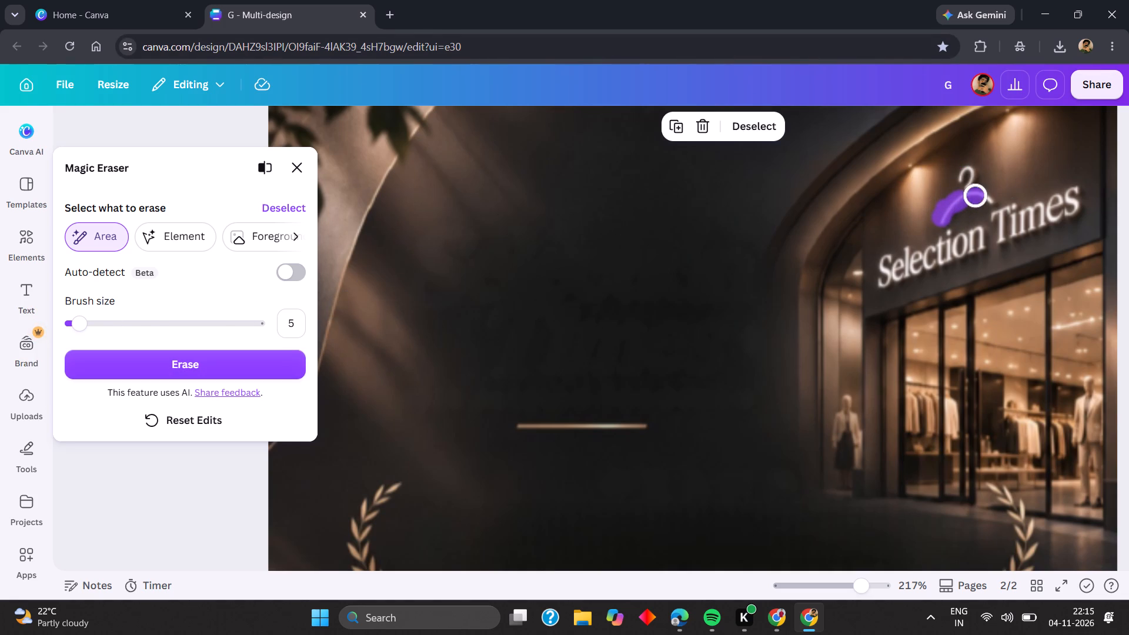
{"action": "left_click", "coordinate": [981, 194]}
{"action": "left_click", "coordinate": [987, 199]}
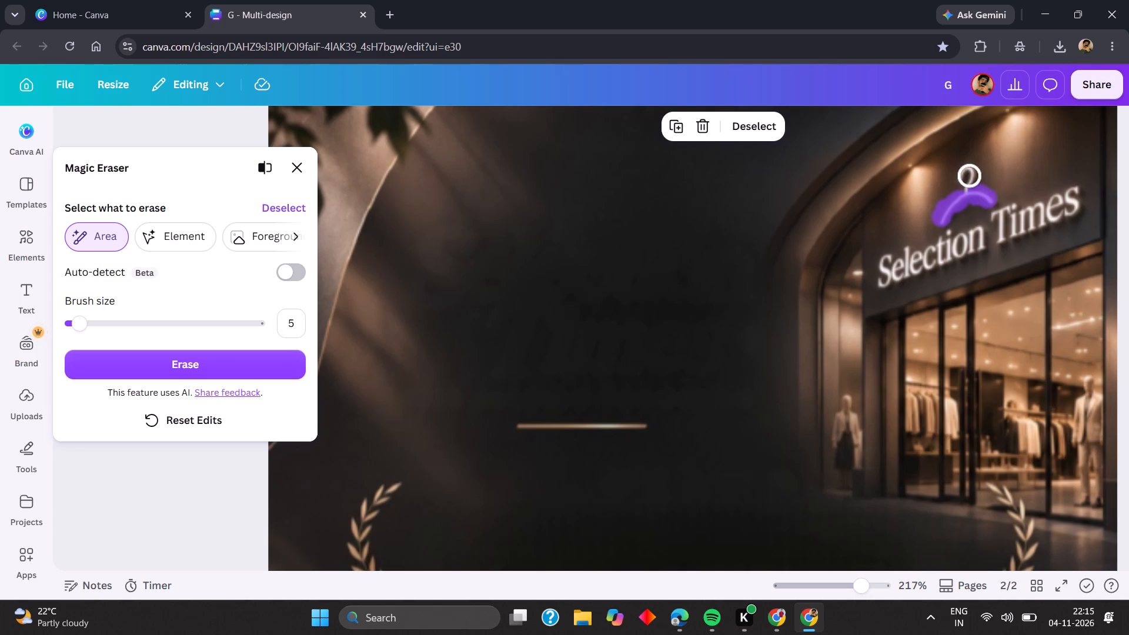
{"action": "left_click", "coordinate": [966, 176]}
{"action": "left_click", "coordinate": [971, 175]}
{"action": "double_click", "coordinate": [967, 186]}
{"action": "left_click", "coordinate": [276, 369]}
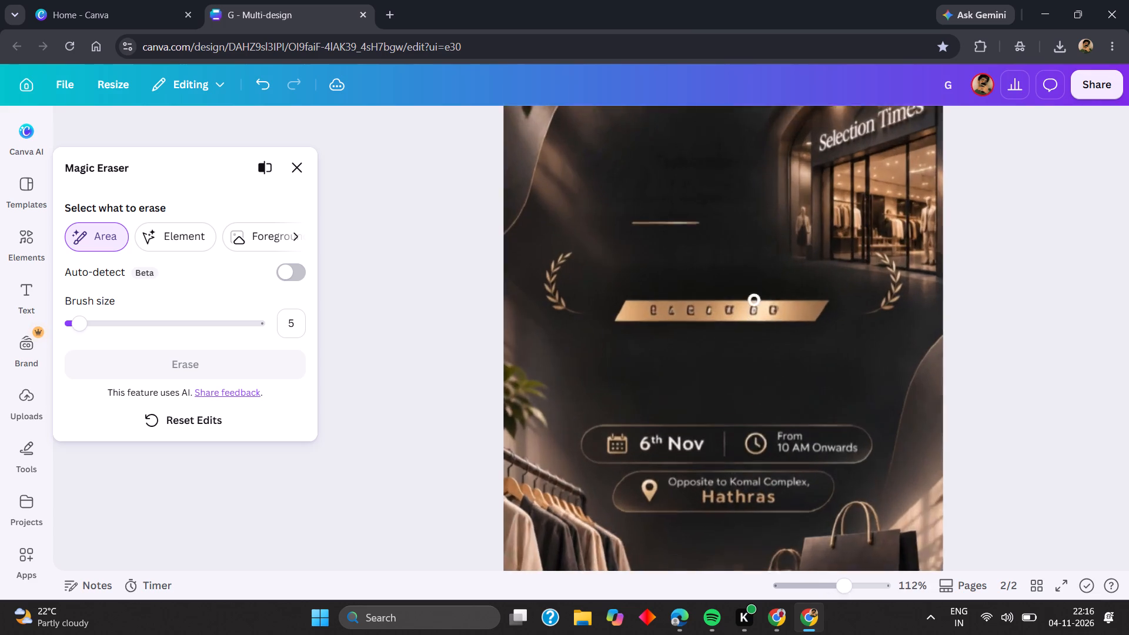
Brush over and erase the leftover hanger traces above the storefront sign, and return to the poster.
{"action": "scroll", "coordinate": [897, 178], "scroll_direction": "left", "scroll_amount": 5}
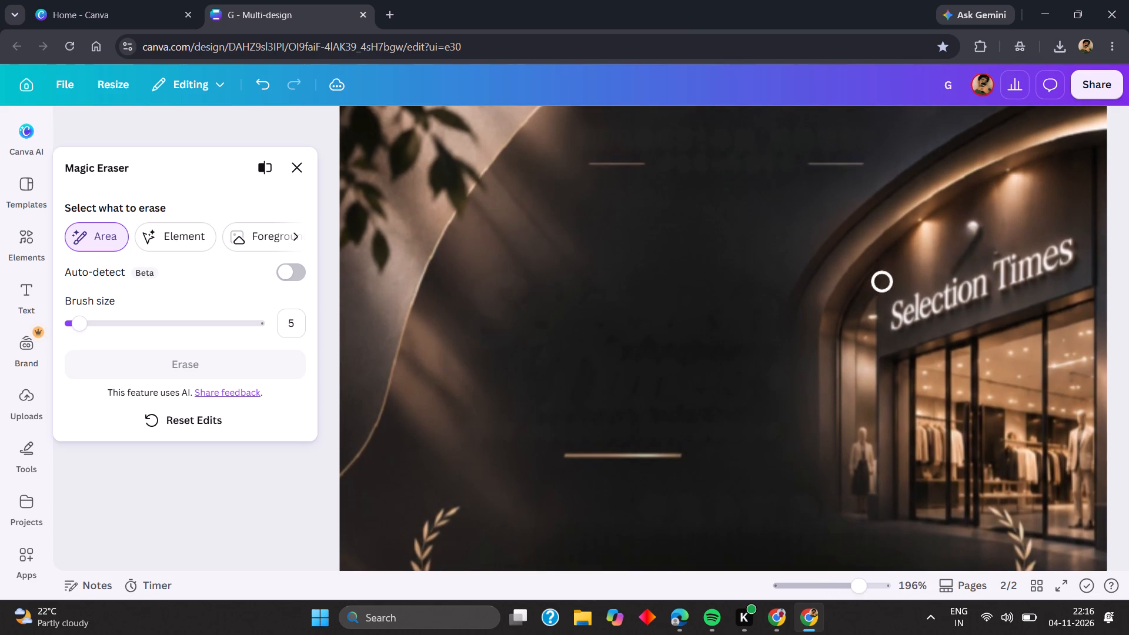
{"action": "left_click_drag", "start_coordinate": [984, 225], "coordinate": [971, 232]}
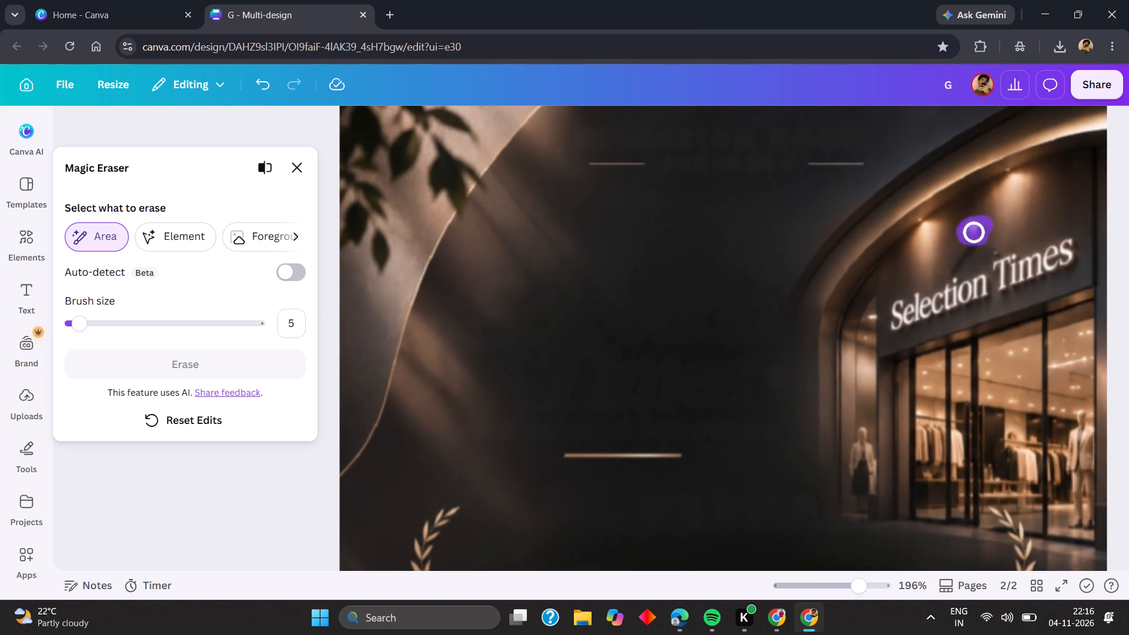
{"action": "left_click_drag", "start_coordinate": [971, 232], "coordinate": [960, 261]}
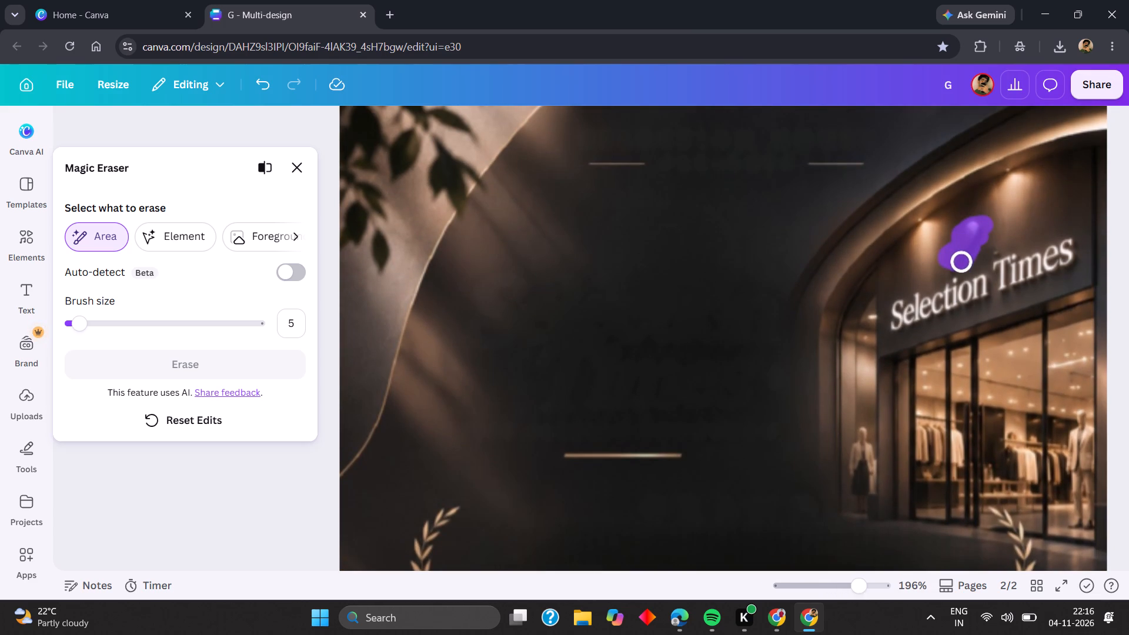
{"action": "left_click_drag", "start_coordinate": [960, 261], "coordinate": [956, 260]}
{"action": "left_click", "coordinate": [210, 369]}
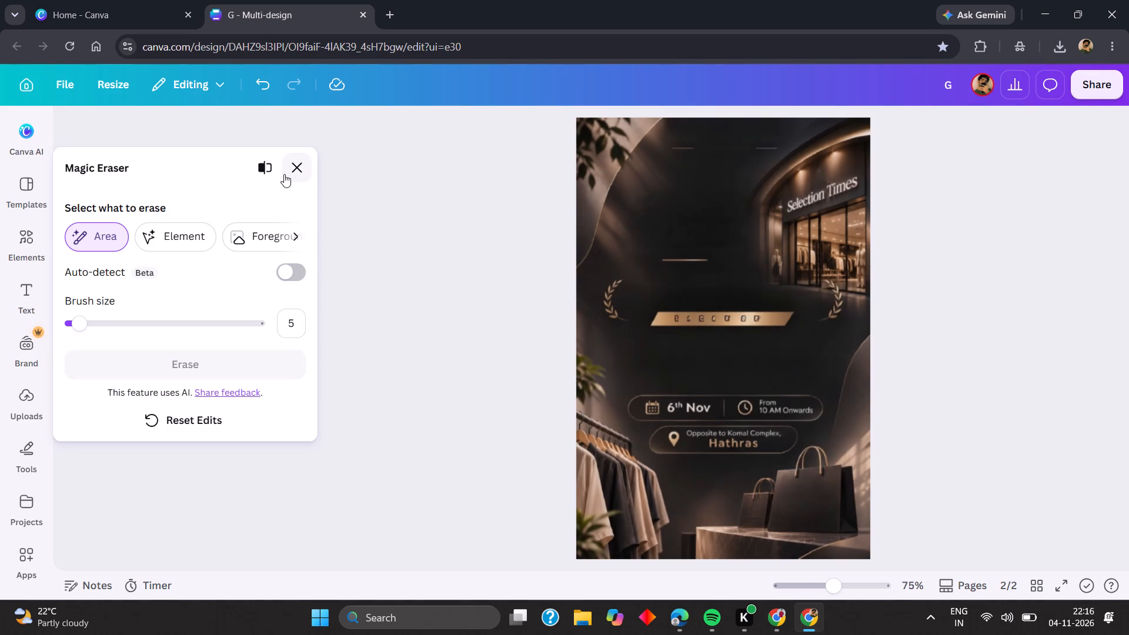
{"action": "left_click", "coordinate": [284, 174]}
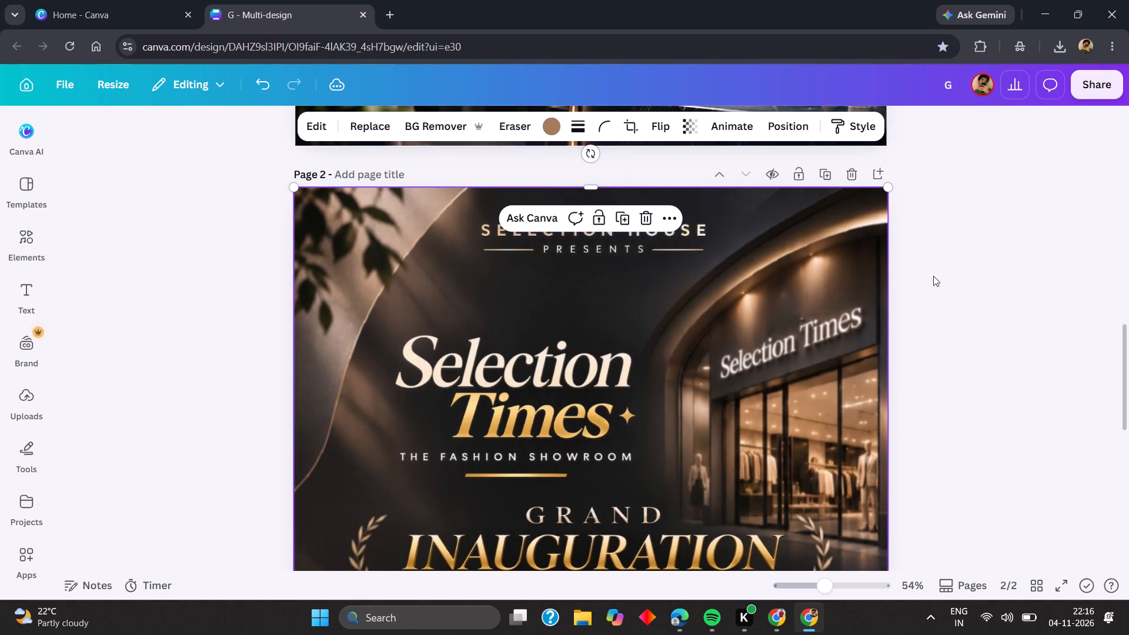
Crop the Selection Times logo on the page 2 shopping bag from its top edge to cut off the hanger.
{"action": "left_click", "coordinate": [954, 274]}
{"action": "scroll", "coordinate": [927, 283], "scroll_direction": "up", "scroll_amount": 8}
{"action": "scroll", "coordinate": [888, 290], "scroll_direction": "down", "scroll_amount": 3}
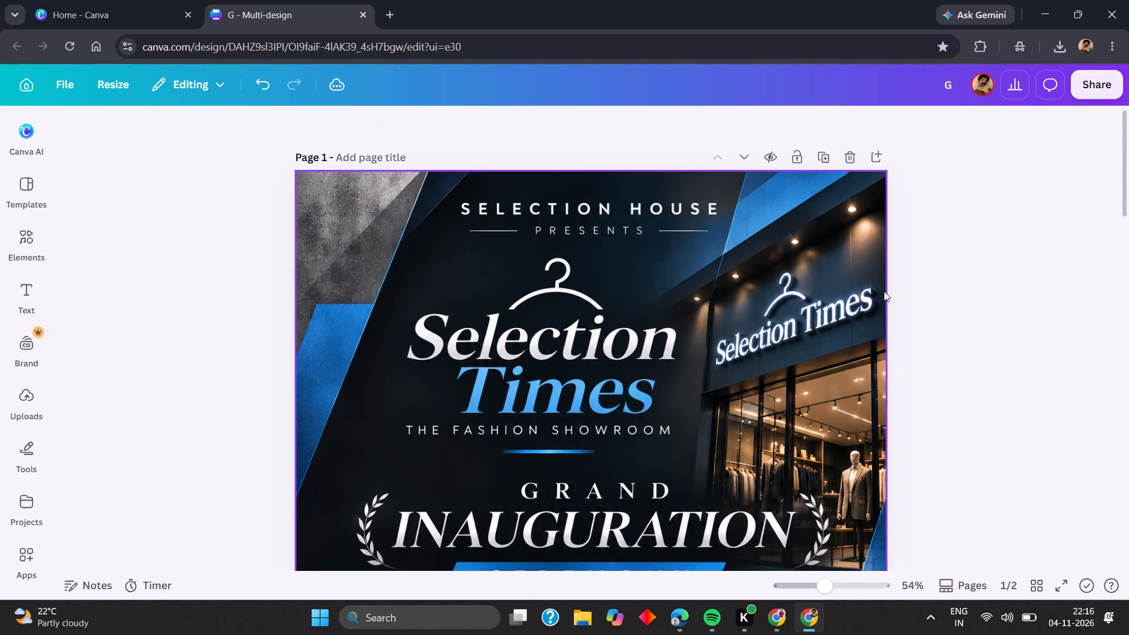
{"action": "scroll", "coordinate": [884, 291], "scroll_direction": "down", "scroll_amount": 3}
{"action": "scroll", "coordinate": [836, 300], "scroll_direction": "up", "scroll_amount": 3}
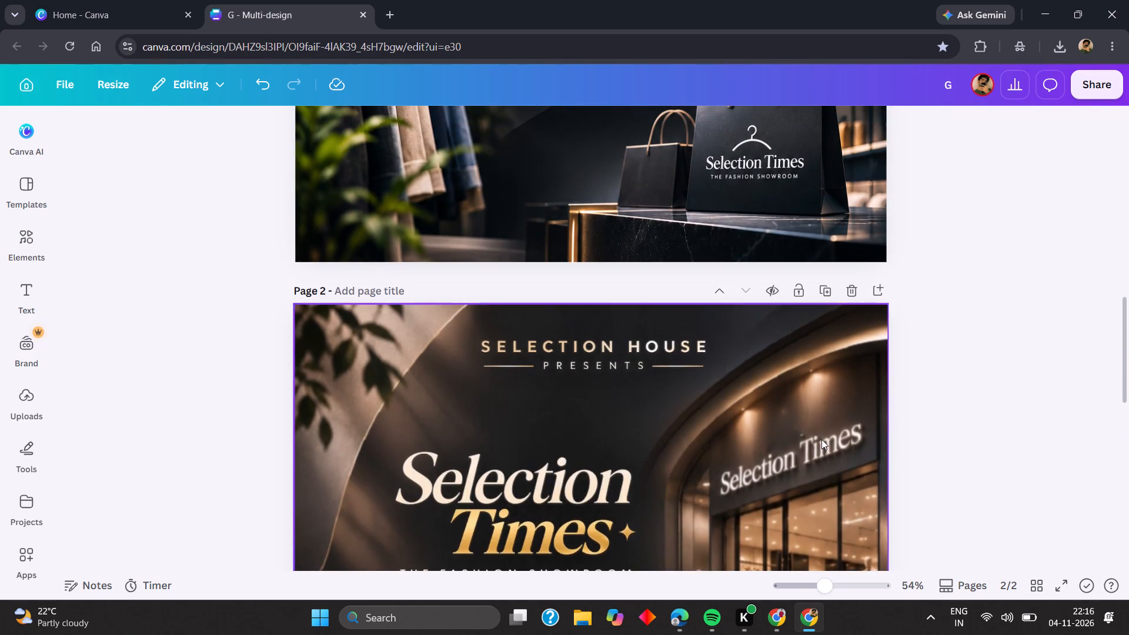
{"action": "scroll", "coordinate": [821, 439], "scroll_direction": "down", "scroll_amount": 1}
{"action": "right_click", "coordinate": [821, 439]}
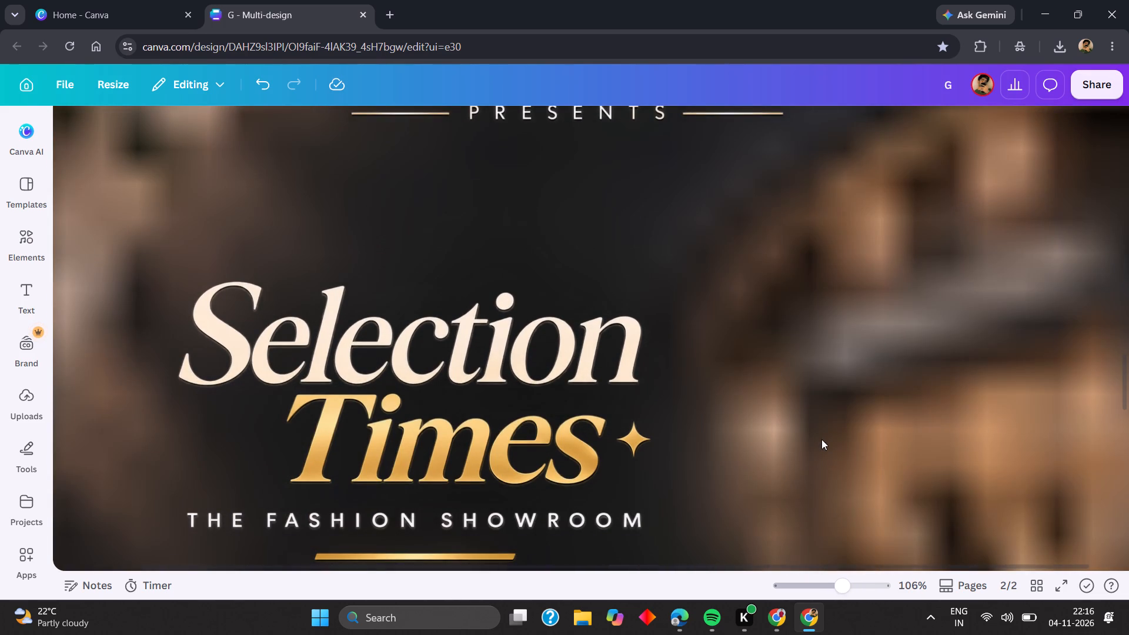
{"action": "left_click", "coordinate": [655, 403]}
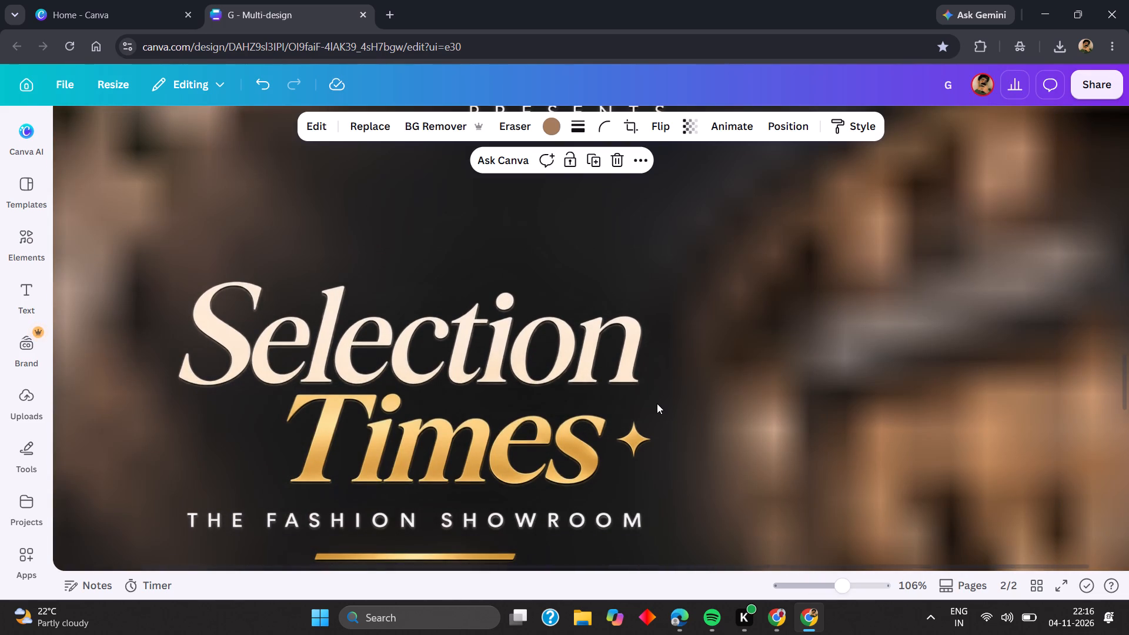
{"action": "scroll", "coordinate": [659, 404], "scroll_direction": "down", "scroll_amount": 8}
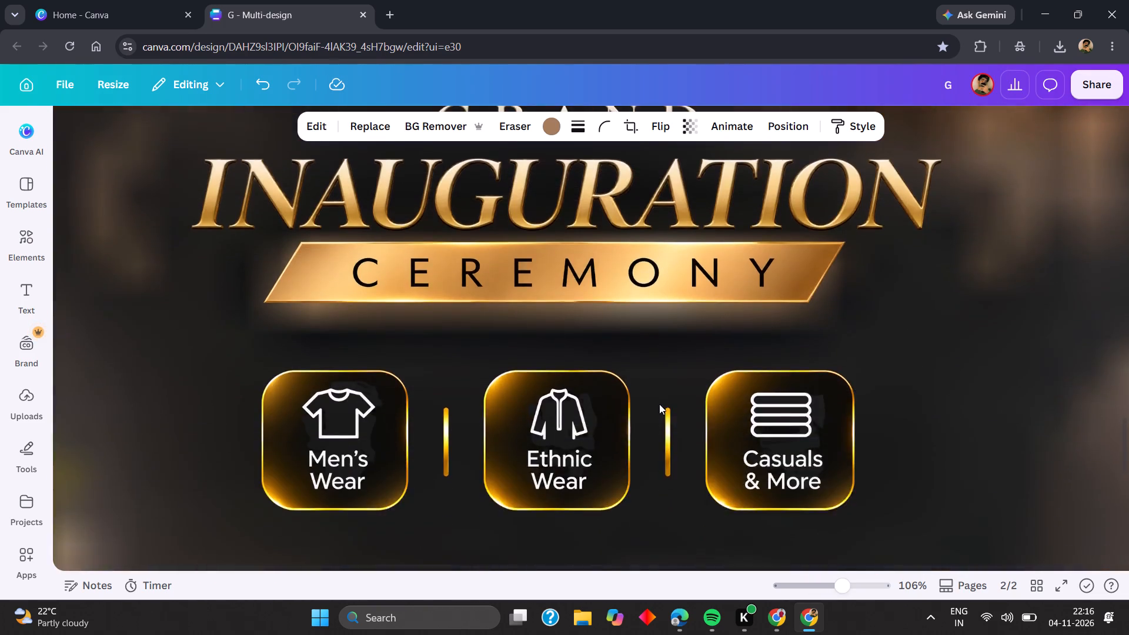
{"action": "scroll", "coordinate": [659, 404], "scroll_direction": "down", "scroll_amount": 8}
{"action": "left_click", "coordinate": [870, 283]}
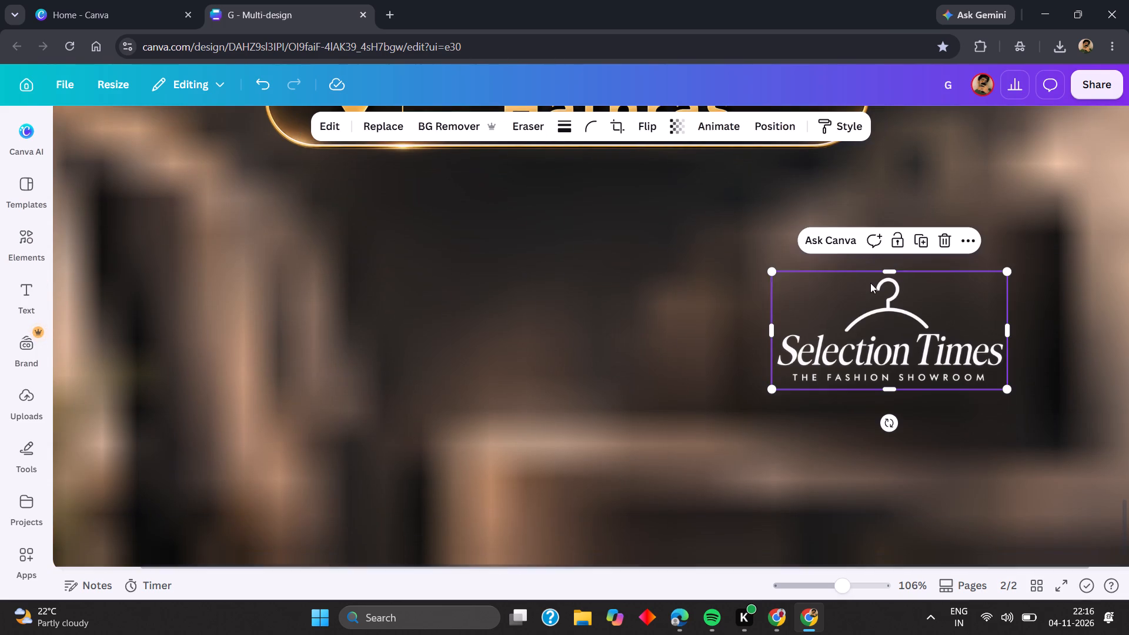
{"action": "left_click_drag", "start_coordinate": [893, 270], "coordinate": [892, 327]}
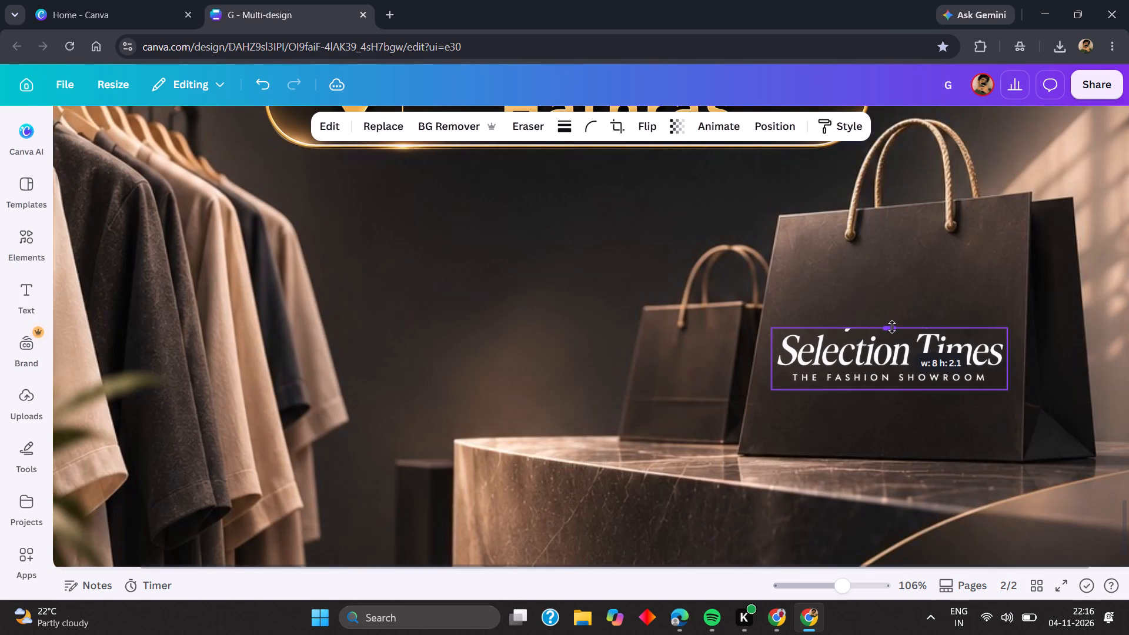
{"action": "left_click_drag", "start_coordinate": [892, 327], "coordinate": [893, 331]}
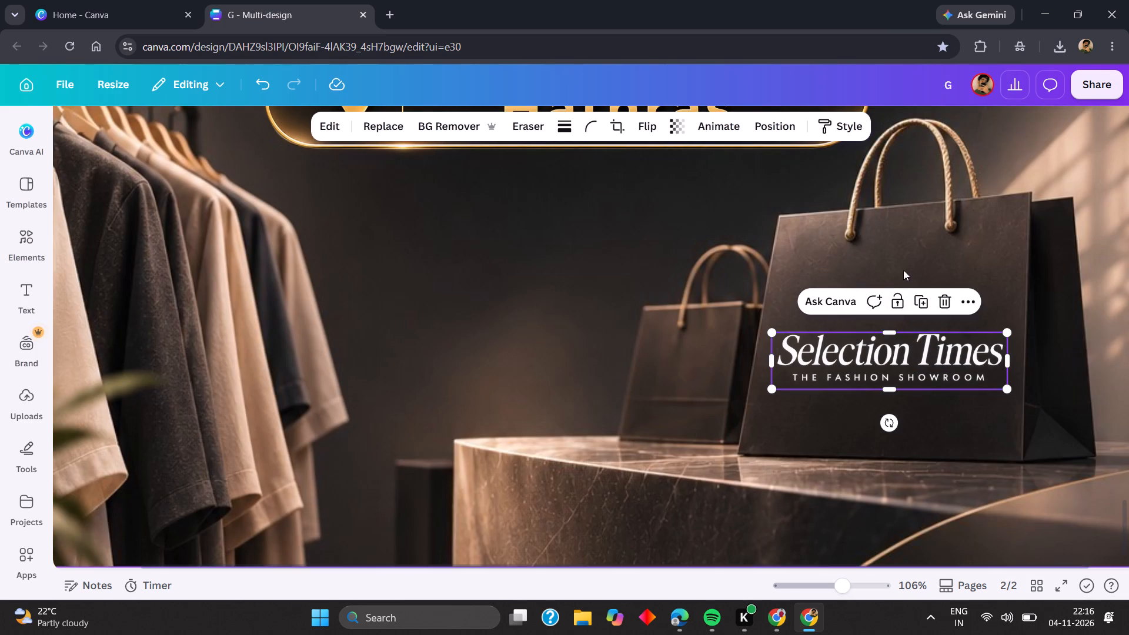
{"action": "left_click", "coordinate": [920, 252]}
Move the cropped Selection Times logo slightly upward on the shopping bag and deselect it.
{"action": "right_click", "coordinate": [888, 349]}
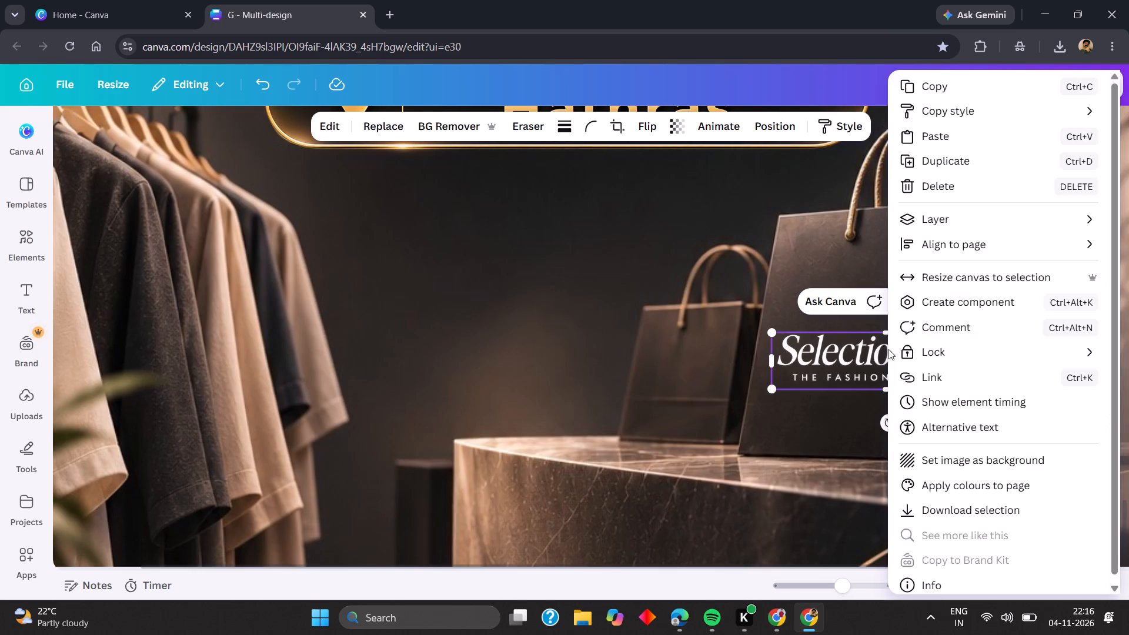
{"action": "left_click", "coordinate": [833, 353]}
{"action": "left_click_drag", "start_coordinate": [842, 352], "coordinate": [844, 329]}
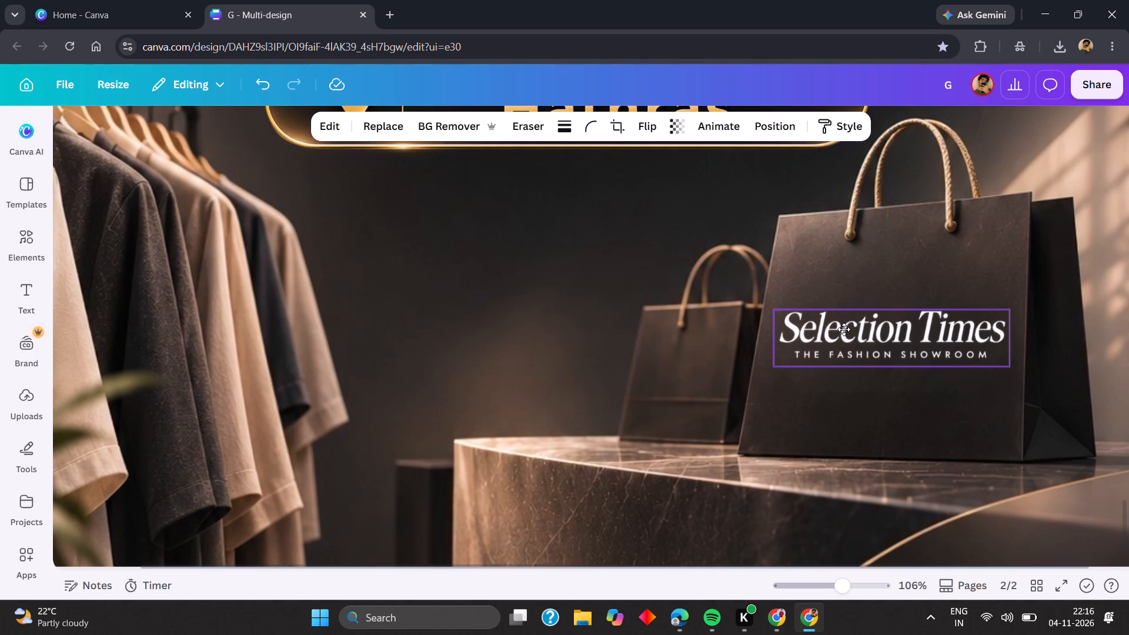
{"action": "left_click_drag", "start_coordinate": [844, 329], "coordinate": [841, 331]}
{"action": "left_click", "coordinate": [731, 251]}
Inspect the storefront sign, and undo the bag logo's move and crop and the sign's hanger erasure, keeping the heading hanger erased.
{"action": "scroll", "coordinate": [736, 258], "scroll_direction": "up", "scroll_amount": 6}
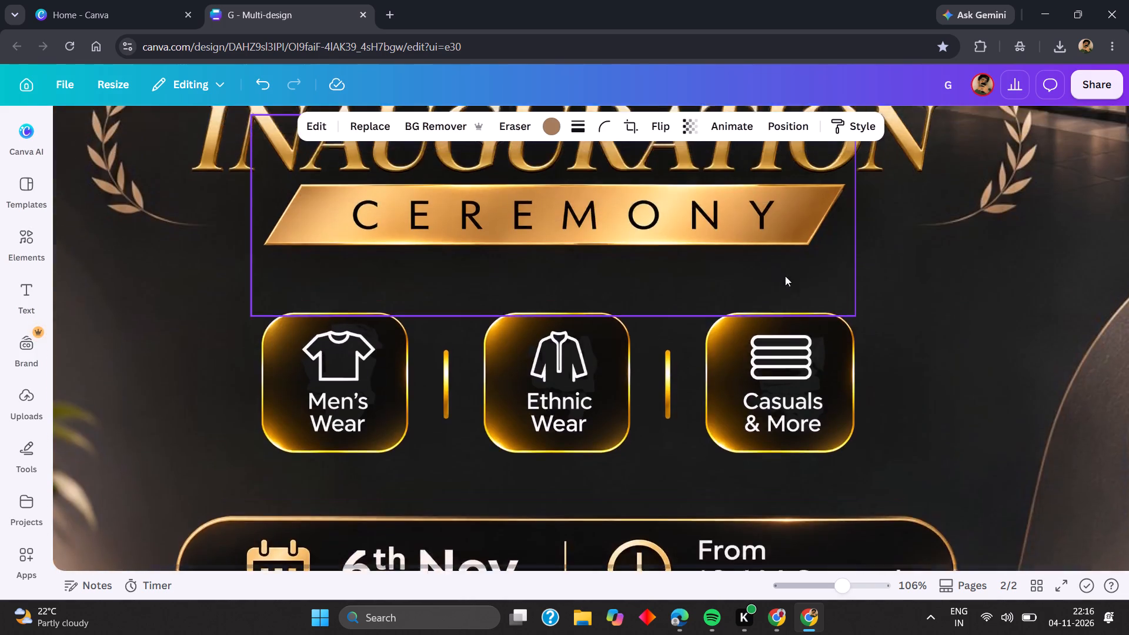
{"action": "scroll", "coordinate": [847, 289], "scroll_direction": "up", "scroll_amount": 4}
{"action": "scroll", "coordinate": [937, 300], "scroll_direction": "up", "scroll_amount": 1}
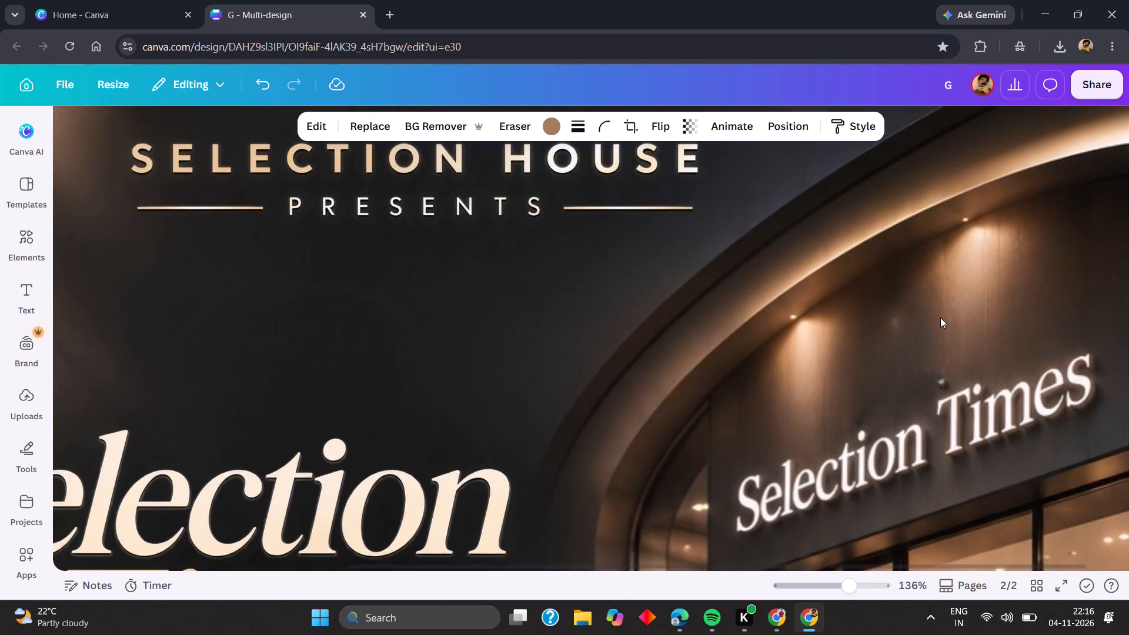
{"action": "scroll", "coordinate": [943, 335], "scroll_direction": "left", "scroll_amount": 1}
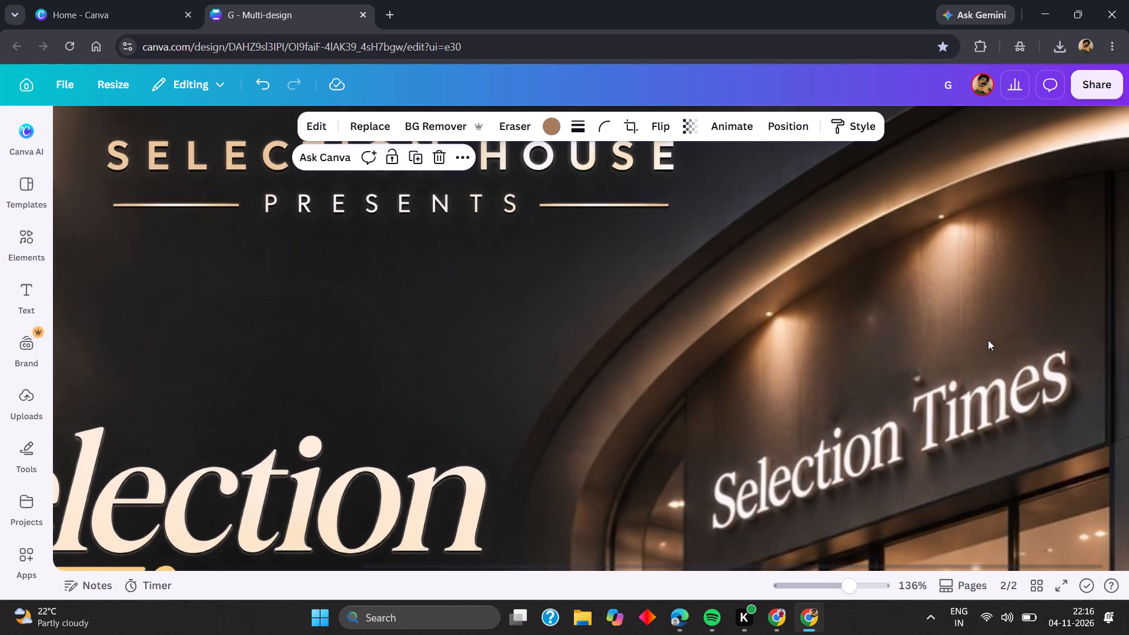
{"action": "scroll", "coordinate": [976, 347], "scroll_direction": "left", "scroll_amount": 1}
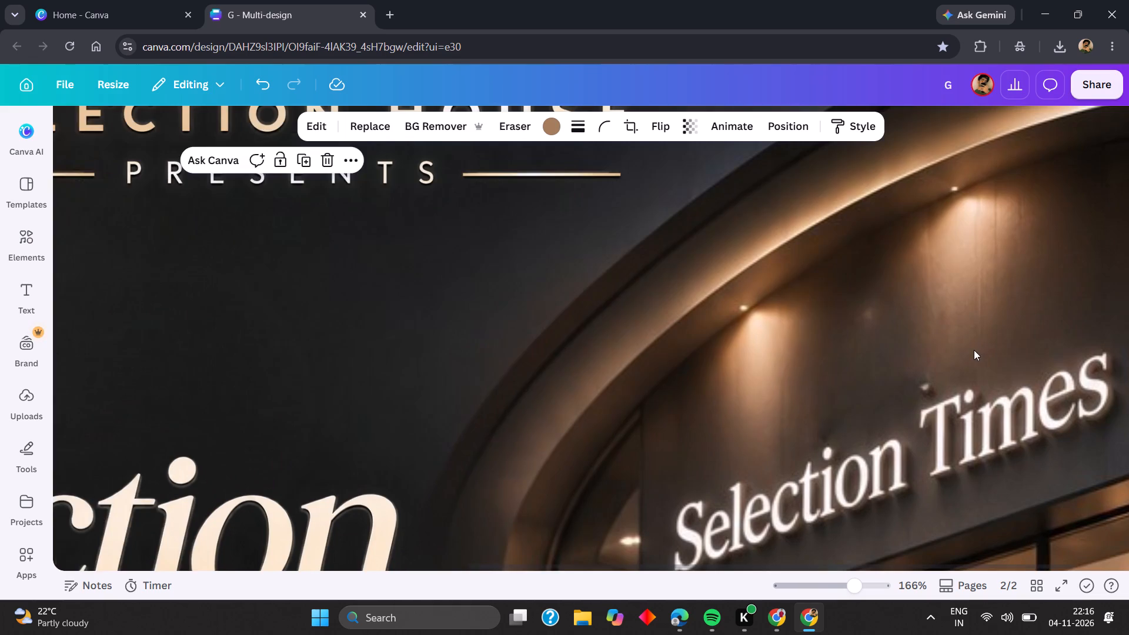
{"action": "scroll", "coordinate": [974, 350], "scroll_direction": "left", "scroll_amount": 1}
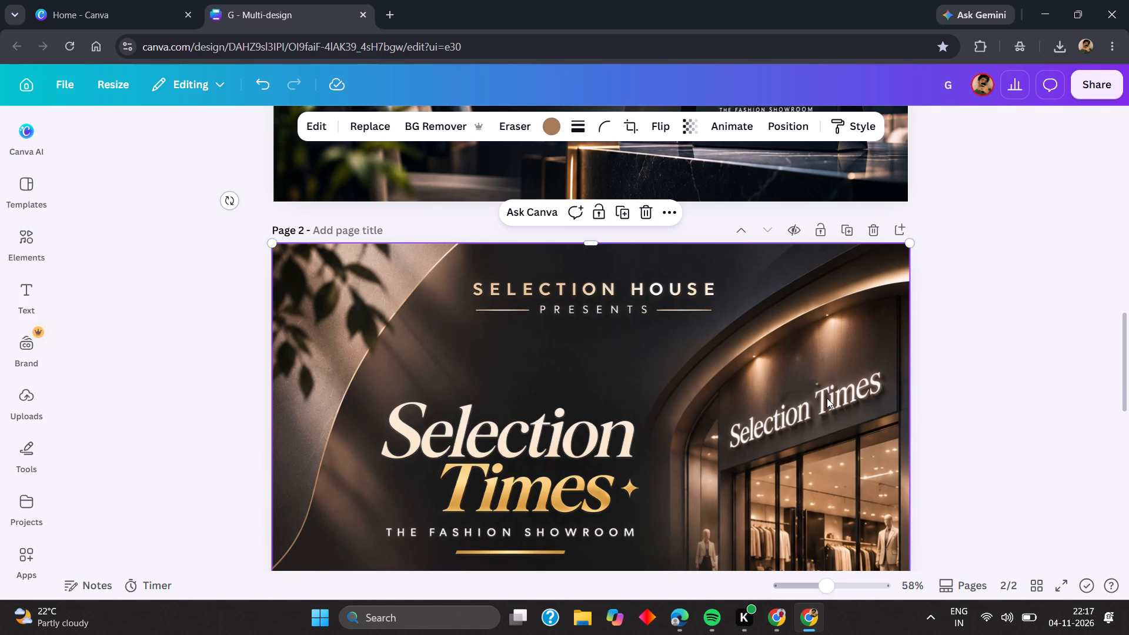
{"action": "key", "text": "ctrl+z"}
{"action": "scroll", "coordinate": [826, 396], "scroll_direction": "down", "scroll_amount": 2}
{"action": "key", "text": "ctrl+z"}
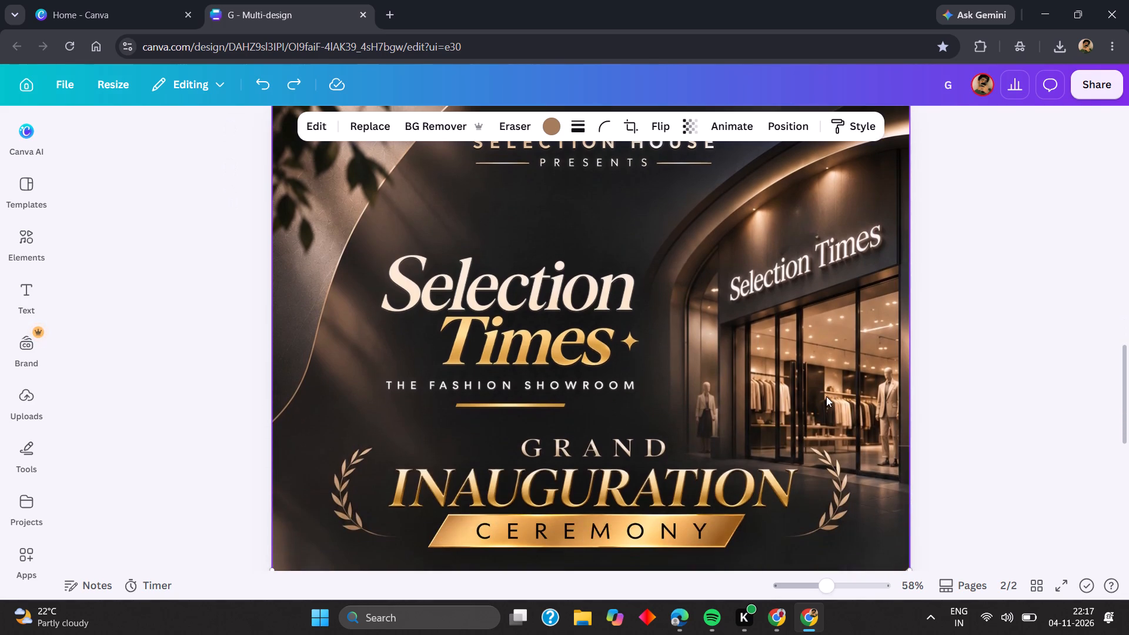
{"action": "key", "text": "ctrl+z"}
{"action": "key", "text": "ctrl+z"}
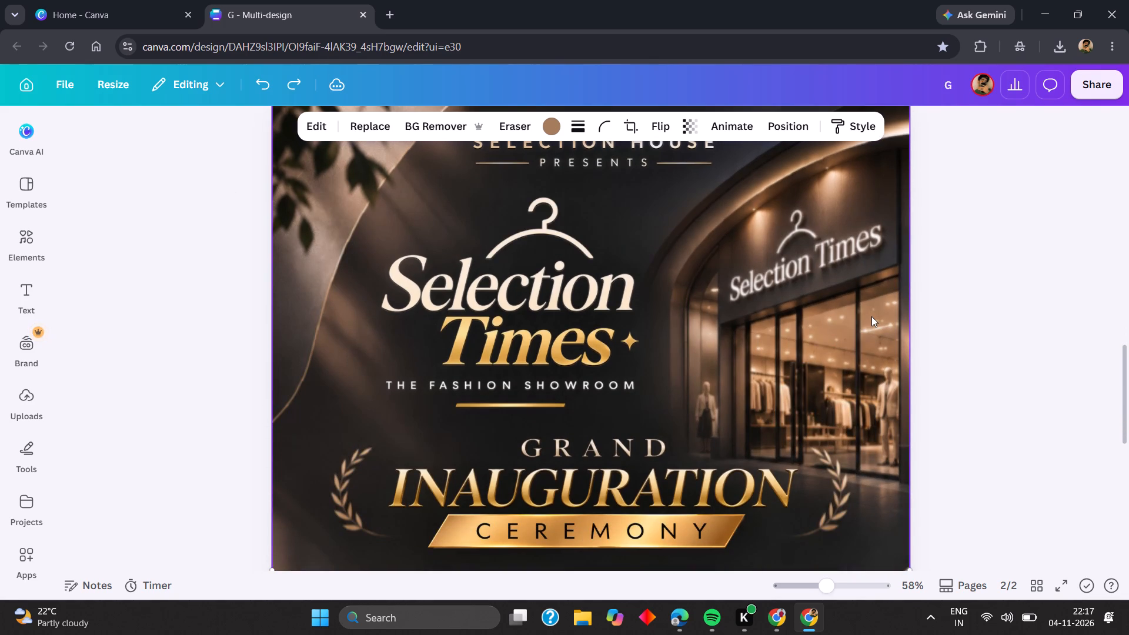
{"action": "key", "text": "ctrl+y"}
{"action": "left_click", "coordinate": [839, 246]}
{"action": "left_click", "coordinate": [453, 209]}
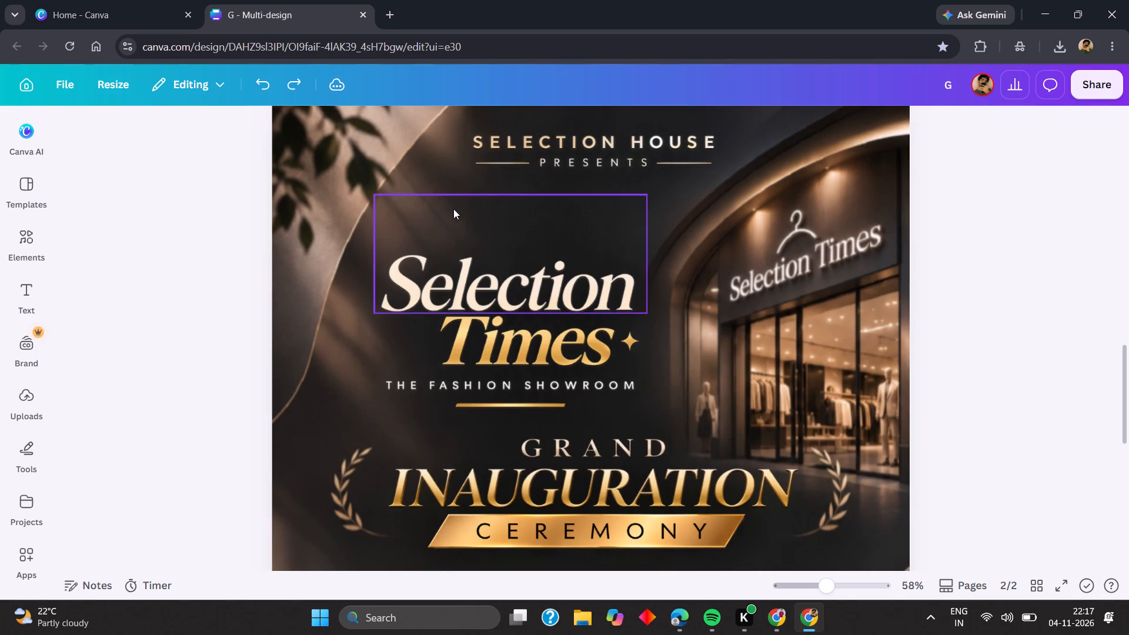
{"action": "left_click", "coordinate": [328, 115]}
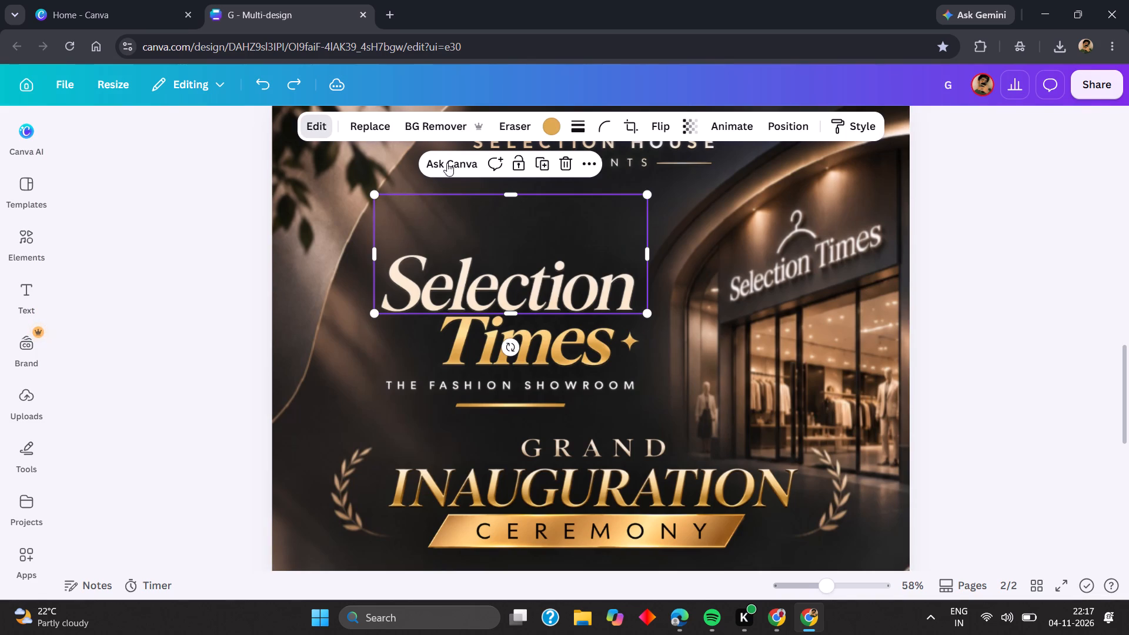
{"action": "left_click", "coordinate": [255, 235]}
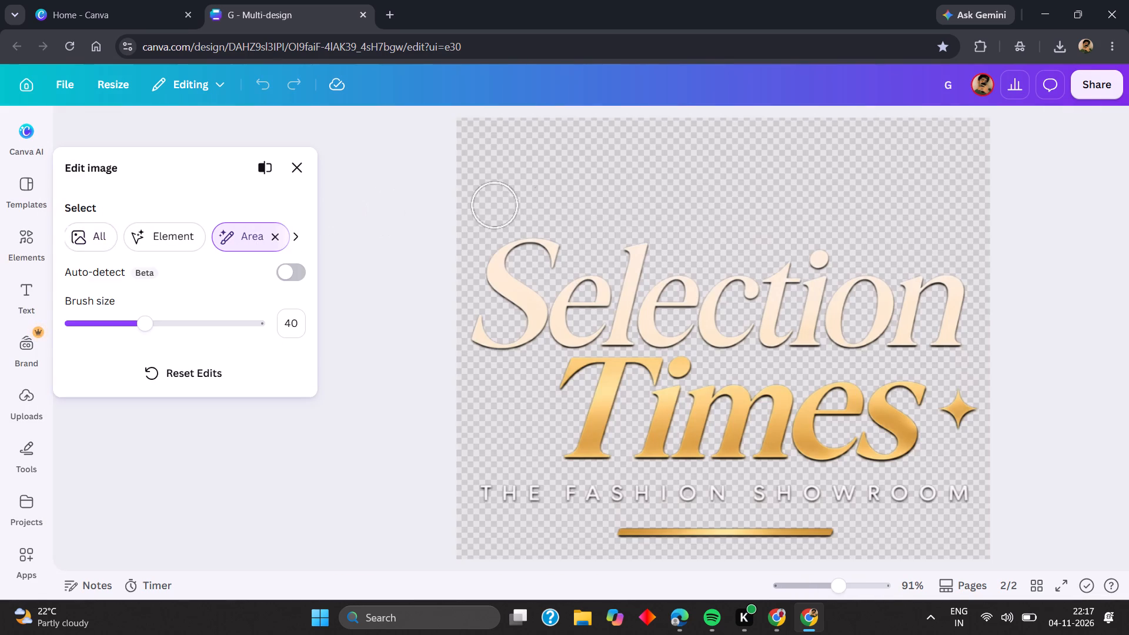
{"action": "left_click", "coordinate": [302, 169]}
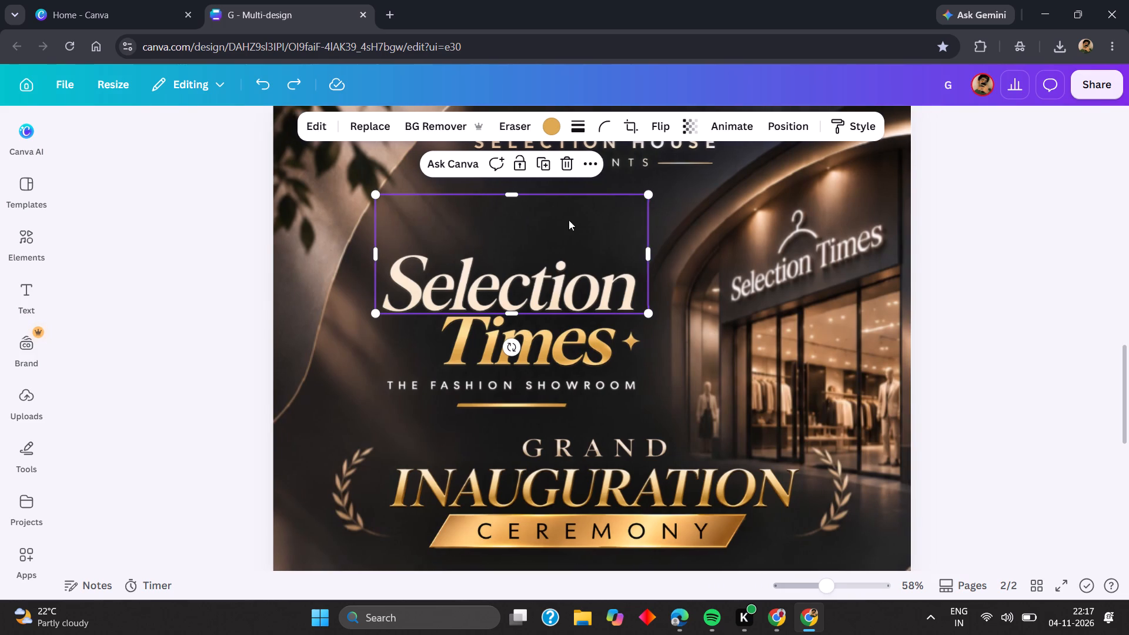
Brush over the hanger above the storefront sign in the background image with brush size 8, and extract it using Magic Grab.
{"action": "left_click", "coordinate": [318, 218]}
{"action": "left_click", "coordinate": [332, 130]}
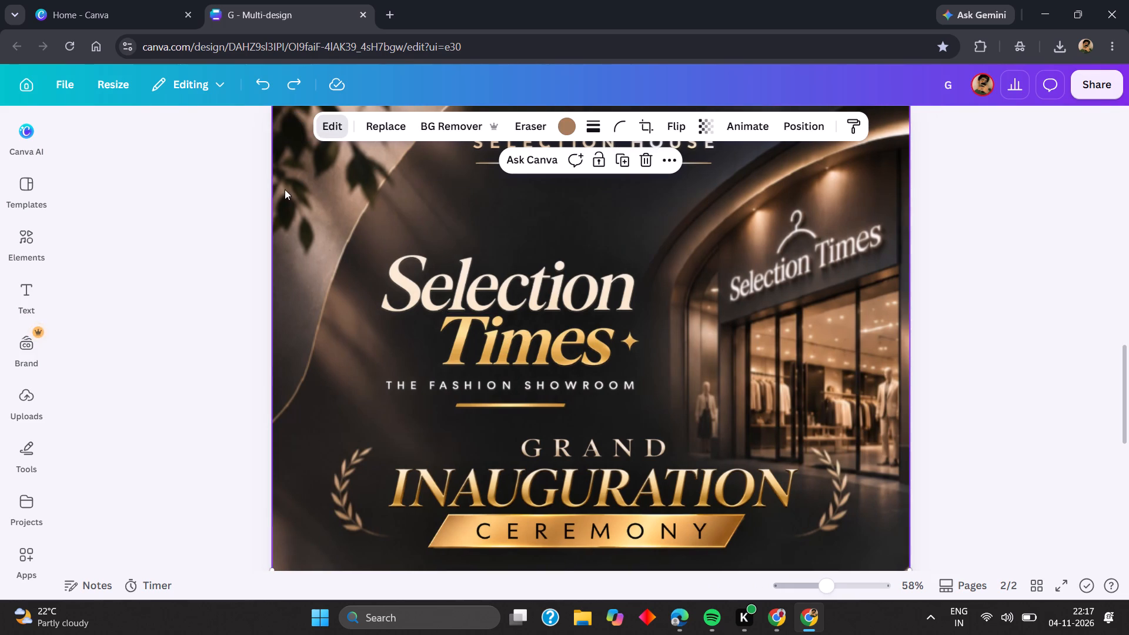
{"action": "left_click", "coordinate": [239, 230]}
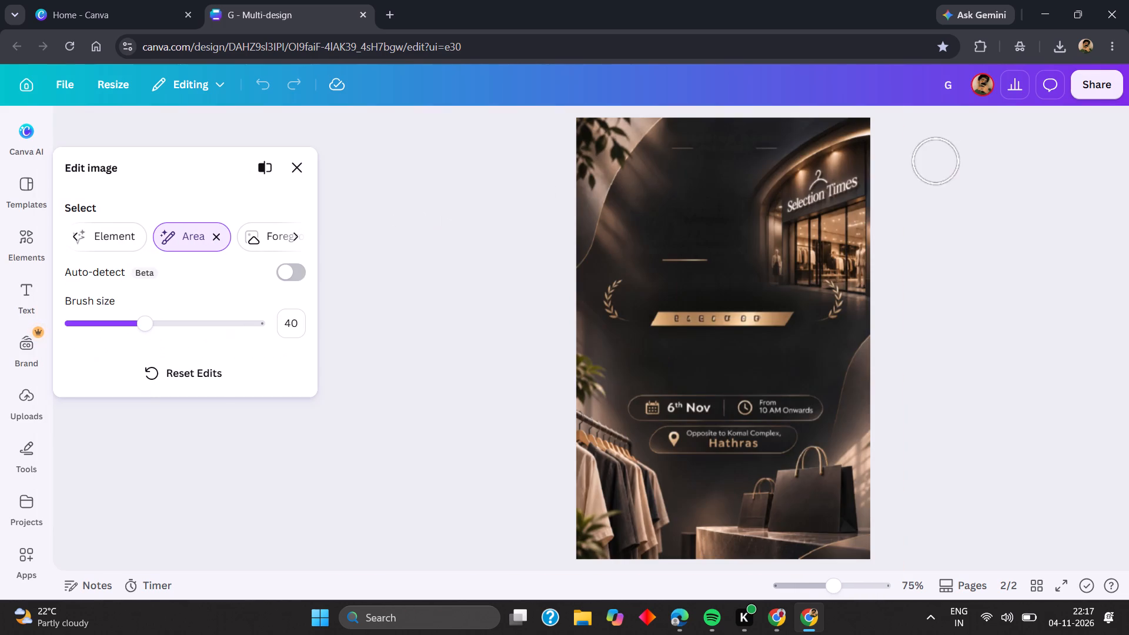
{"action": "scroll", "coordinate": [838, 212], "scroll_direction": "up", "scroll_amount": 1}
{"action": "left_click", "coordinate": [99, 321]}
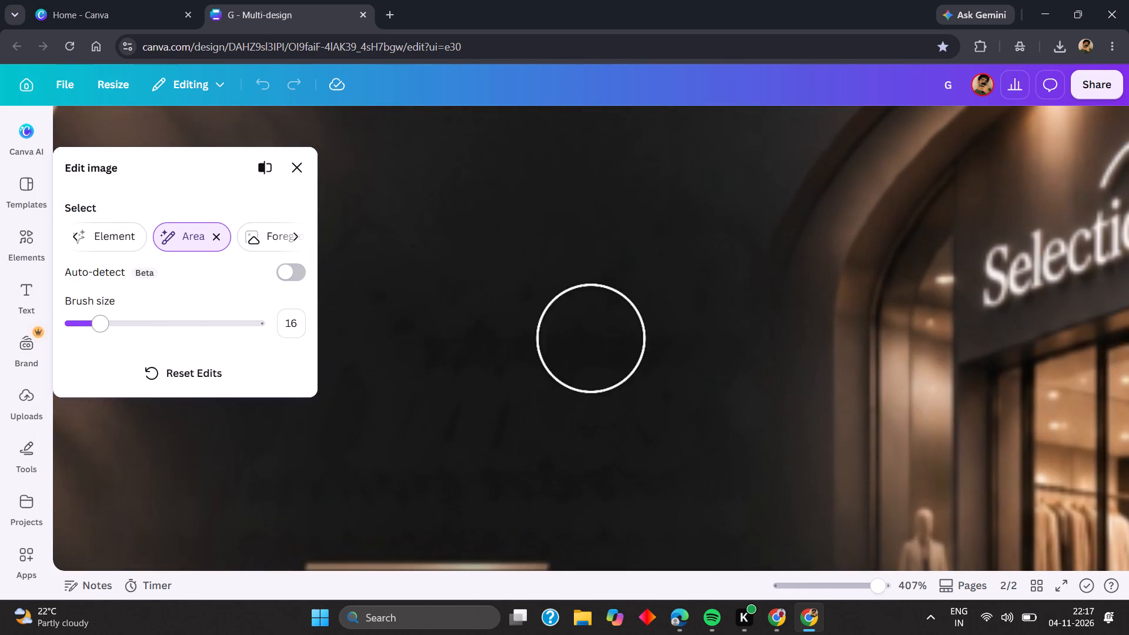
{"action": "scroll", "coordinate": [1066, 213], "scroll_direction": "left", "scroll_amount": 8}
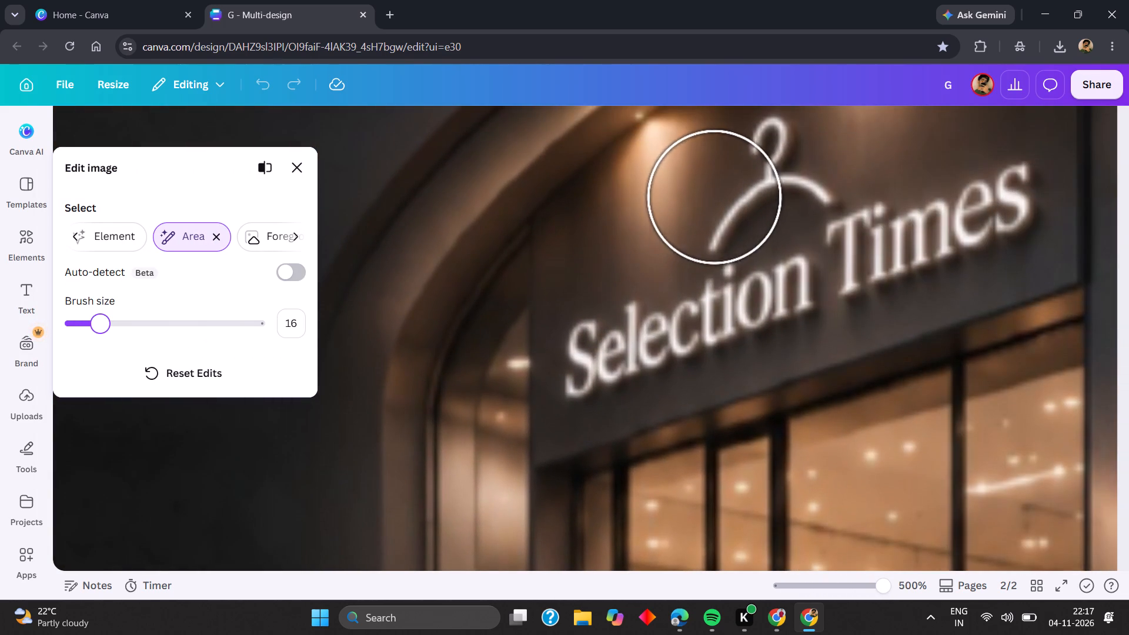
{"action": "left_click", "coordinate": [83, 320]}
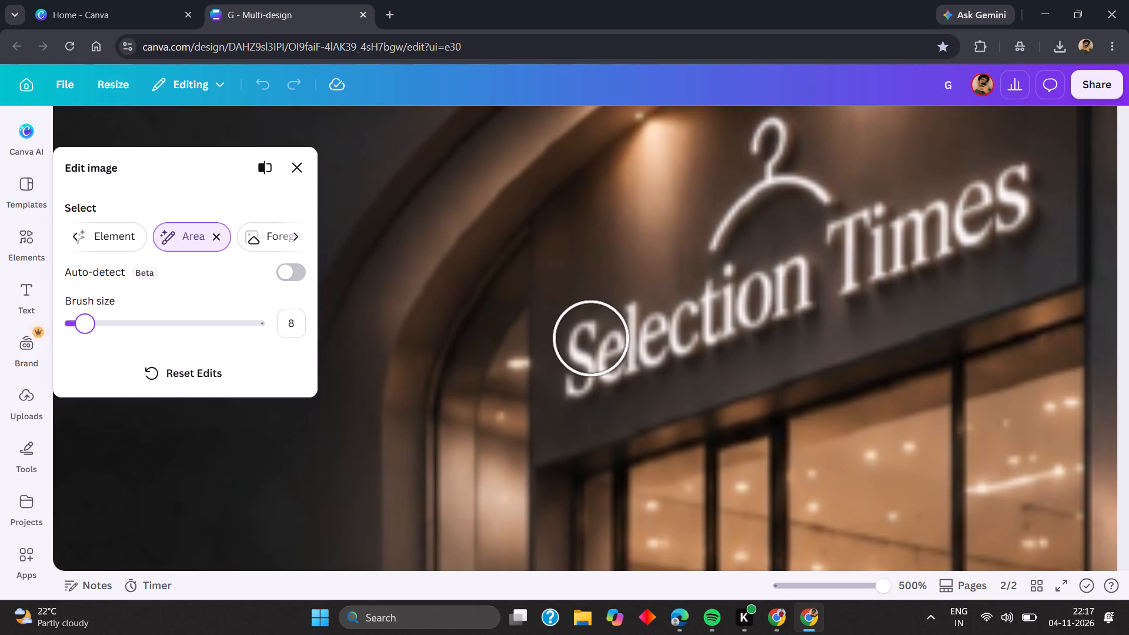
{"action": "left_click", "coordinate": [723, 223]}
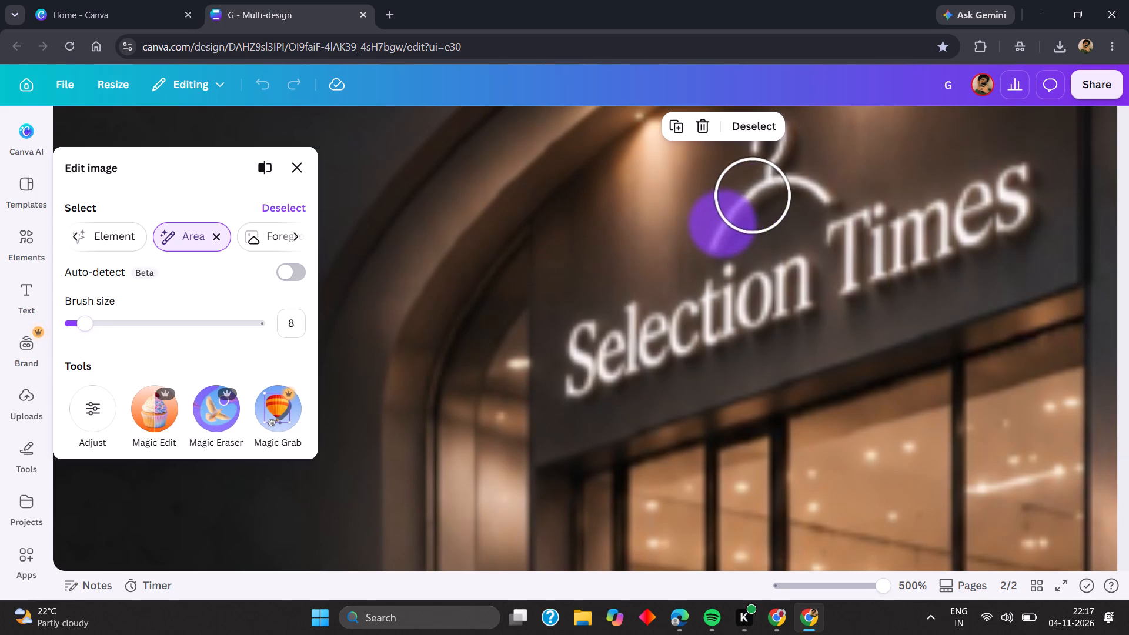
{"action": "left_click", "coordinate": [753, 195]}
{"action": "left_click", "coordinate": [797, 183]}
{"action": "left_click", "coordinate": [810, 181]}
{"action": "scroll", "coordinate": [788, 162], "scroll_direction": "up", "scroll_amount": 1}
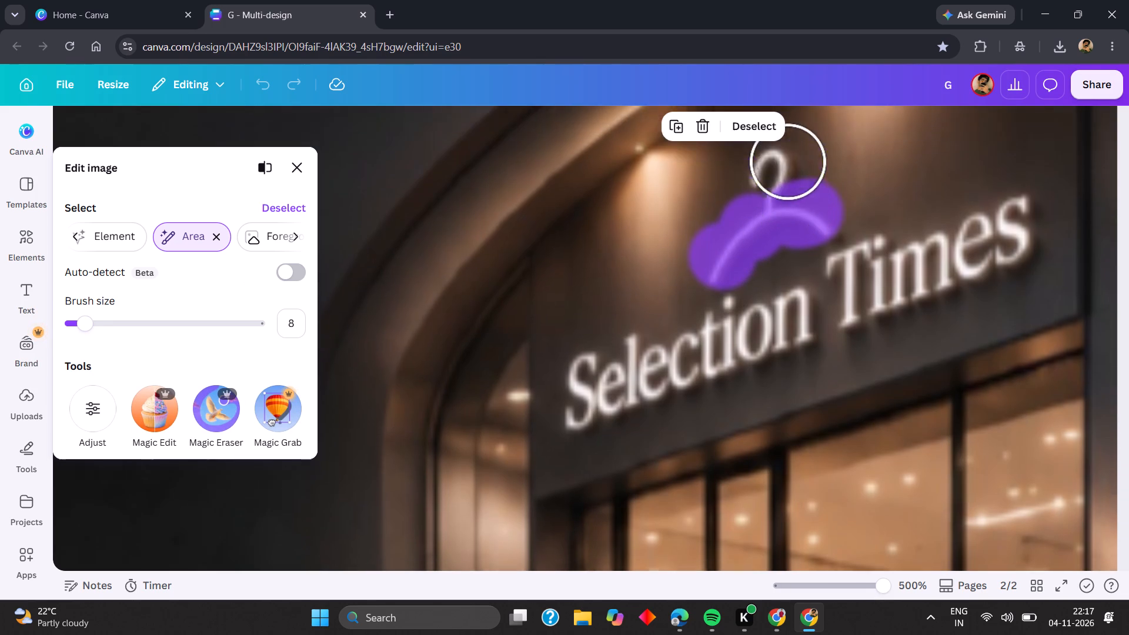
{"action": "scroll", "coordinate": [788, 162], "scroll_direction": "up", "scroll_amount": 1}
{"action": "left_click", "coordinate": [763, 202]}
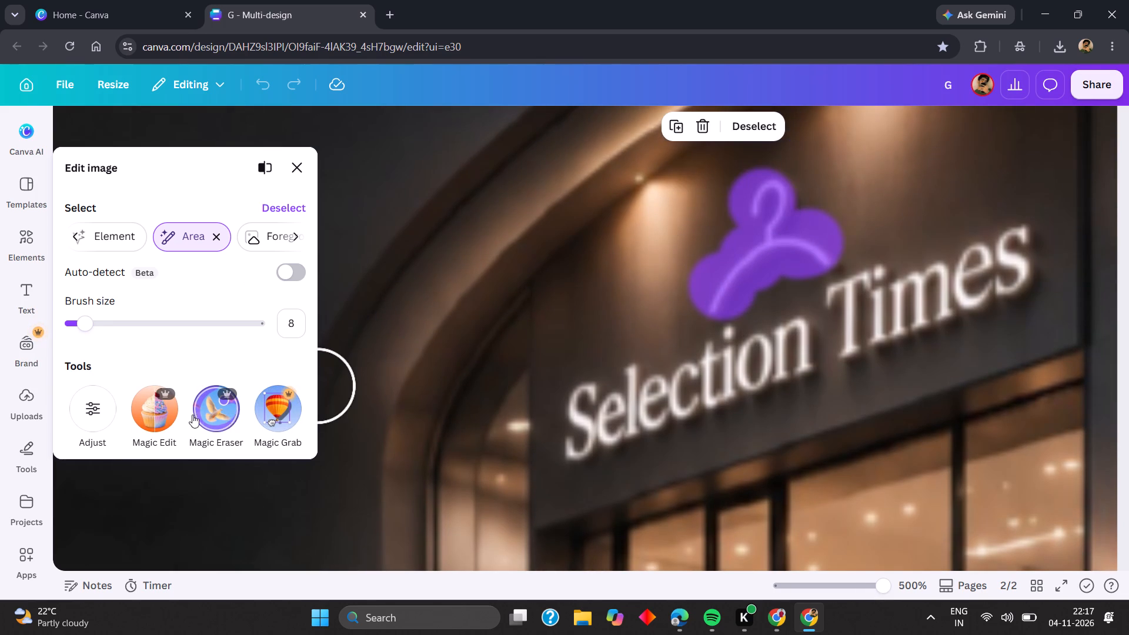
{"action": "left_click", "coordinate": [282, 399]}
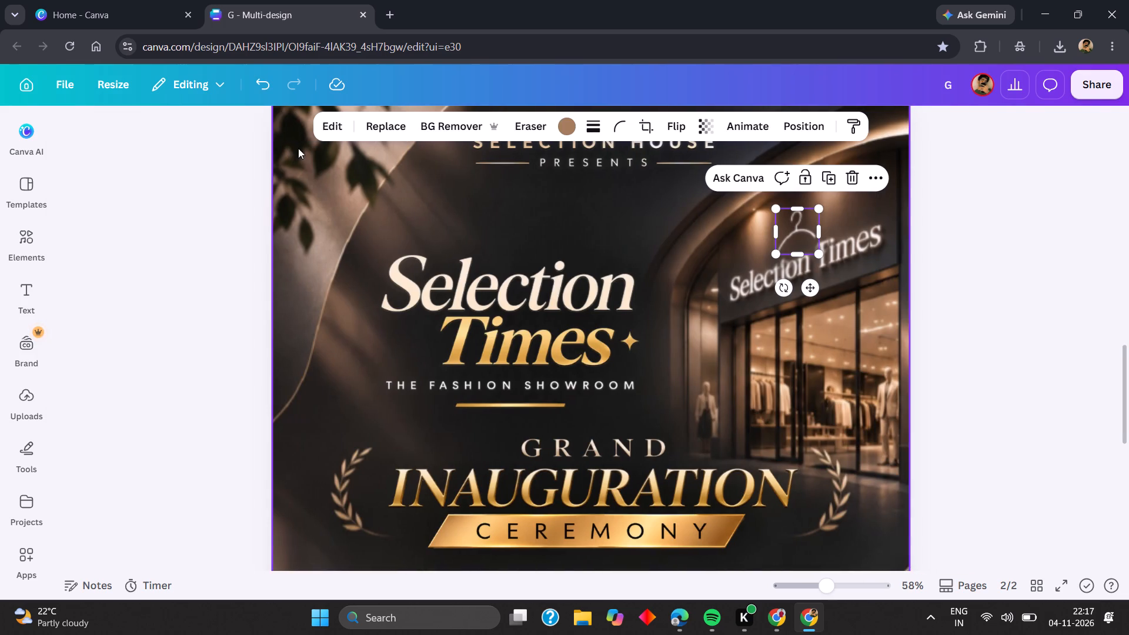
Delete the grabbed hanger above the storefront sign and deselect the poster.
{"action": "key", "text": "BackSpace"}
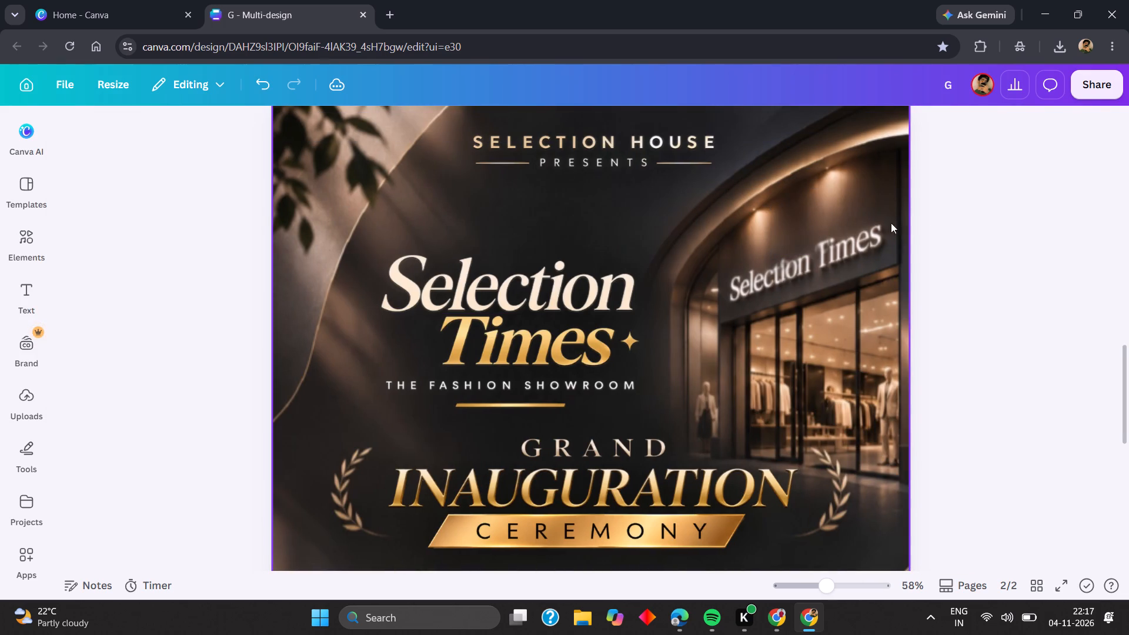
{"action": "left_click", "coordinate": [994, 233]}
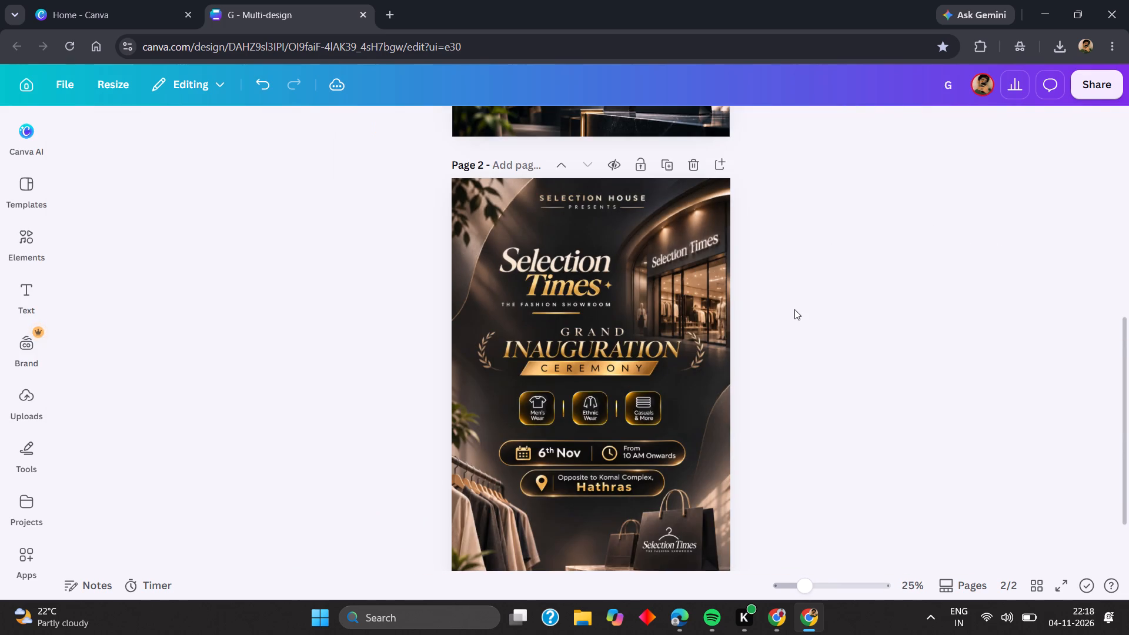
Examine the retouched storefront sign lettering up close, and check the rest of the page 2 poster.
{"action": "scroll", "coordinate": [794, 309], "scroll_direction": "up", "scroll_amount": 1}
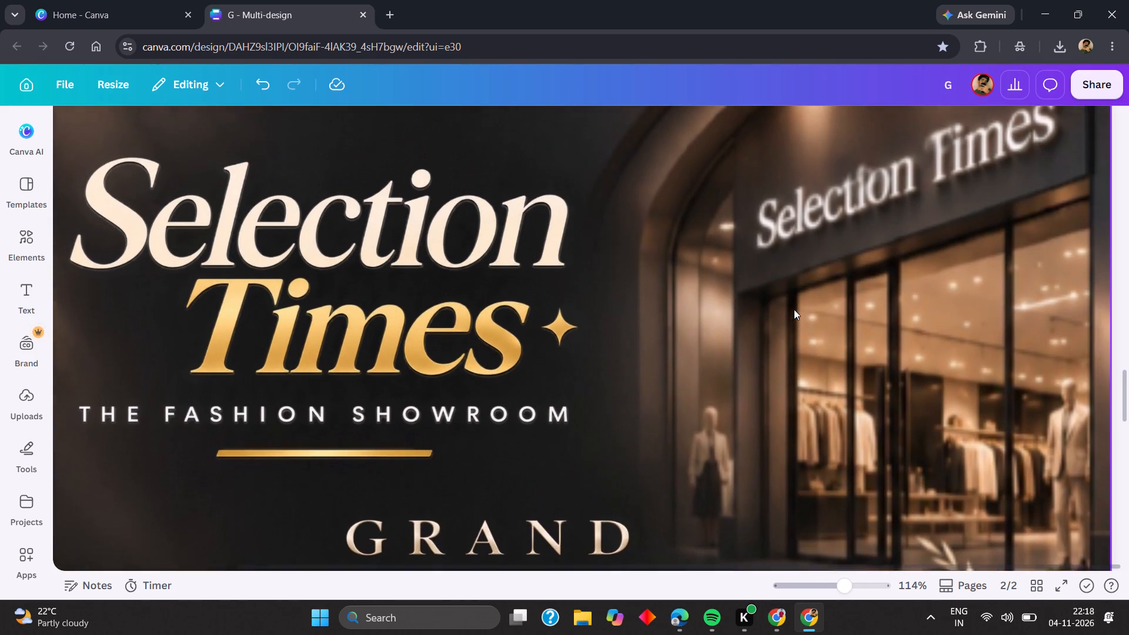
{"action": "scroll", "coordinate": [794, 309], "scroll_direction": "up", "scroll_amount": 1}
{"action": "scroll", "coordinate": [880, 286], "scroll_direction": "up", "scroll_amount": 1}
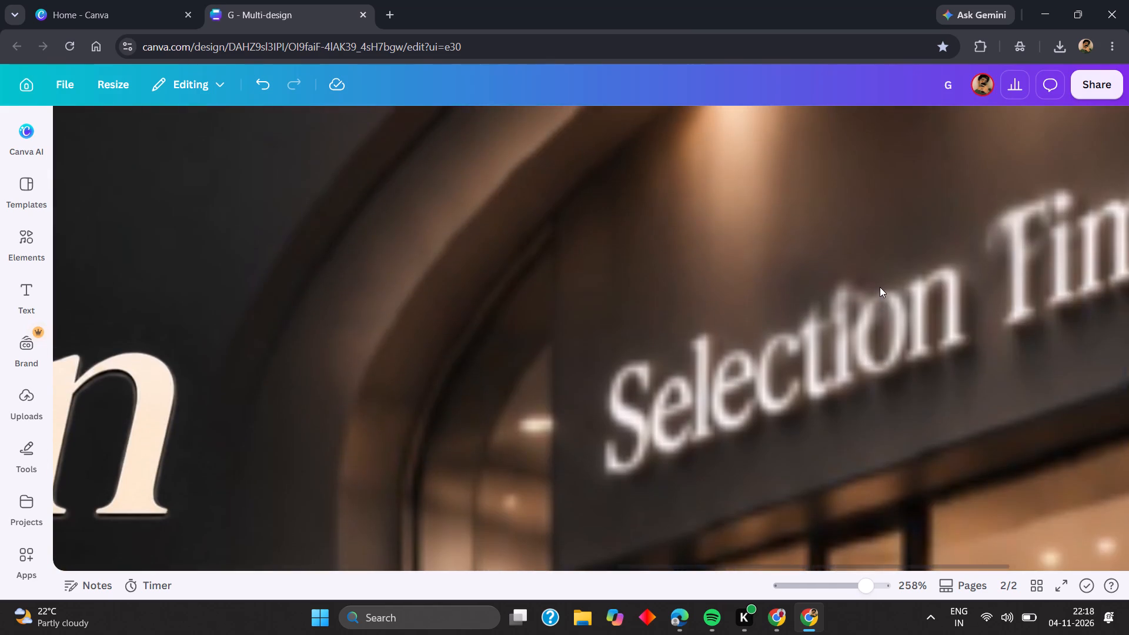
{"action": "left_click", "coordinate": [880, 287]}
{"action": "left_click", "coordinate": [531, 263]}
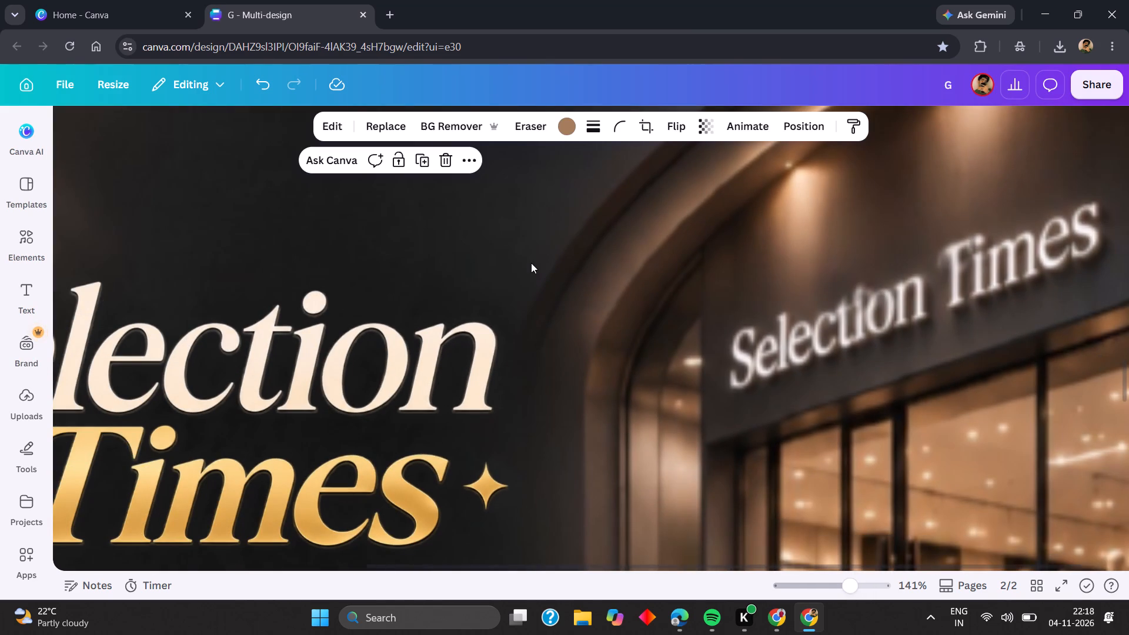
{"action": "scroll", "coordinate": [536, 263], "scroll_direction": "left", "scroll_amount": 3}
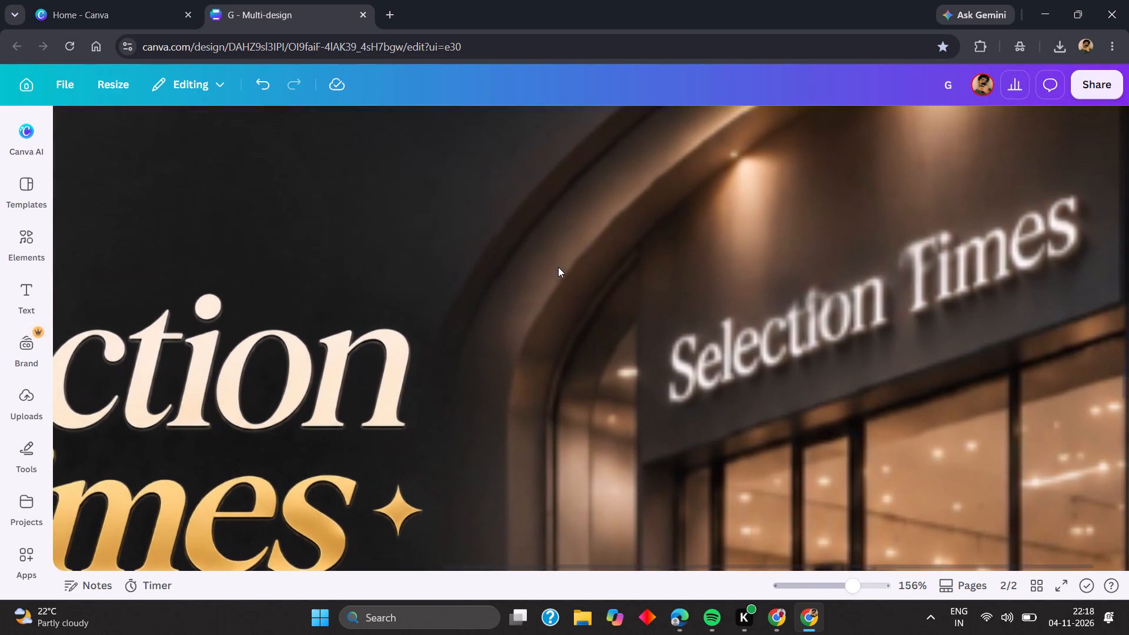
{"action": "scroll", "coordinate": [593, 279], "scroll_direction": "left", "scroll_amount": 2}
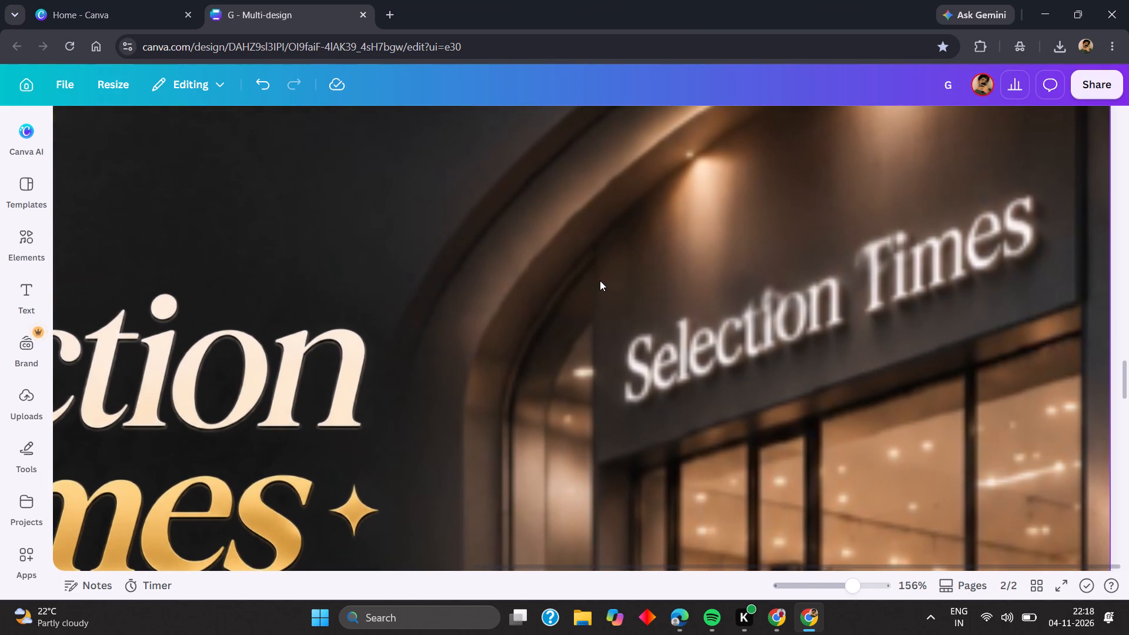
{"action": "scroll", "coordinate": [600, 280], "scroll_direction": "down", "scroll_amount": 1}
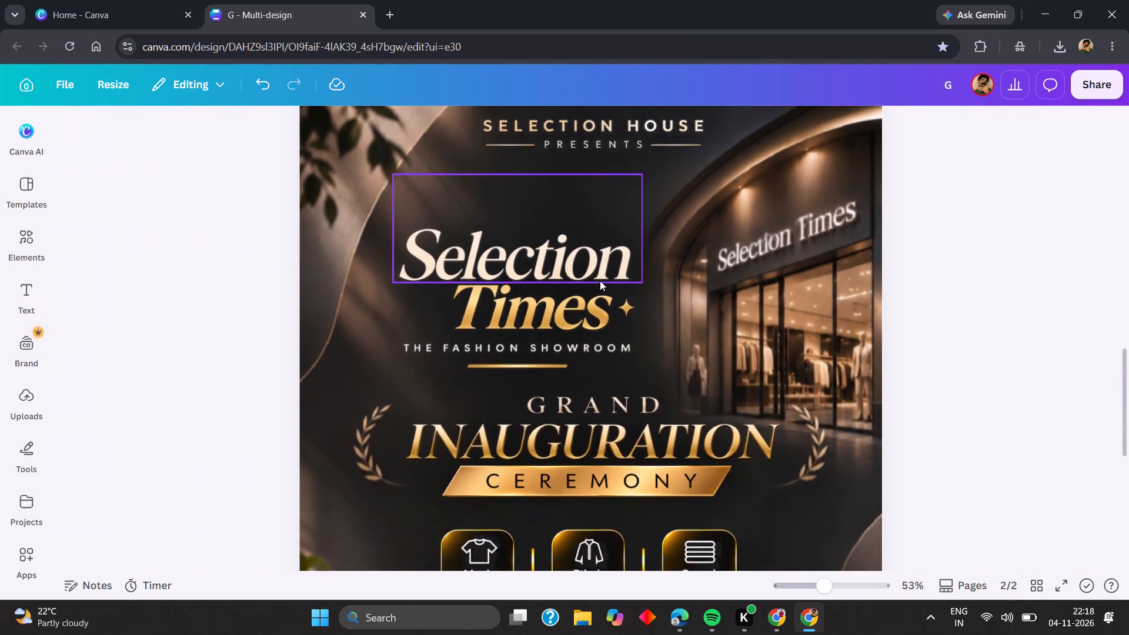
{"action": "scroll", "coordinate": [604, 288], "scroll_direction": "down", "scroll_amount": 4}
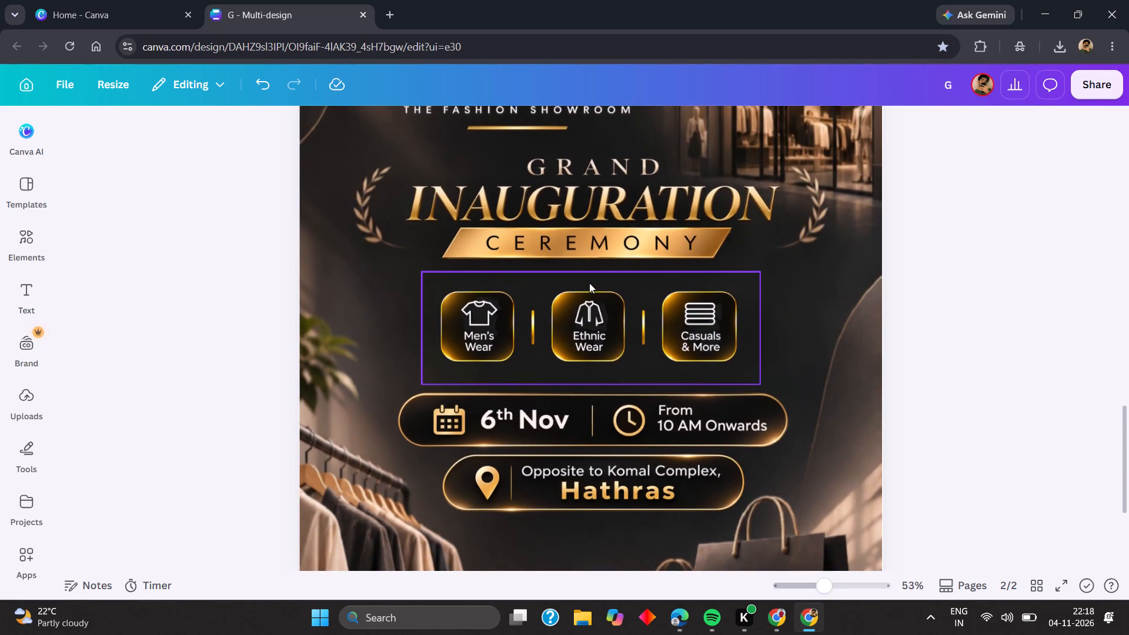
{"action": "scroll", "coordinate": [548, 299], "scroll_direction": "up", "scroll_amount": 1}
{"action": "left_click", "coordinate": [345, 282]}
{"action": "scroll", "coordinate": [330, 290], "scroll_direction": "up", "scroll_amount": 1}
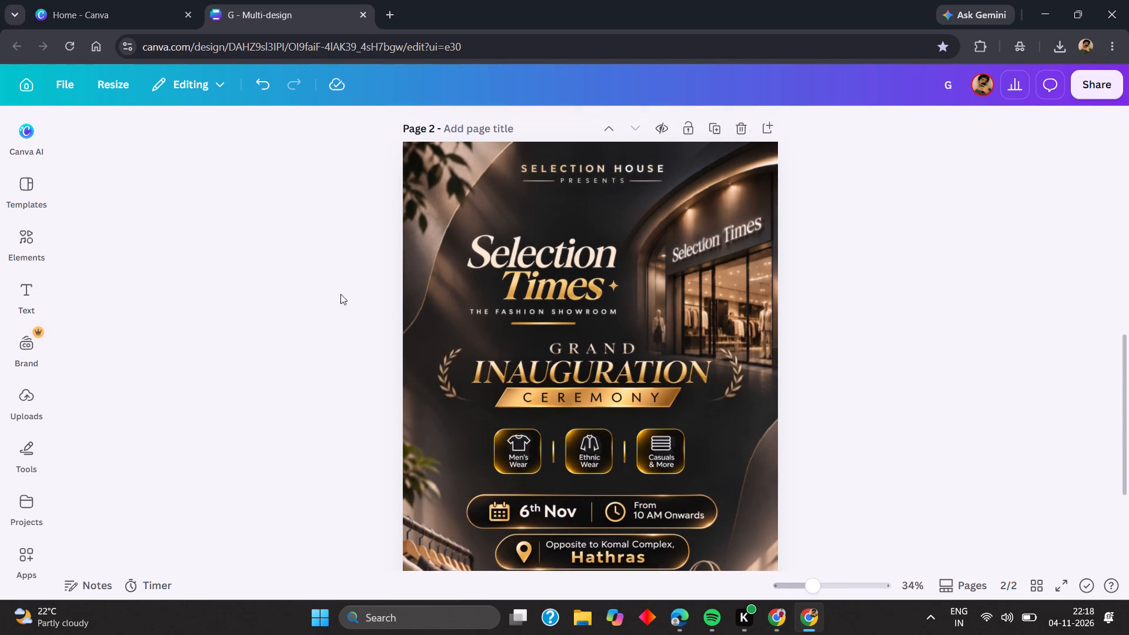
Move the word "Selection" in the main heading slightly upward into the space left by the hanger.
{"action": "scroll", "coordinate": [340, 294], "scroll_direction": "up", "scroll_amount": 1}
{"action": "left_click", "coordinate": [570, 266]}
{"action": "key", "text": "Up"}
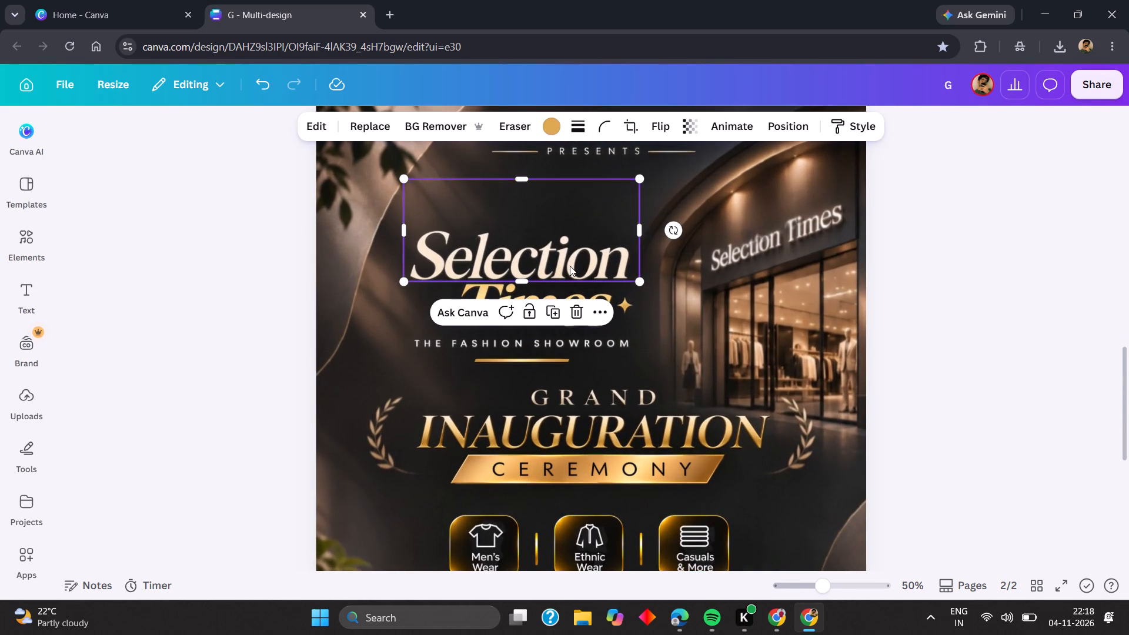
{"action": "key", "text": "Up"}
{"action": "key", "text": "Up"}
{"action": "key", "text": "Up"}
{"action": "key", "text": "Up"}
{"action": "key", "text": "Up"}
{"action": "key", "text": "Up"}
{"action": "key", "text": "Up"}
{"action": "key", "text": "Up"}
{"action": "key", "text": "Up"}
{"action": "key", "text": "Up"}
Move the gold word "Times" slightly upward so it is evenly spaced between "Selection" and the tagline.
{"action": "left_click", "coordinate": [557, 304]}
{"action": "key", "text": "Up"}
{"action": "key", "text": "Up"}
{"action": "key", "text": "Up"}
{"action": "key", "text": "Up"}
{"action": "key", "text": "Up"}
{"action": "key", "text": "Up"}
{"action": "key", "text": "Up"}
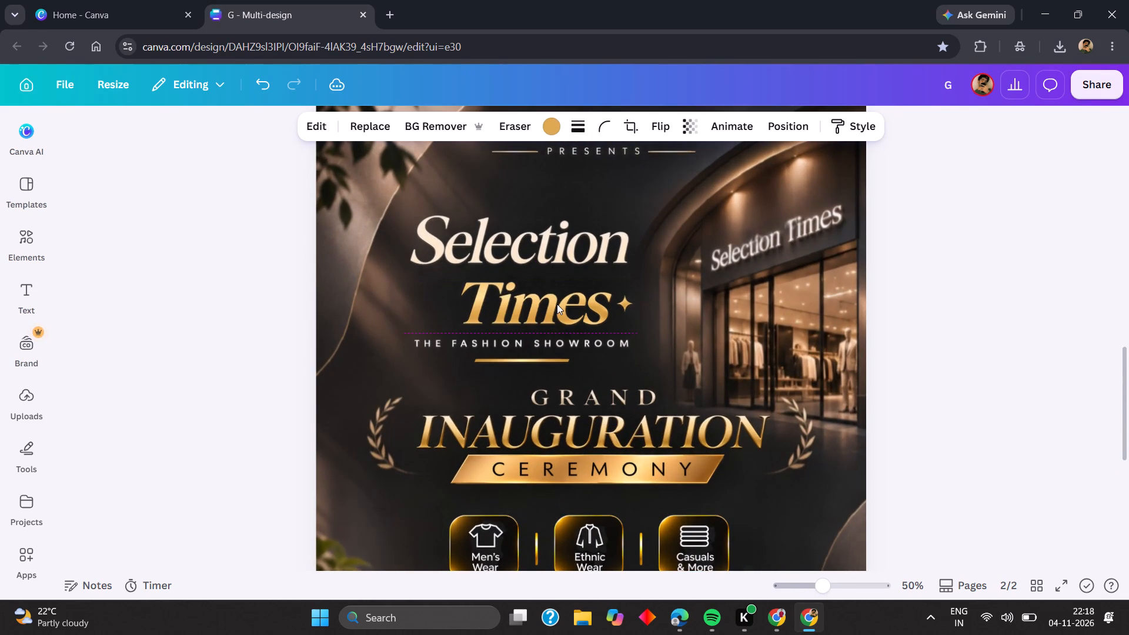
{"action": "key", "text": "Down"}
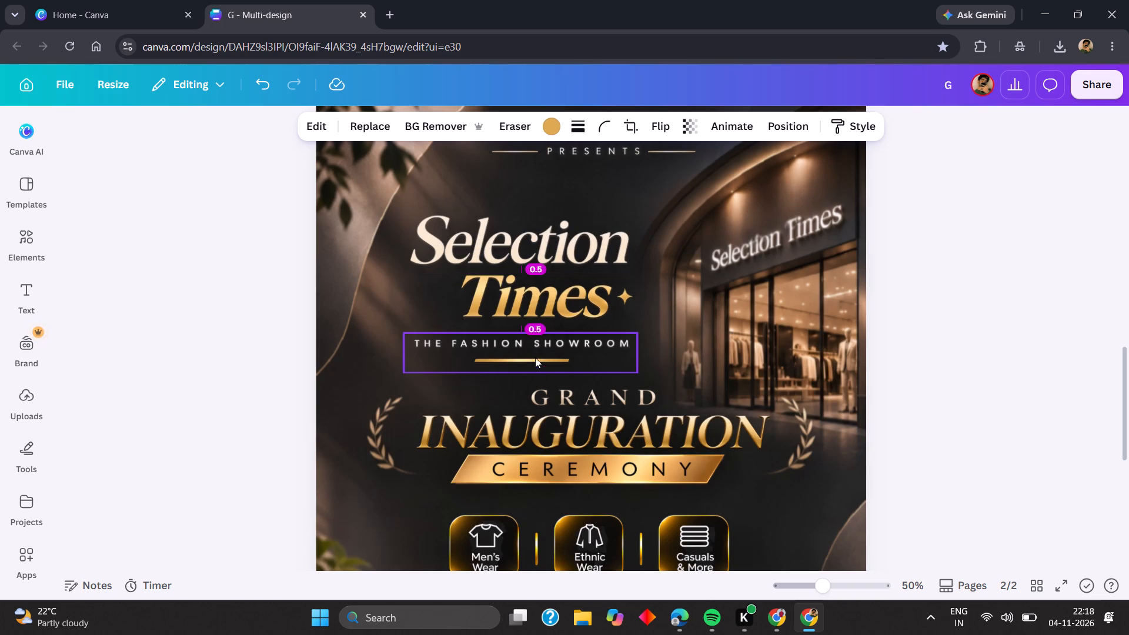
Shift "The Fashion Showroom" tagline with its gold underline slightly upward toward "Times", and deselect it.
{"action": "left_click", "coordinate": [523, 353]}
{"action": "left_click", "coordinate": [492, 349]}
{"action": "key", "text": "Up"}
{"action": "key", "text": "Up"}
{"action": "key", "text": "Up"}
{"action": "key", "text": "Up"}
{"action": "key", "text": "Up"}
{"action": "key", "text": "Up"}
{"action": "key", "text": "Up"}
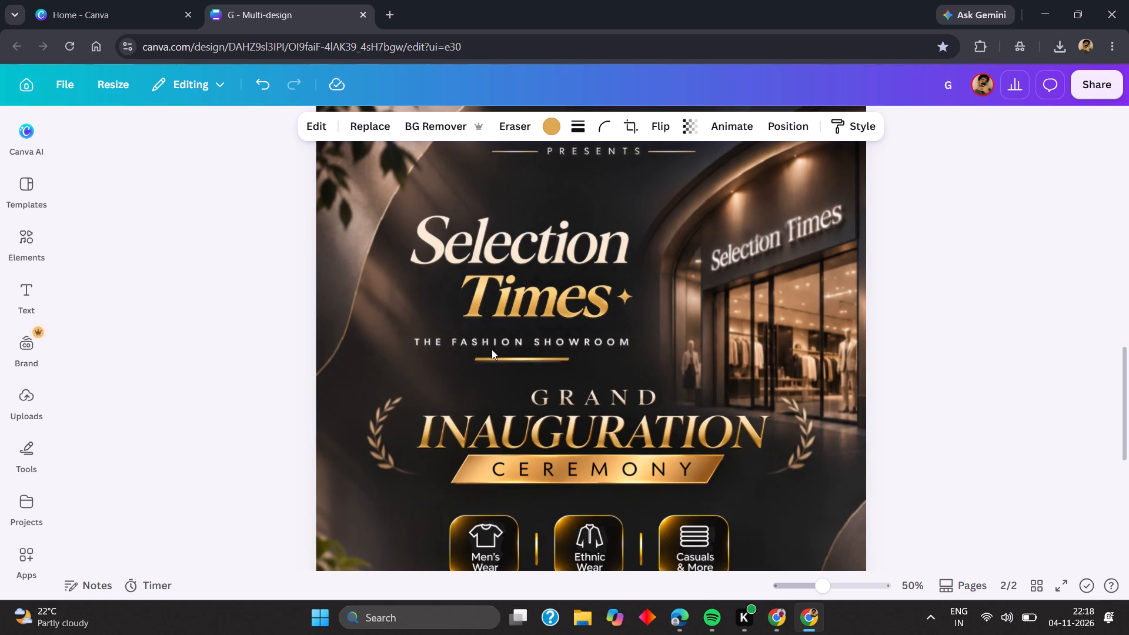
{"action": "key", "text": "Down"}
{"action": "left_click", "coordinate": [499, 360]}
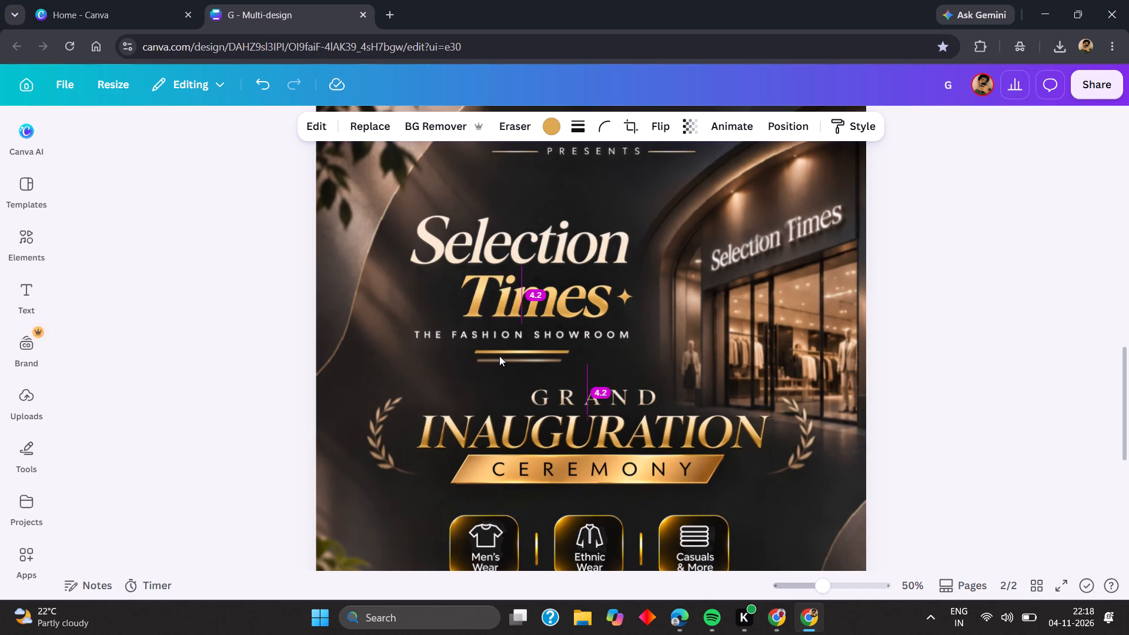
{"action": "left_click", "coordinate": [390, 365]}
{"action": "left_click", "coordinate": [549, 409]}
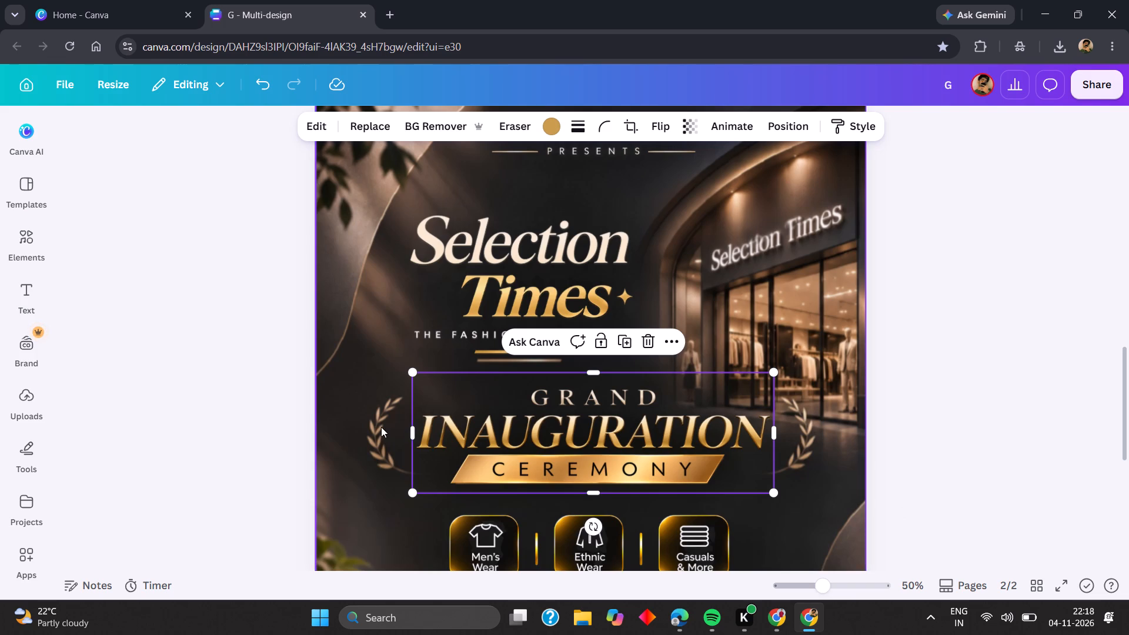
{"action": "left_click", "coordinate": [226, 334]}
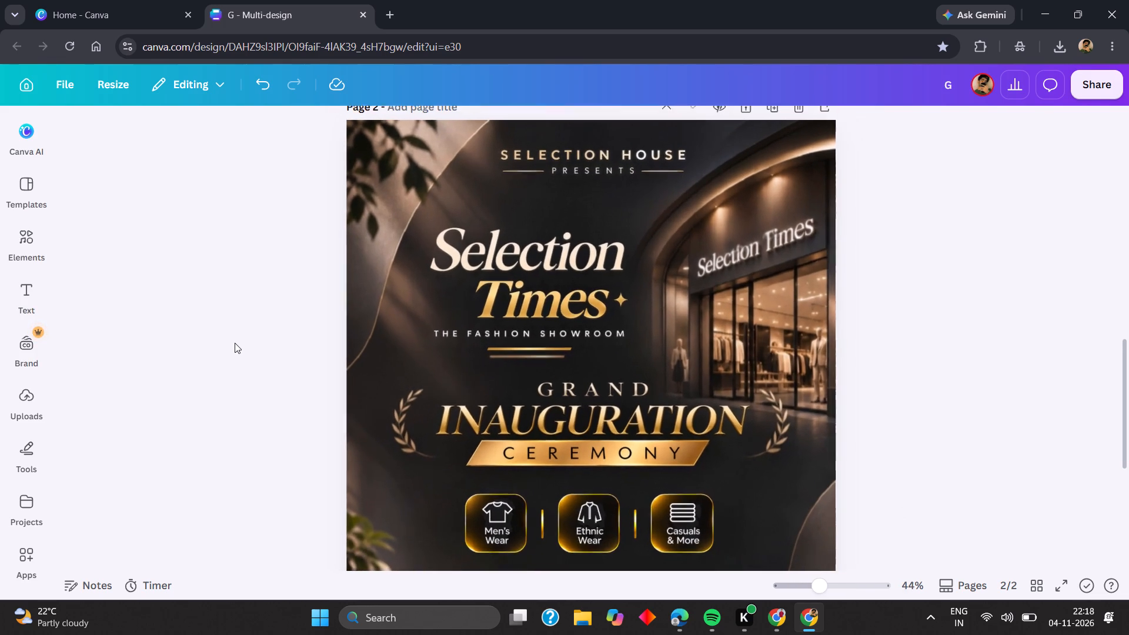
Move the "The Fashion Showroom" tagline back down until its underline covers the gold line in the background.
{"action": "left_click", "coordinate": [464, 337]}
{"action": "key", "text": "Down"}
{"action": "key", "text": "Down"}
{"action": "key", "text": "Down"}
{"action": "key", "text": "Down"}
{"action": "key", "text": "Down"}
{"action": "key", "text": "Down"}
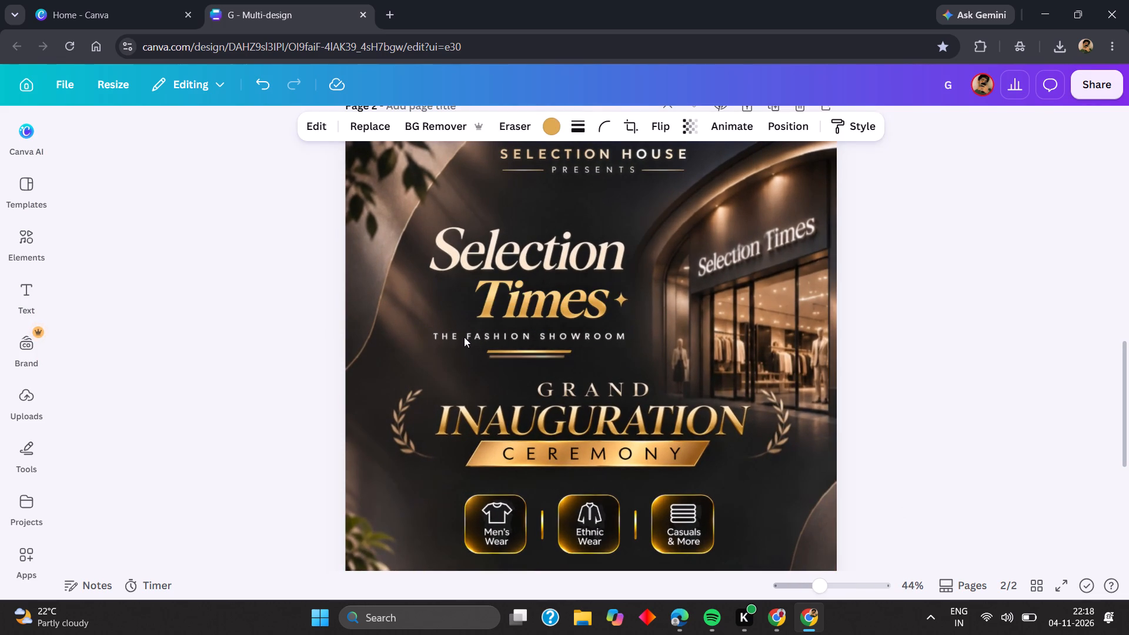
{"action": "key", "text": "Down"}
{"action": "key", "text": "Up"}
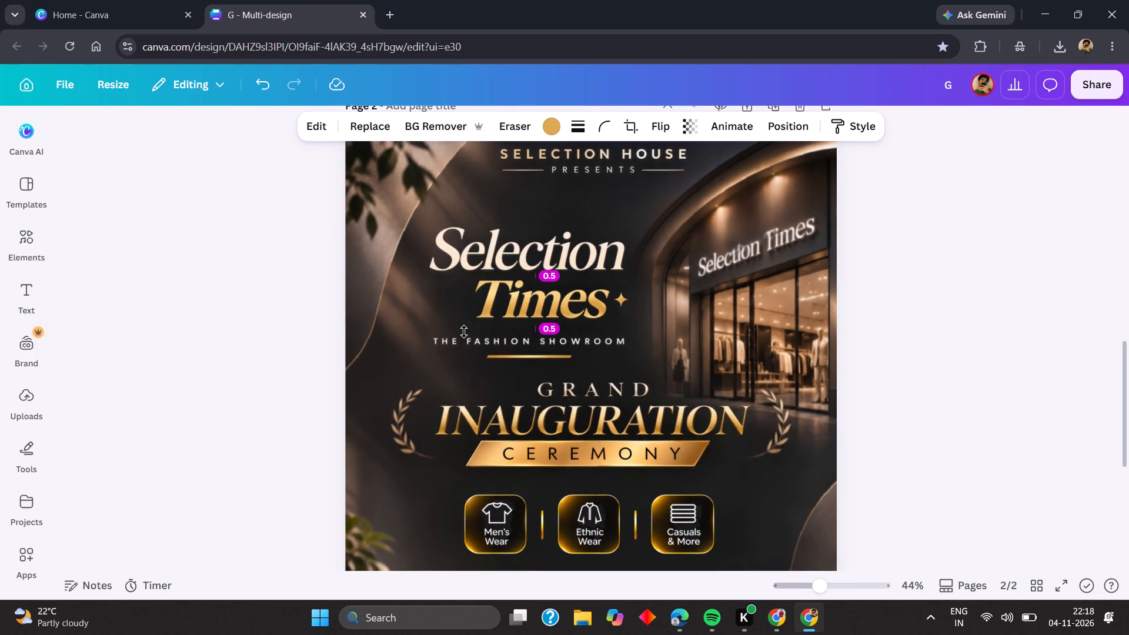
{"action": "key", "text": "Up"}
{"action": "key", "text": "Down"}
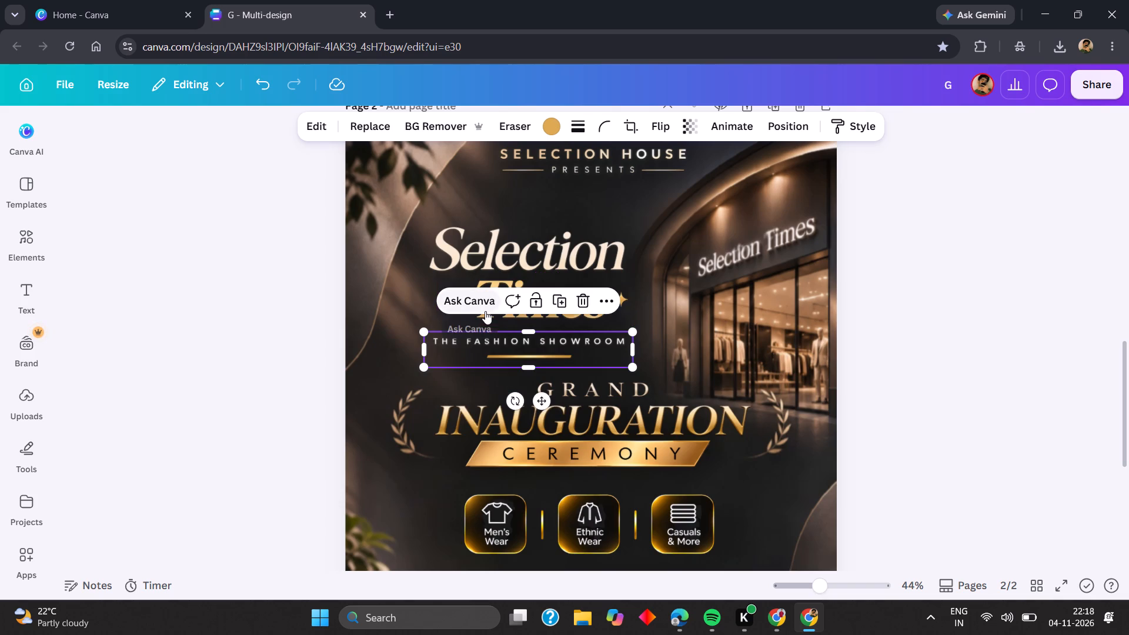
Nudge the heading words "Times" and "Selection" slightly downward toward the tagline, and deselect them.
{"action": "left_click", "coordinate": [487, 325]}
{"action": "key", "text": "Down"}
{"action": "key", "text": "Down"}
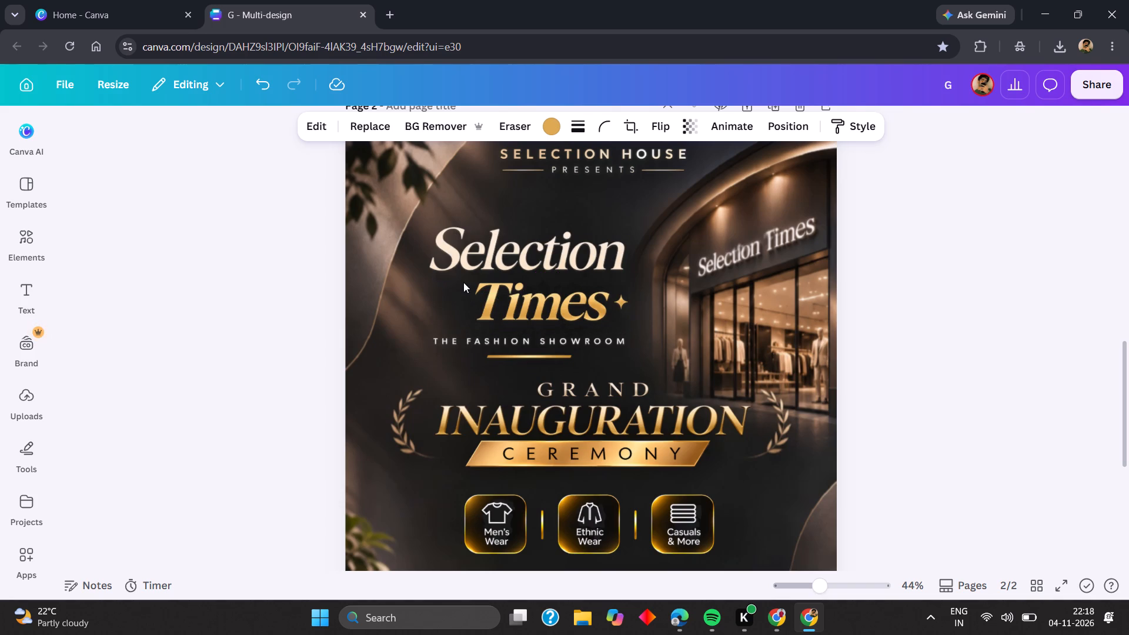
{"action": "key", "text": "Down"}
{"action": "left_click", "coordinate": [452, 263]}
{"action": "key", "text": "Down"}
{"action": "key", "text": "Down"}
{"action": "left_click", "coordinate": [249, 313]}
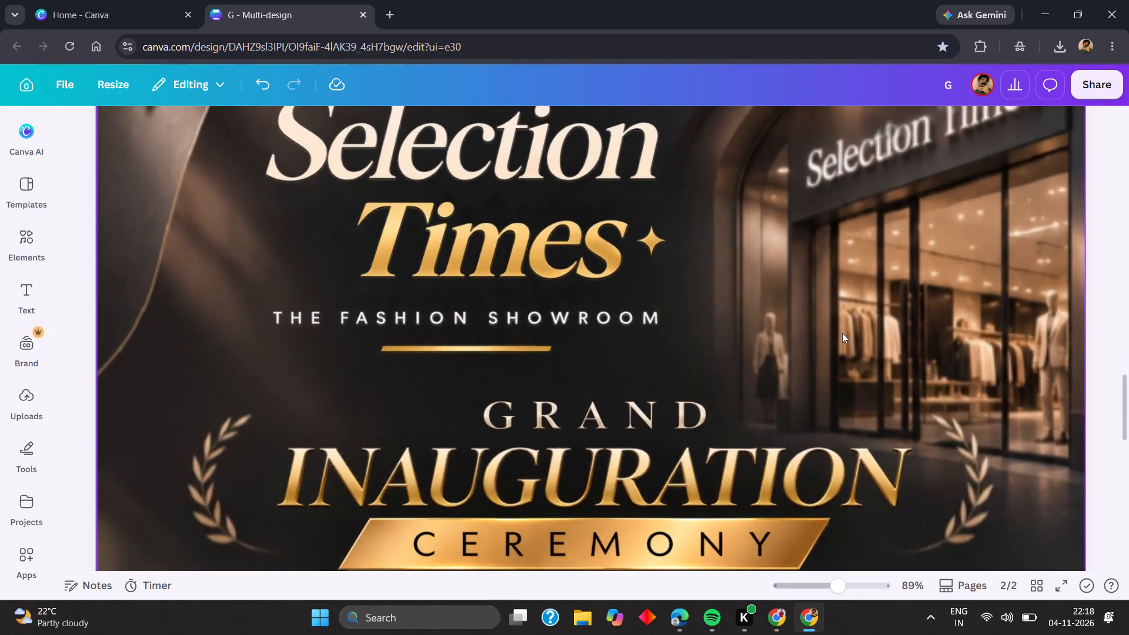
Examine the storefront sign and the overall look of the page 2 poster at different magnifications.
{"action": "scroll", "coordinate": [831, 337], "scroll_direction": "left", "scroll_amount": 5}
{"action": "scroll", "coordinate": [905, 332], "scroll_direction": "up", "scroll_amount": 3}
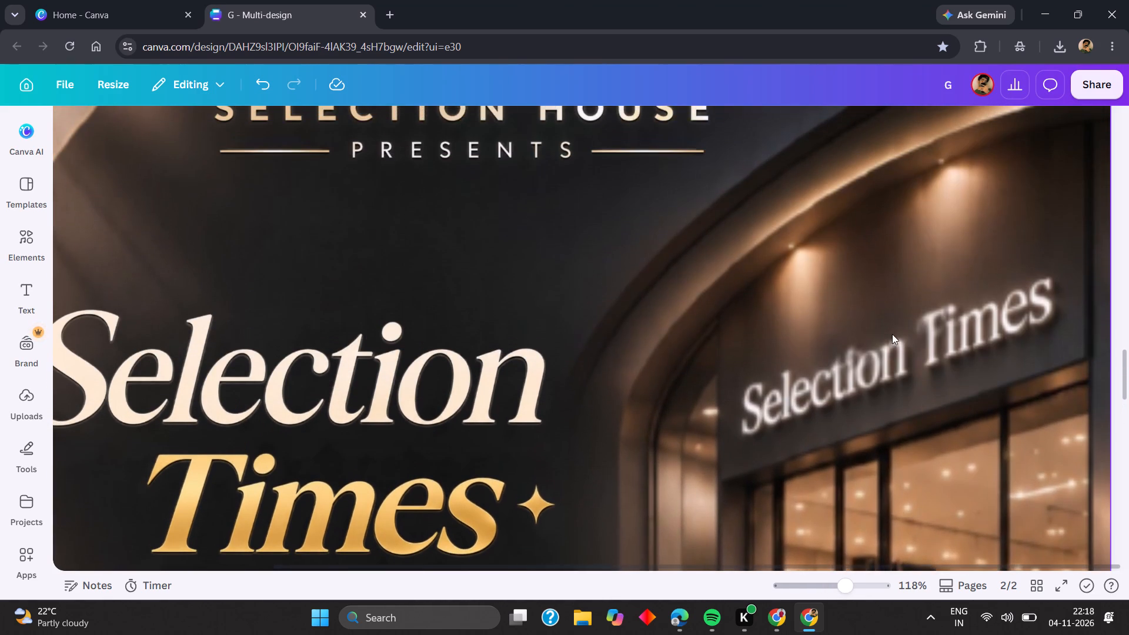
{"action": "left_click", "coordinate": [853, 330]}
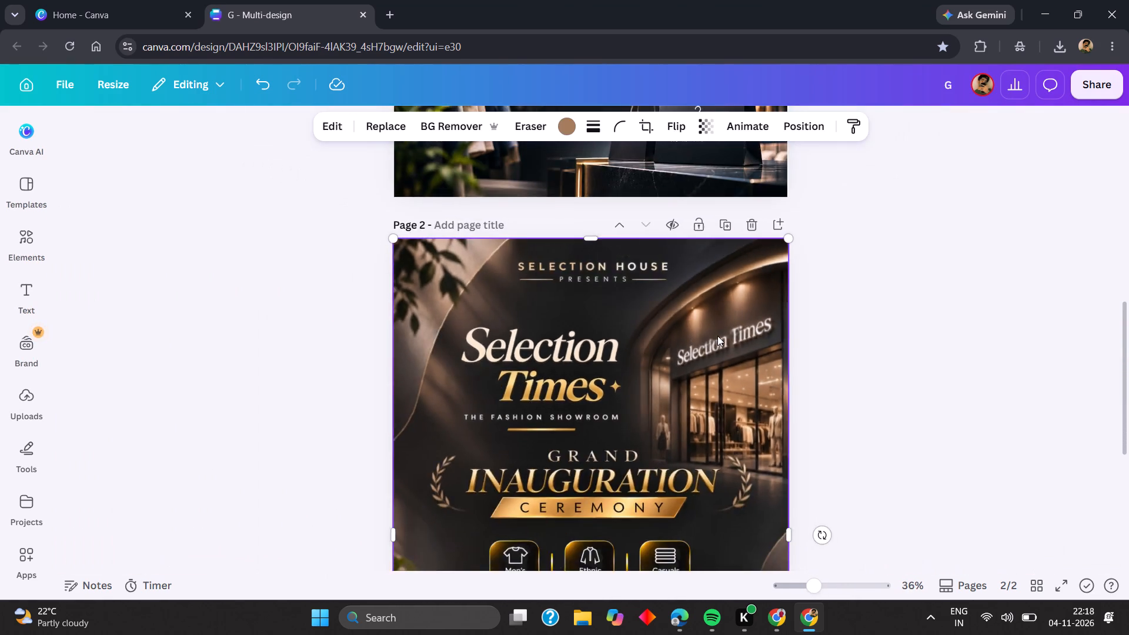
{"action": "left_click", "coordinate": [714, 387]}
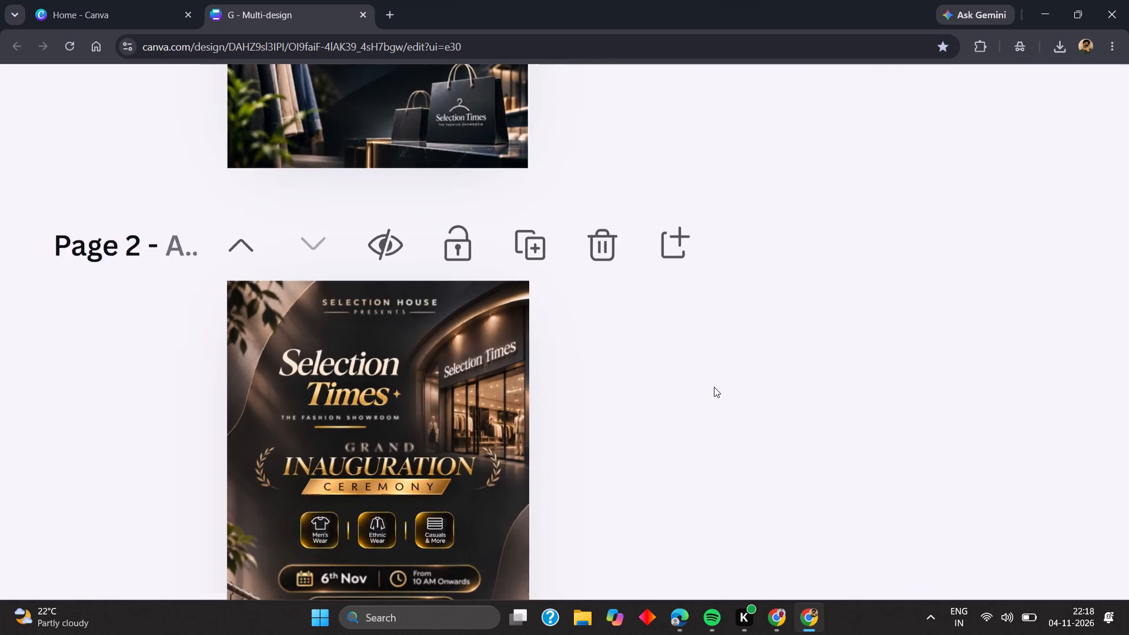
{"action": "scroll", "coordinate": [714, 387], "scroll_direction": "right", "scroll_amount": 5}
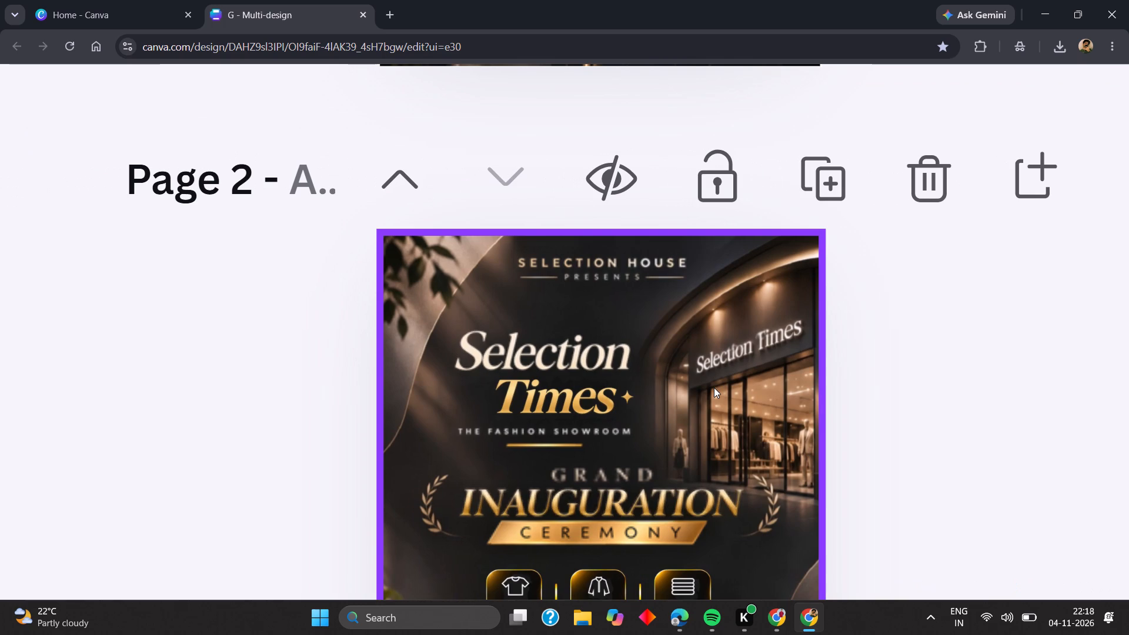
Examine the page 2 poster's header, "Selection Times" heading and storefront sign, both close up and as a whole beside page 1.
{"action": "scroll", "coordinate": [701, 387], "scroll_direction": "down", "scroll_amount": 1}
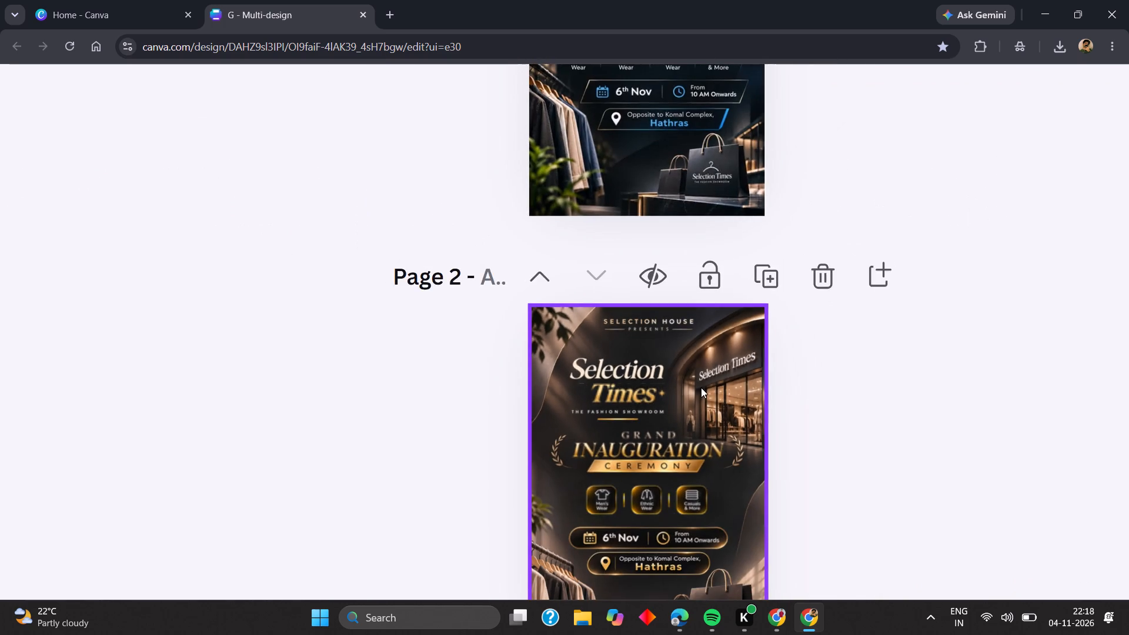
{"action": "scroll", "coordinate": [701, 387], "scroll_direction": "down", "scroll_amount": 3}
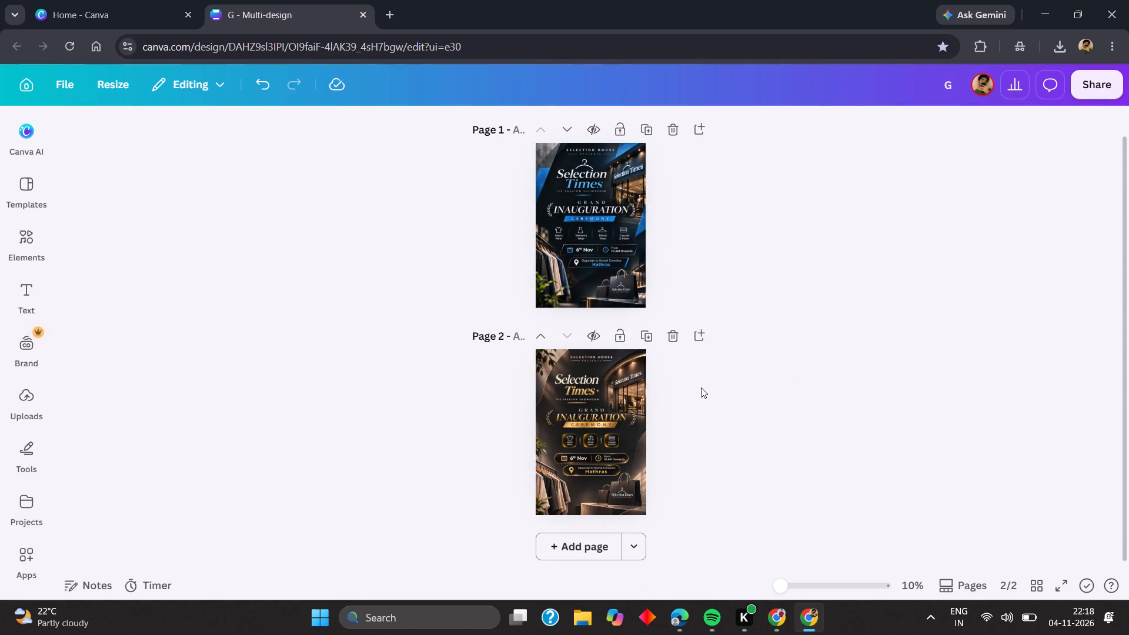
{"action": "scroll", "coordinate": [701, 387], "scroll_direction": "down", "scroll_amount": 1}
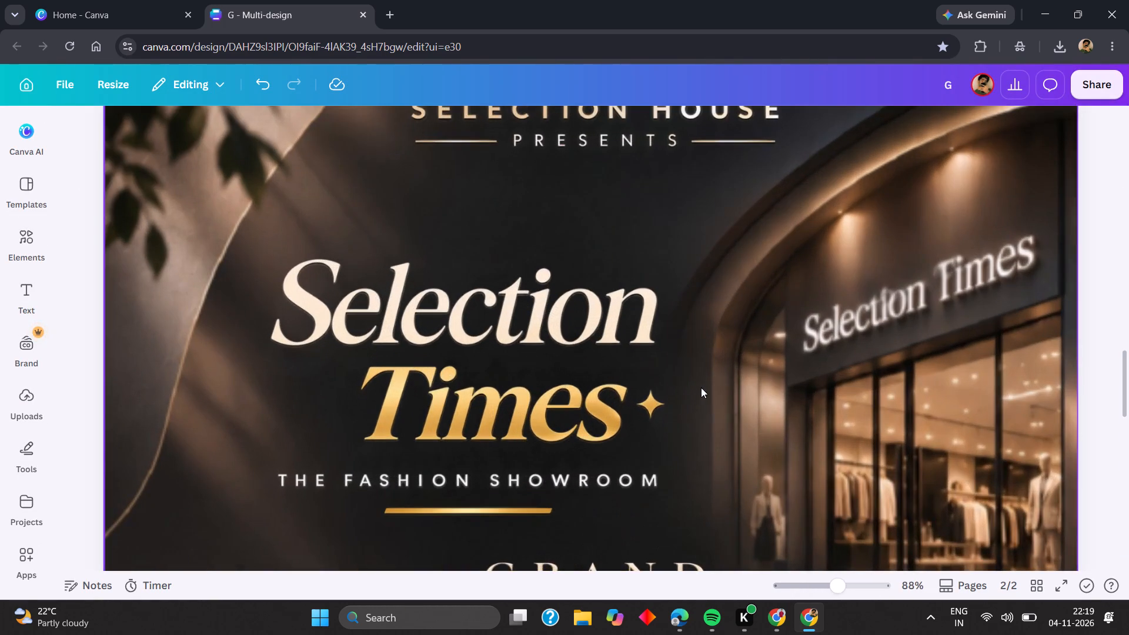
{"action": "scroll", "coordinate": [279, 336], "scroll_direction": "right", "scroll_amount": 4}
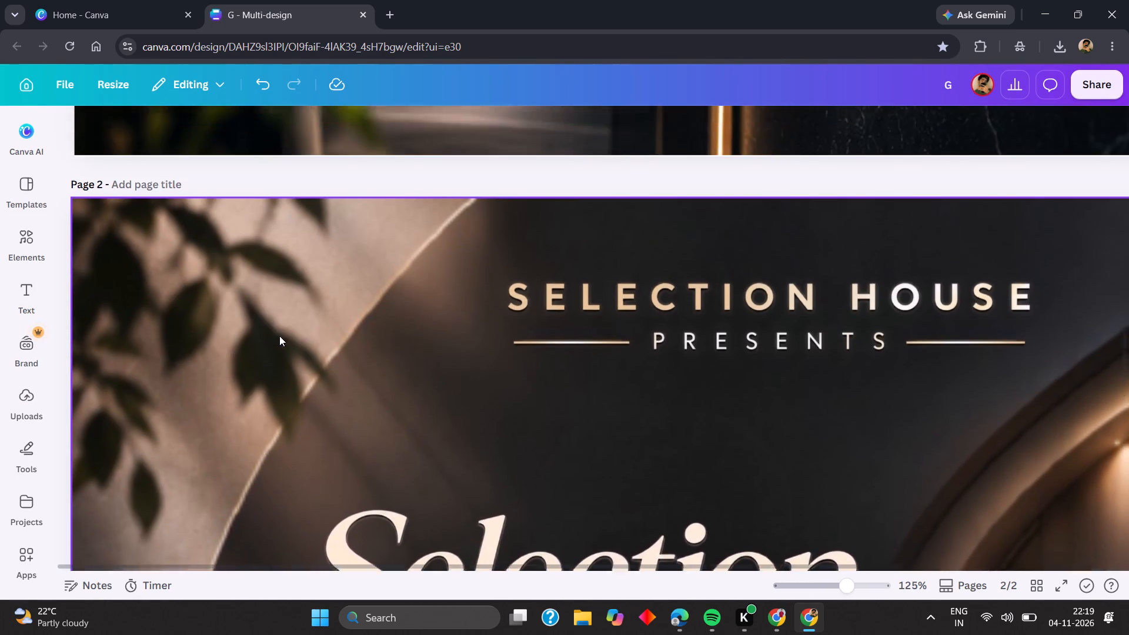
{"action": "scroll", "coordinate": [279, 336], "scroll_direction": "down", "scroll_amount": 1}
{"action": "left_click", "coordinate": [400, 299]}
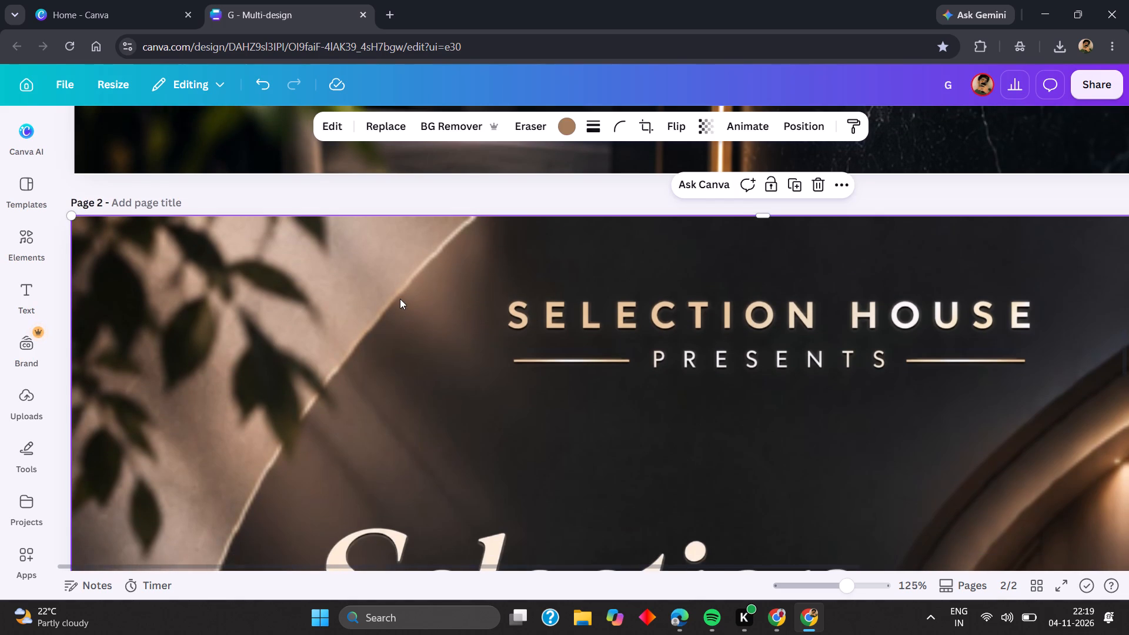
{"action": "scroll", "coordinate": [389, 293], "scroll_direction": "left", "scroll_amount": 8}
{"action": "scroll", "coordinate": [389, 300], "scroll_direction": "down", "scroll_amount": 1}
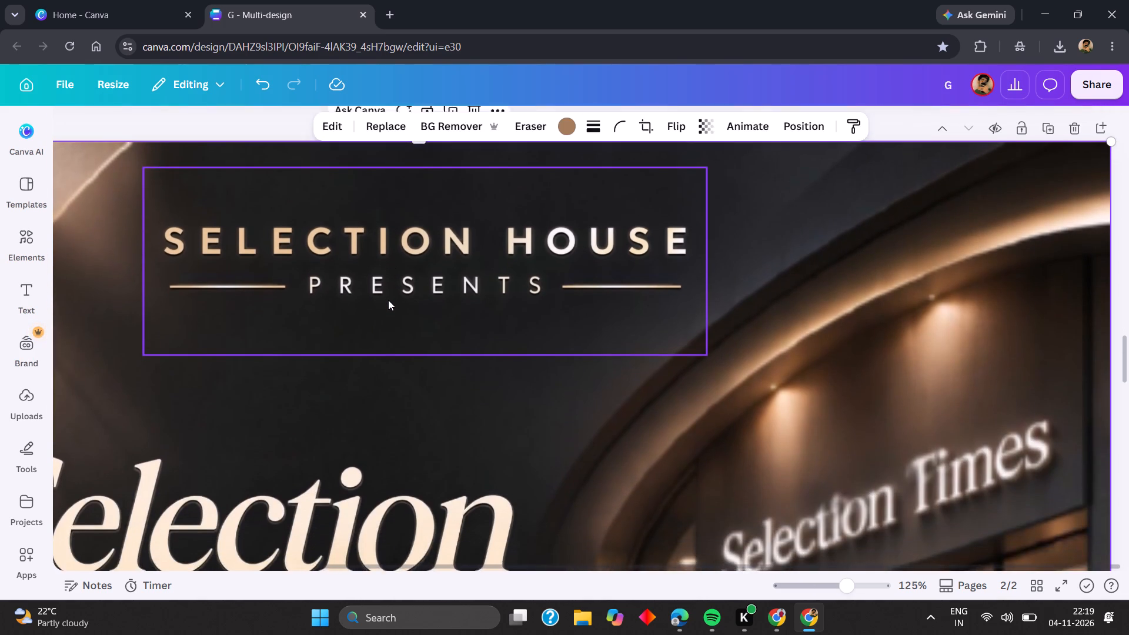
{"action": "scroll", "coordinate": [388, 300], "scroll_direction": "down", "scroll_amount": 1}
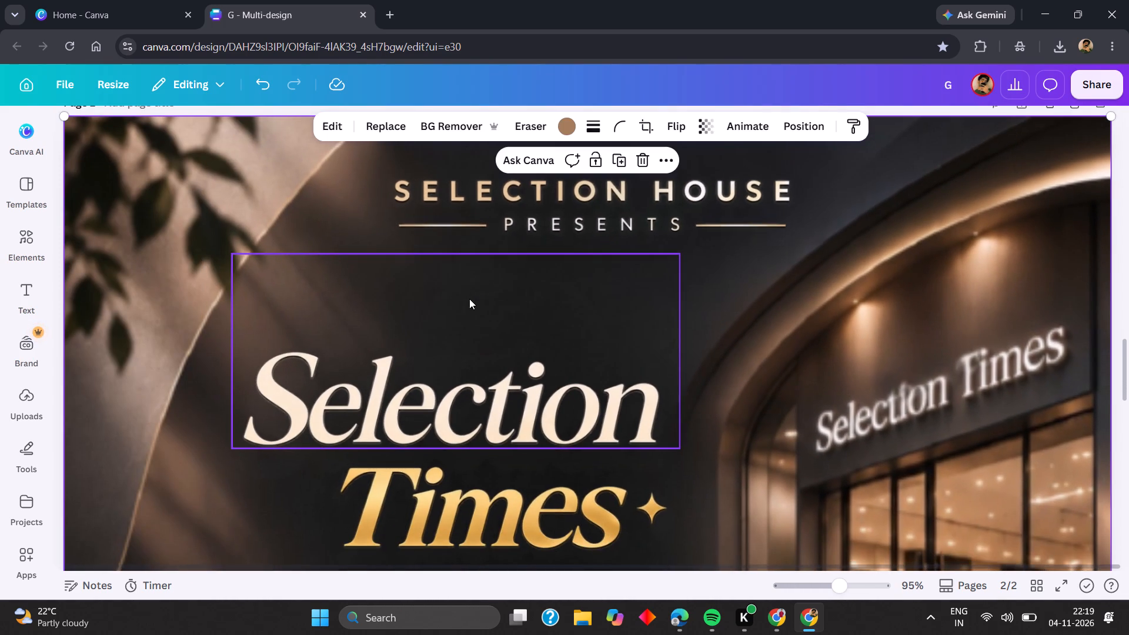
{"action": "scroll", "coordinate": [958, 466], "scroll_direction": "left", "scroll_amount": 3}
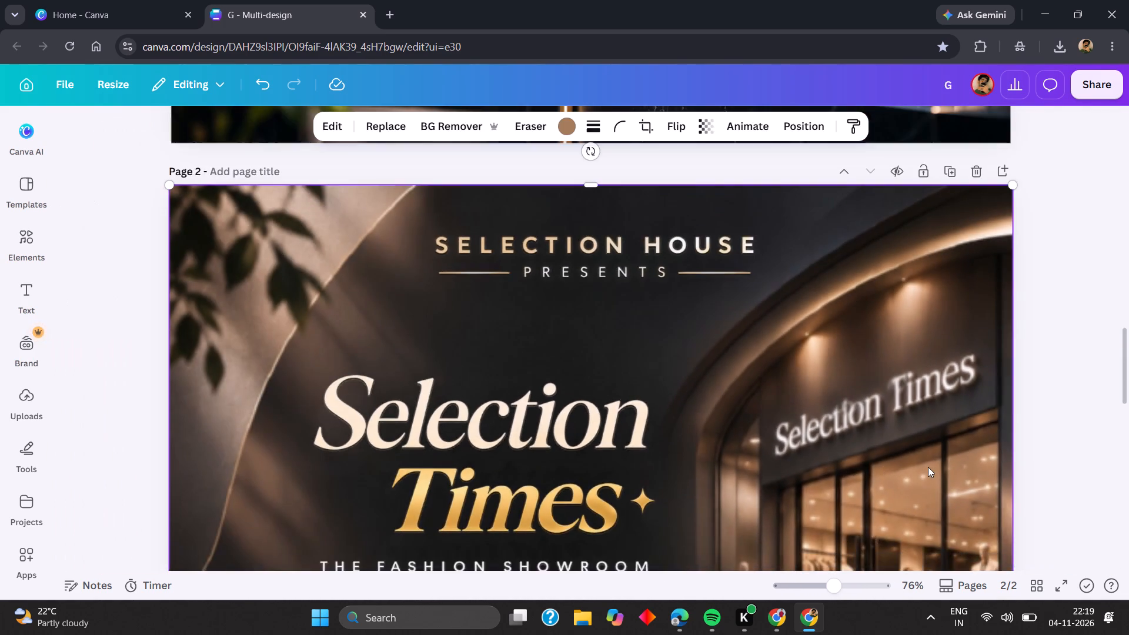
Crop the hanger off the top of the large shopping bag's logo, leaving "Selection Times" and its tagline about 8 by 1.8, and deselect it.
{"action": "scroll", "coordinate": [928, 467], "scroll_direction": "down", "scroll_amount": 4}
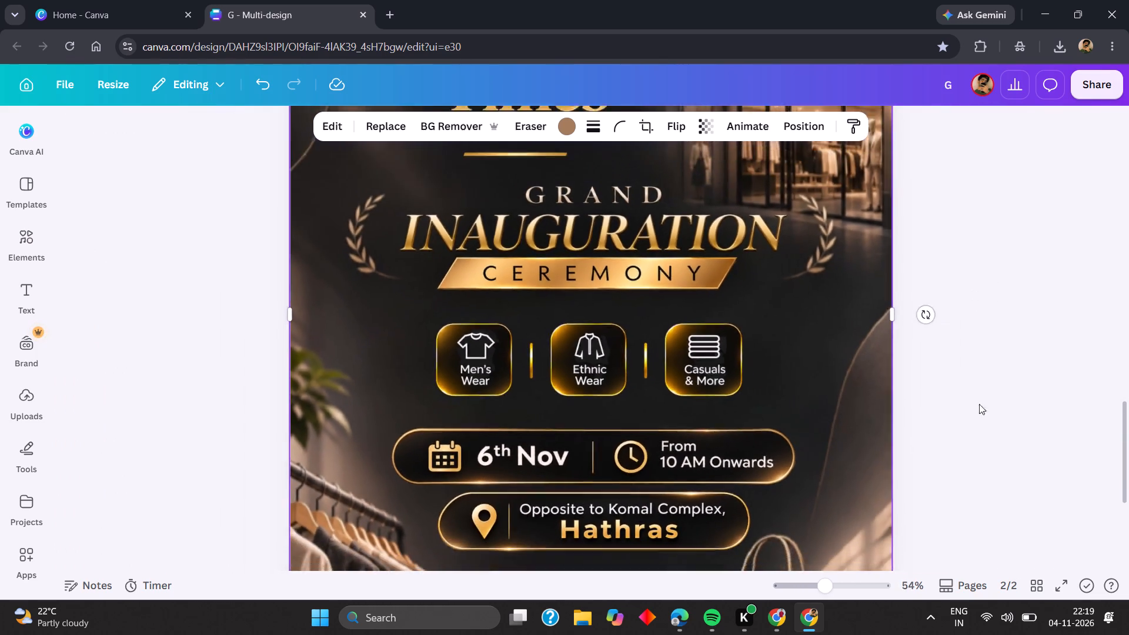
{"action": "scroll", "coordinate": [996, 400], "scroll_direction": "down", "scroll_amount": 1}
{"action": "scroll", "coordinate": [921, 403], "scroll_direction": "down", "scroll_amount": 1}
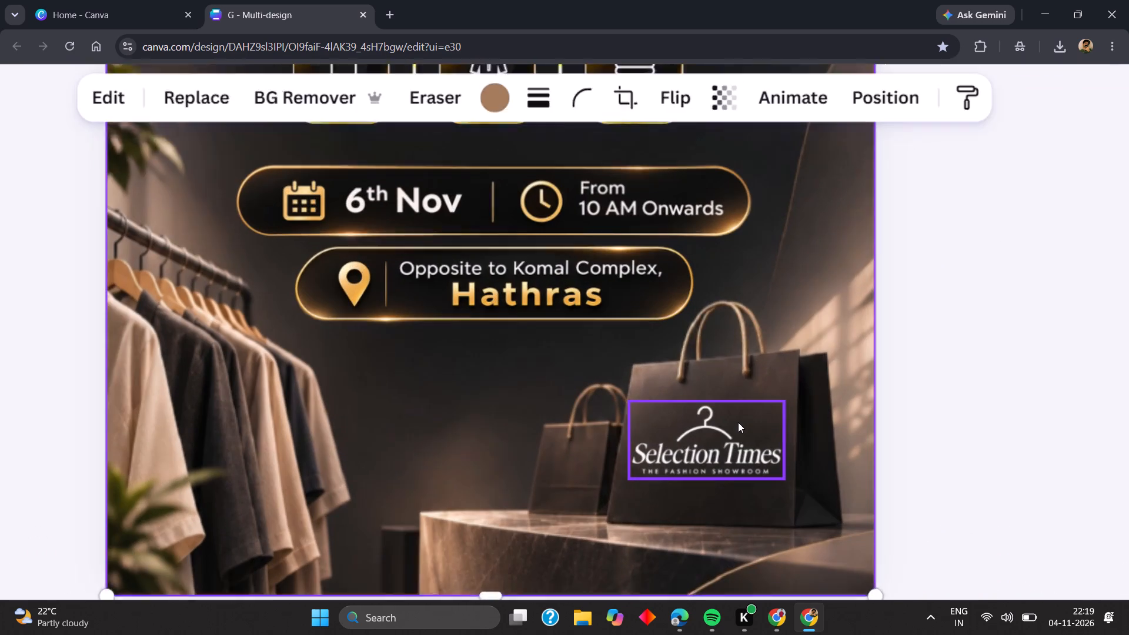
{"action": "left_click", "coordinate": [736, 423]}
{"action": "left_click_drag", "start_coordinate": [703, 402], "coordinate": [700, 448]}
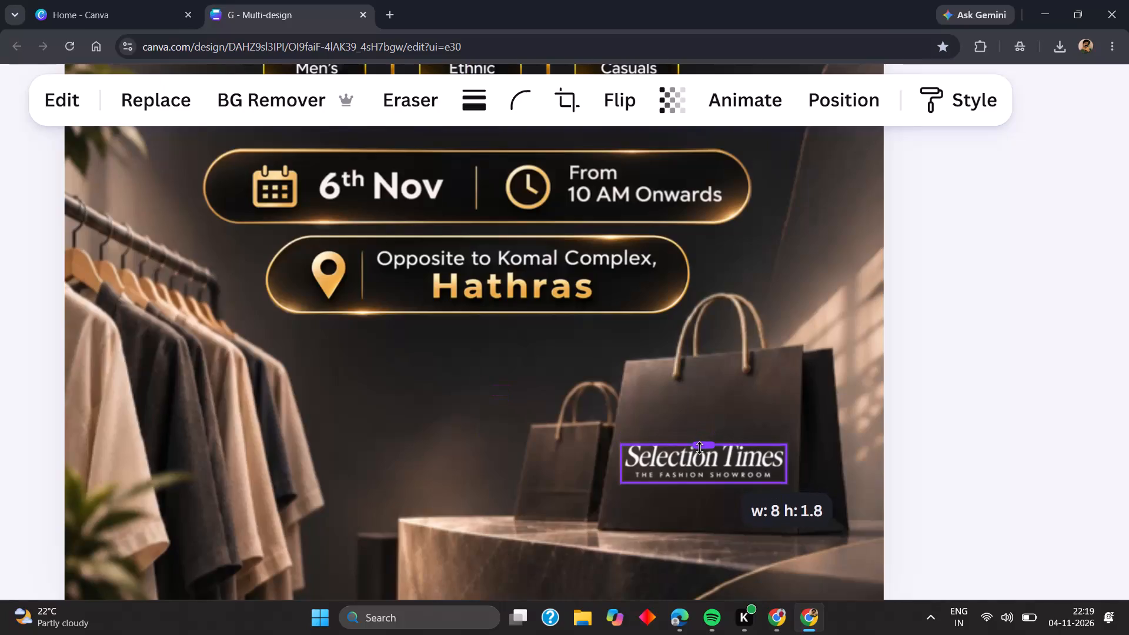
{"action": "left_click_drag", "start_coordinate": [700, 448], "coordinate": [702, 445]}
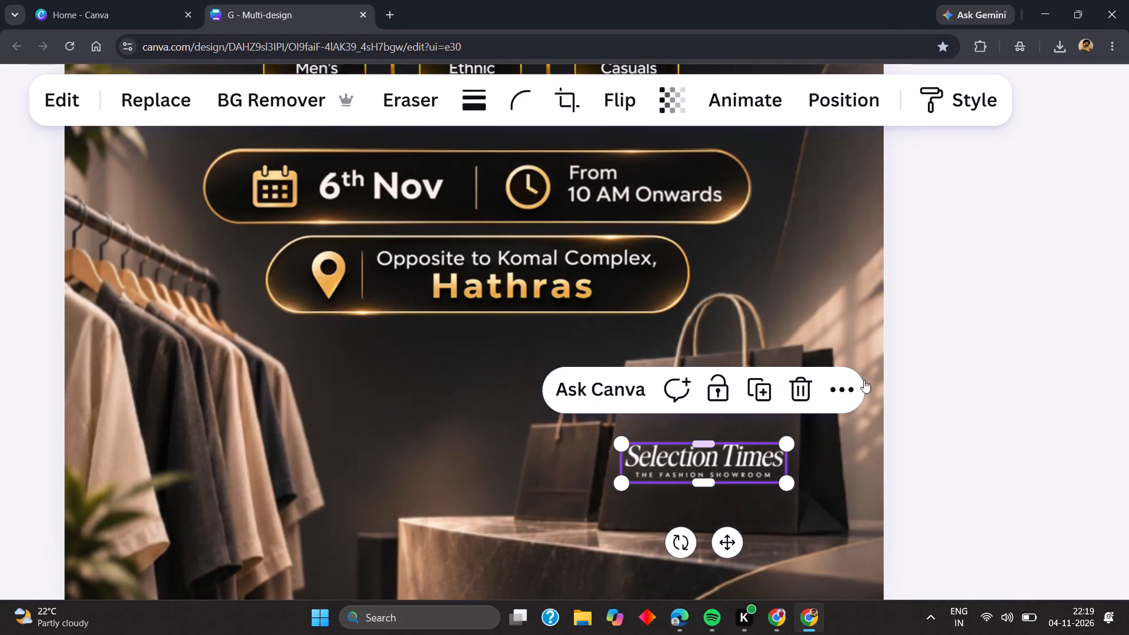
{"action": "left_click", "coordinate": [957, 352]}
Download only page 2 as a high-quality PNG at size 3.125.
{"action": "scroll", "coordinate": [928, 367], "scroll_direction": "up", "scroll_amount": 8}
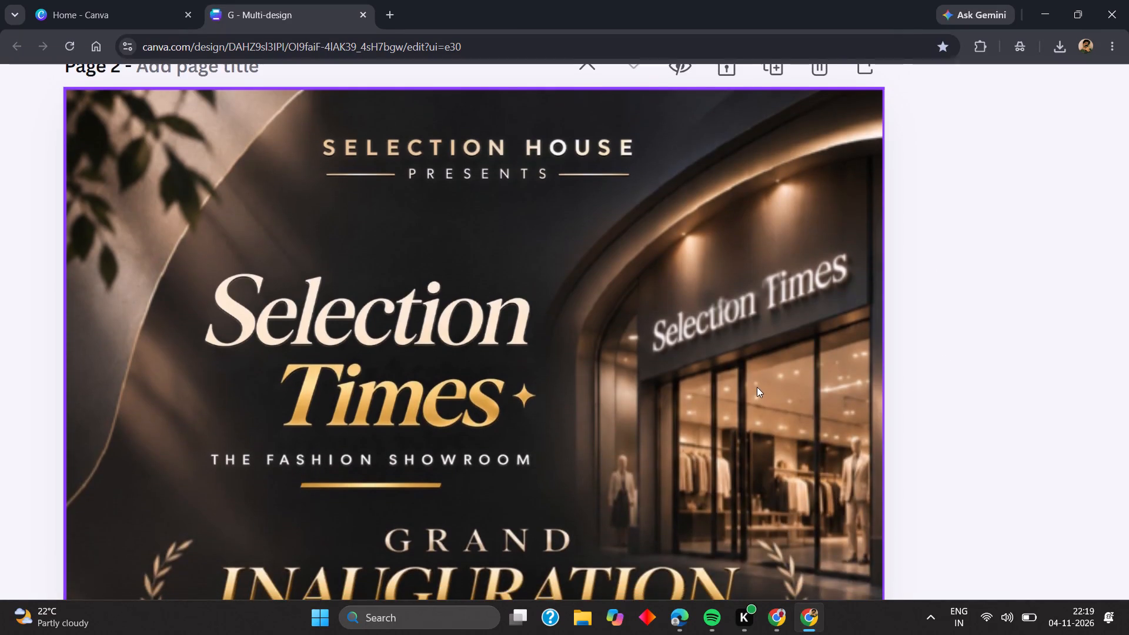
{"action": "left_click", "coordinate": [1128, 75]}
{"action": "left_click", "coordinate": [1094, 85]}
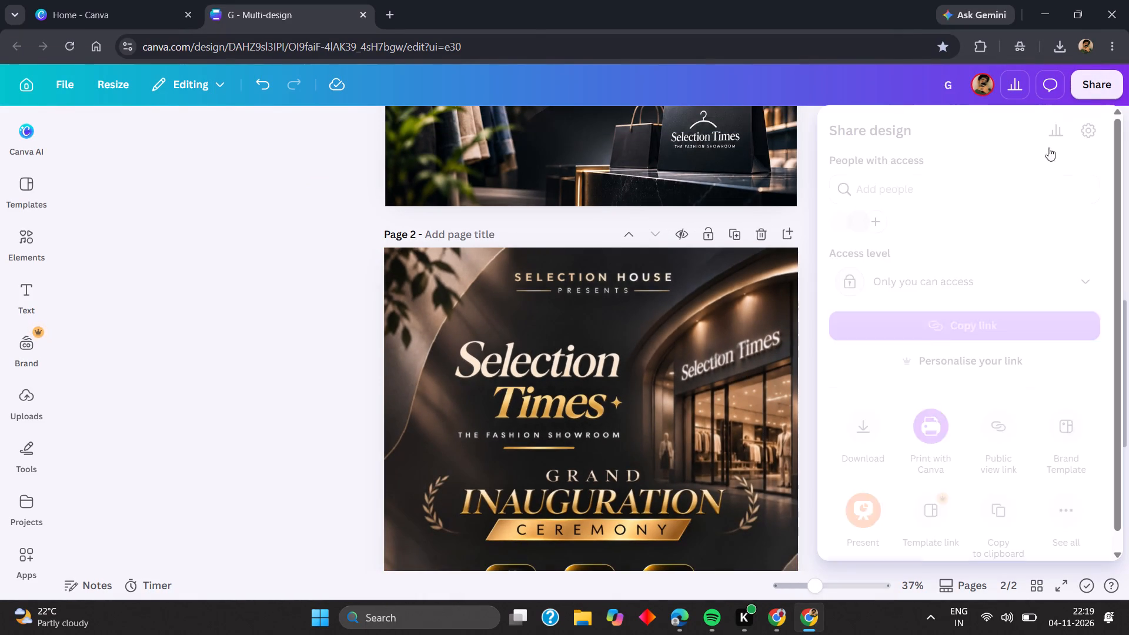
{"action": "left_click", "coordinate": [856, 459]}
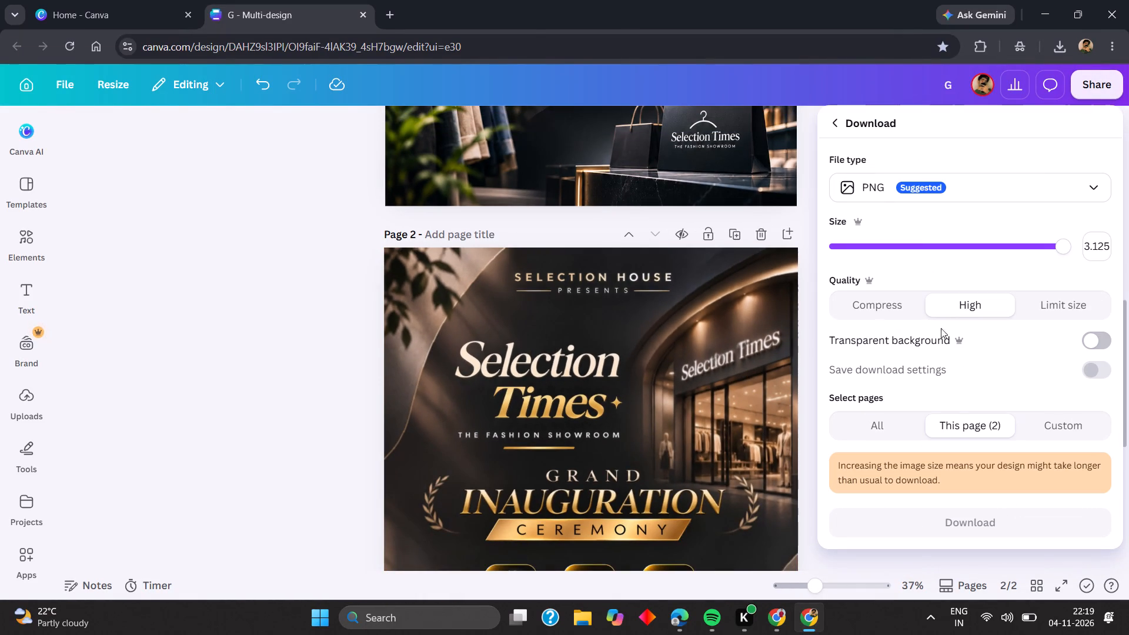
{"action": "left_click", "coordinate": [951, 520]}
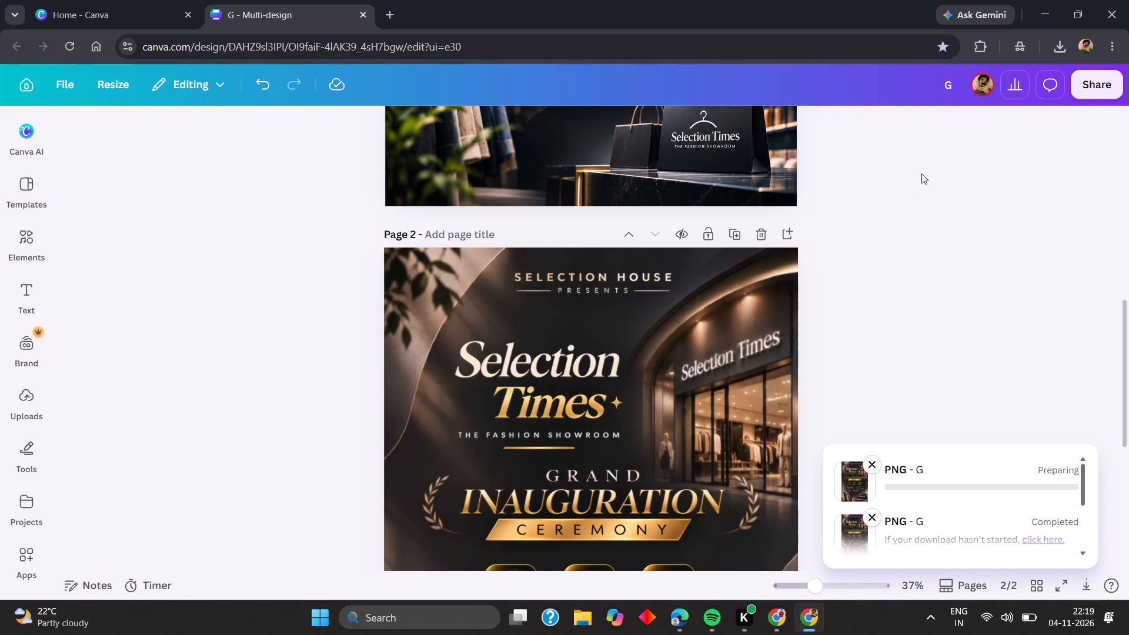
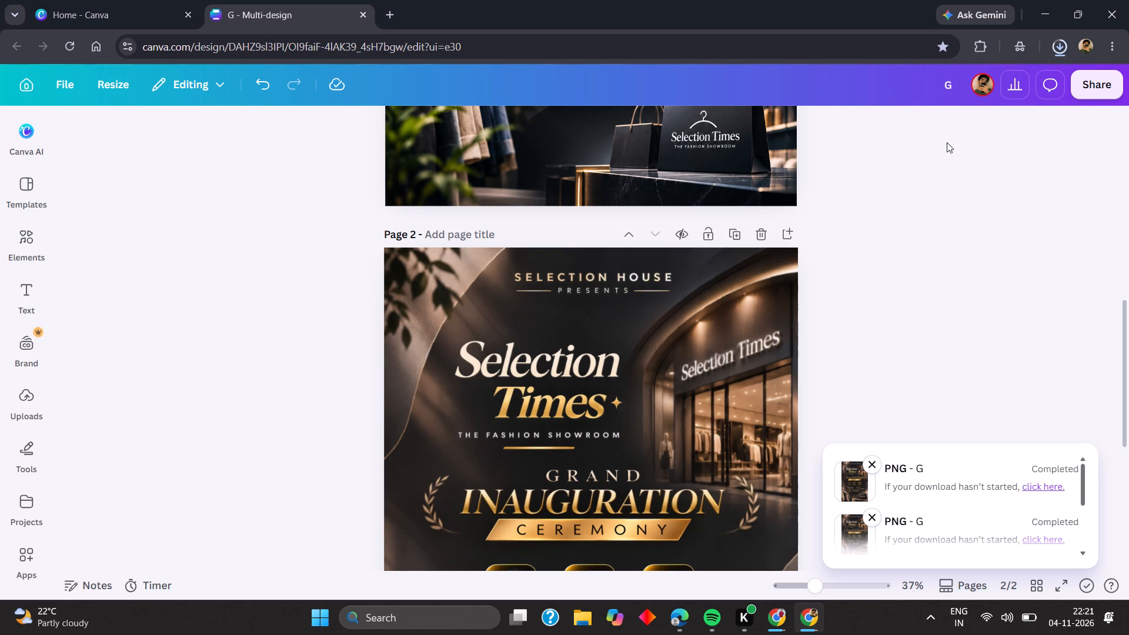
Open the newly downloaded G (2).png, examine the storefront sign and the overall poster at different magnifications, and close it.
{"action": "left_click", "coordinate": [1065, 51]}
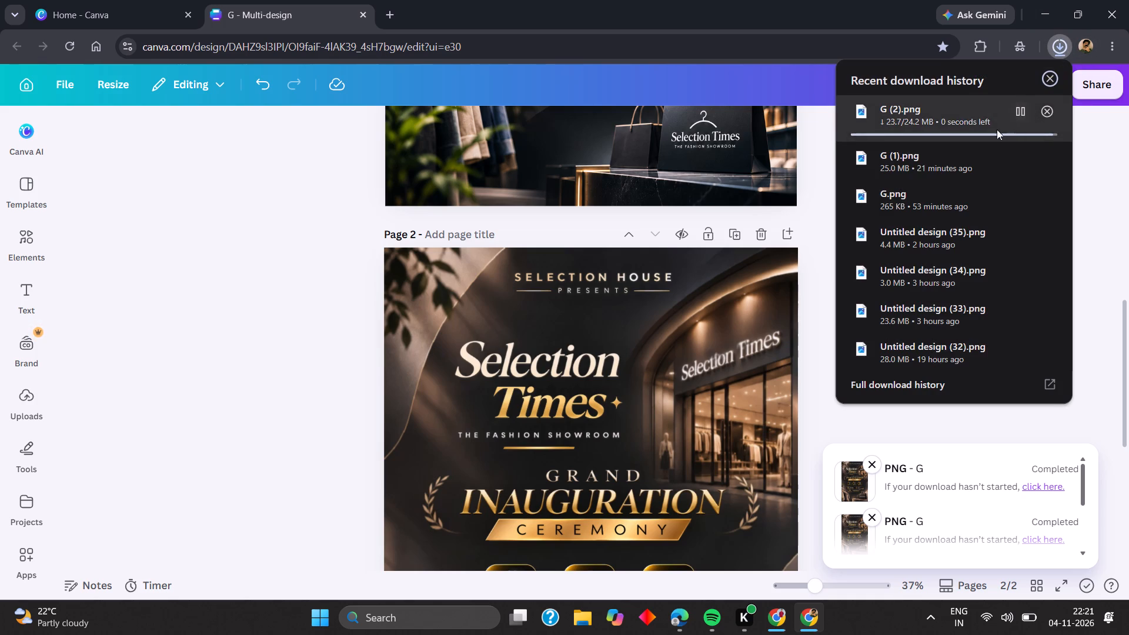
{"action": "left_click", "coordinate": [917, 116]}
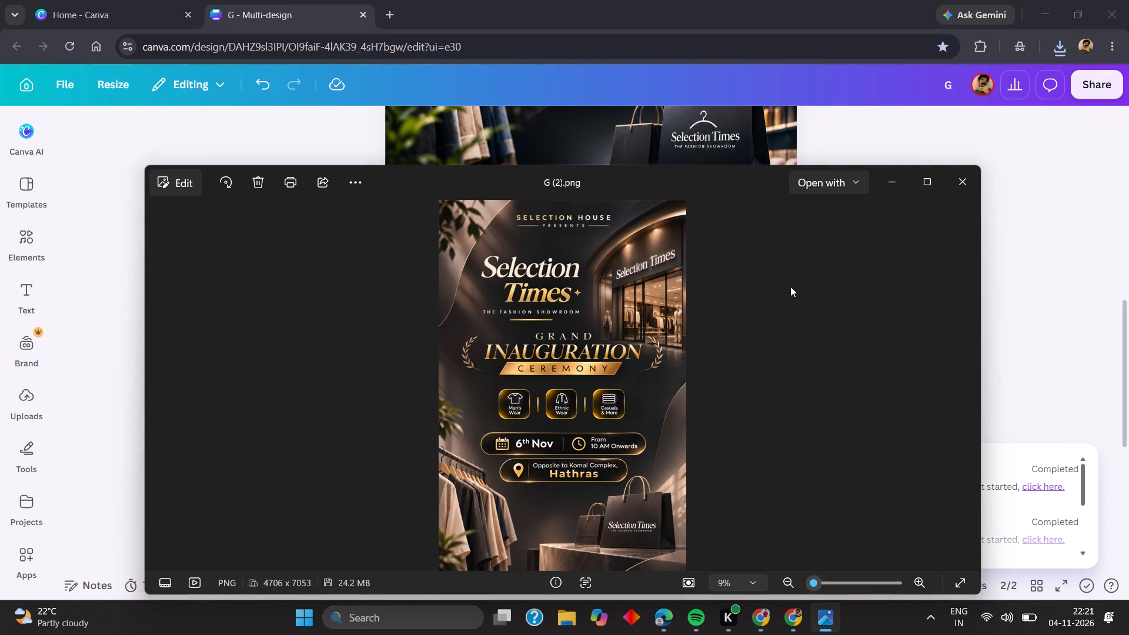
{"action": "scroll", "coordinate": [790, 286], "scroll_direction": "up", "scroll_amount": 5, "text": "ctrl"}
{"action": "scroll", "coordinate": [790, 286], "scroll_direction": "down", "scroll_amount": 6}
{"action": "scroll", "coordinate": [790, 286], "scroll_direction": "up", "scroll_amount": 9, "text": "ctrl"}
{"action": "scroll", "coordinate": [790, 286], "scroll_direction": "down", "scroll_amount": 7}
{"action": "scroll", "coordinate": [790, 286], "scroll_direction": "up", "scroll_amount": 9, "text": "ctrl"}
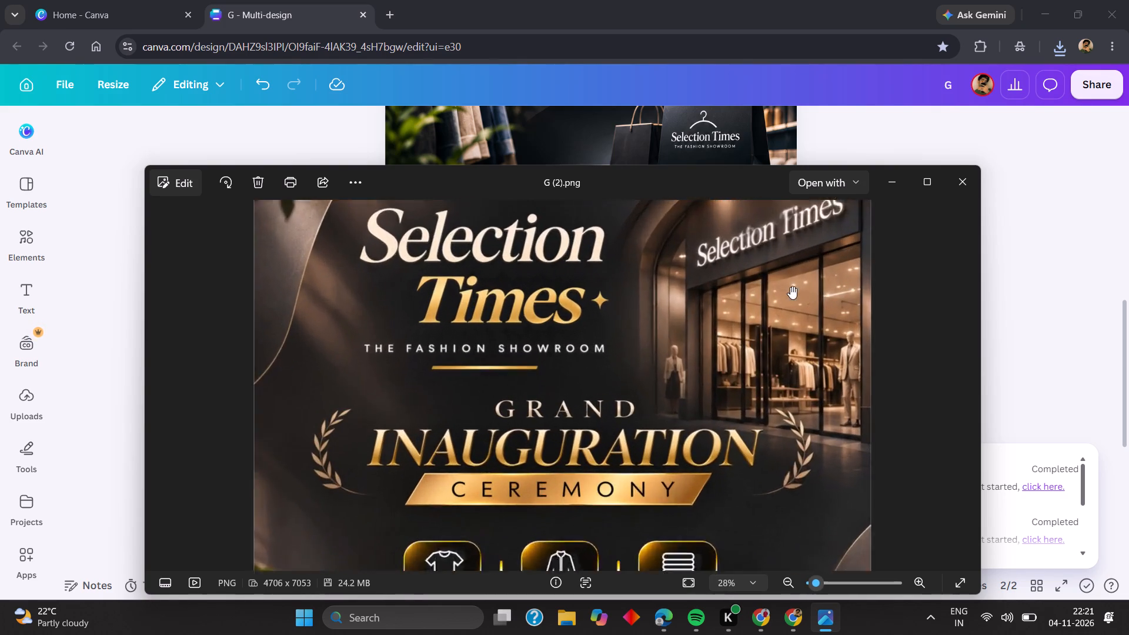
{"action": "scroll", "coordinate": [790, 286], "scroll_direction": "down", "scroll_amount": 2, "text": "ctrl"}
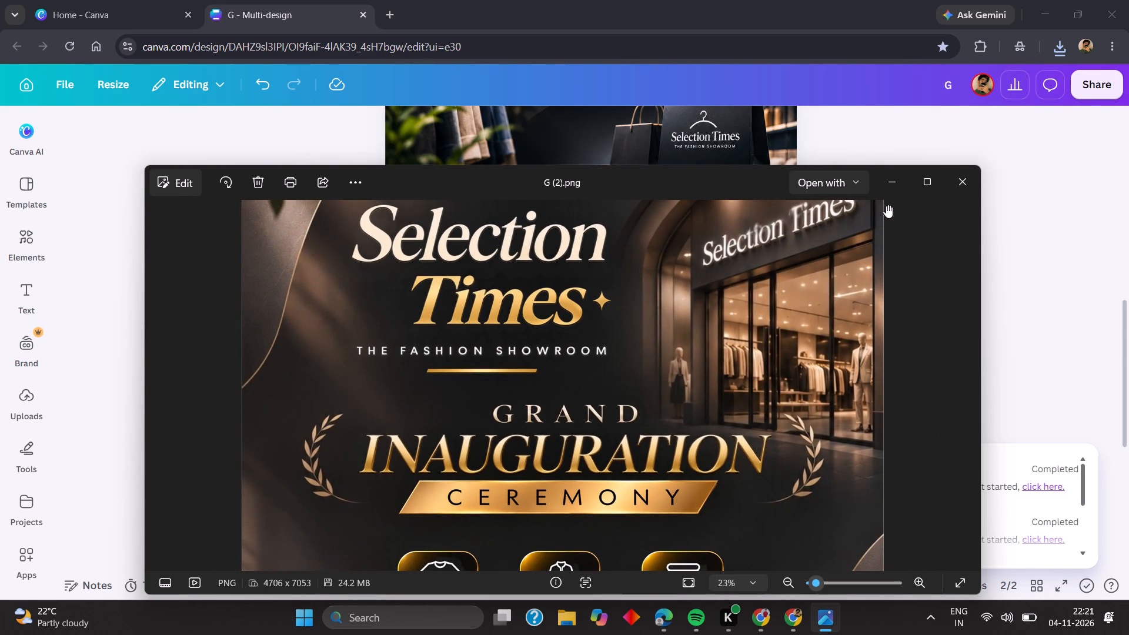
{"action": "left_click", "coordinate": [916, 186]}
{"action": "scroll", "coordinate": [922, 173], "scroll_direction": "up", "scroll_amount": 1, "text": "ctrl"}
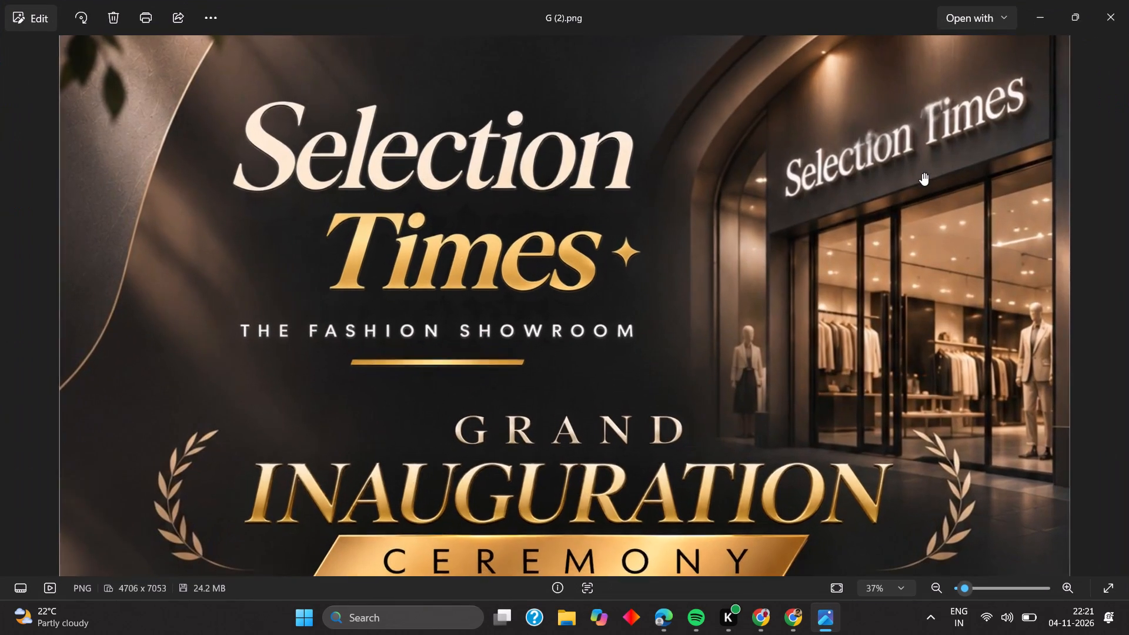
{"action": "scroll", "coordinate": [922, 173], "scroll_direction": "down", "scroll_amount": 7, "text": "ctrl"}
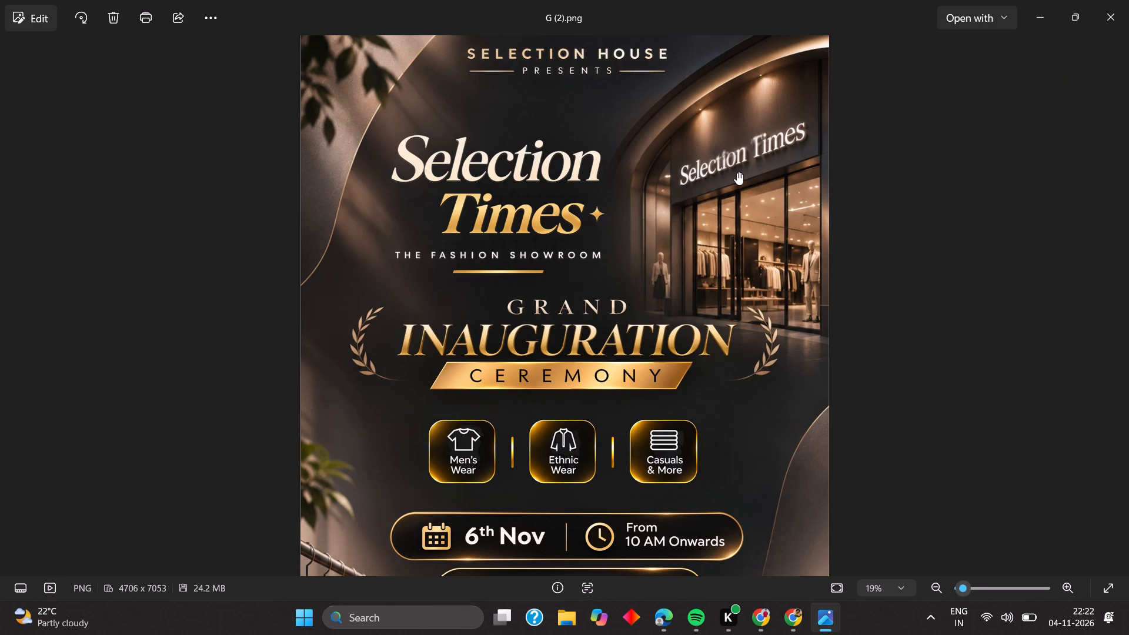
{"action": "scroll", "coordinate": [737, 172], "scroll_direction": "up", "scroll_amount": 3, "text": "ctrl"}
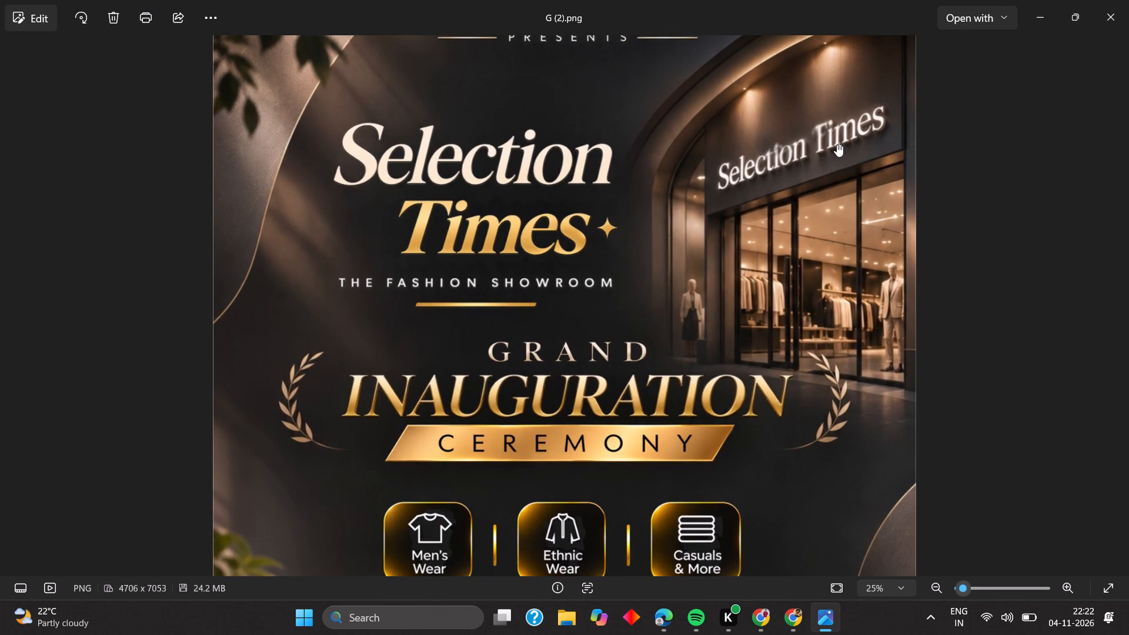
{"action": "scroll", "coordinate": [842, 141], "scroll_direction": "down", "scroll_amount": 7, "text": "ctrl"}
{"action": "left_click", "coordinate": [1073, 0]}
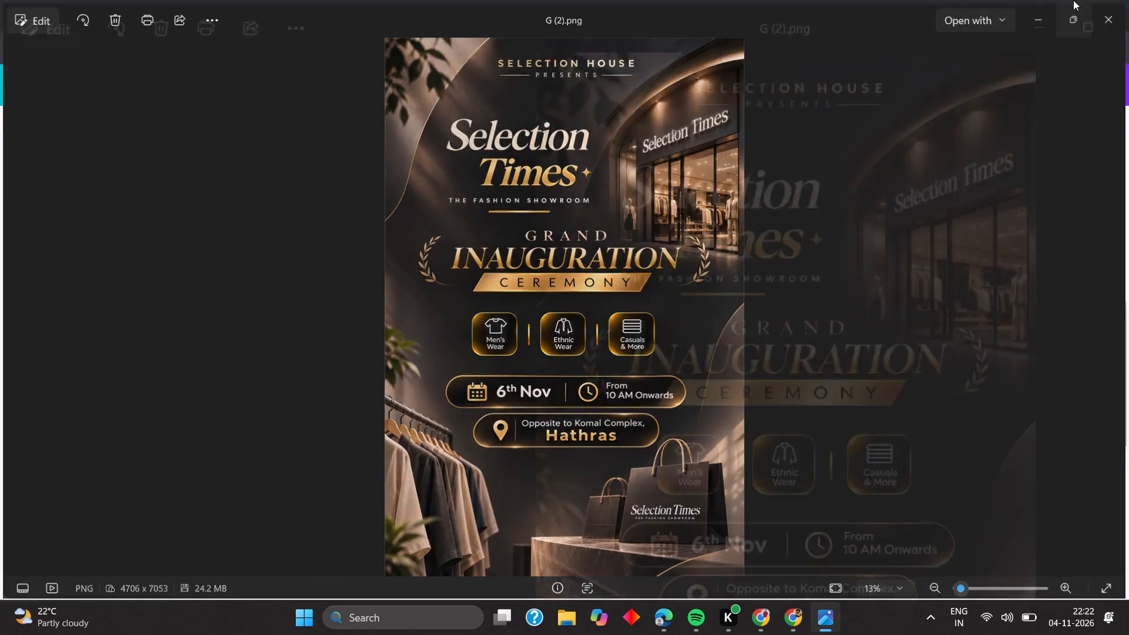
{"action": "left_click", "coordinate": [972, 182]}
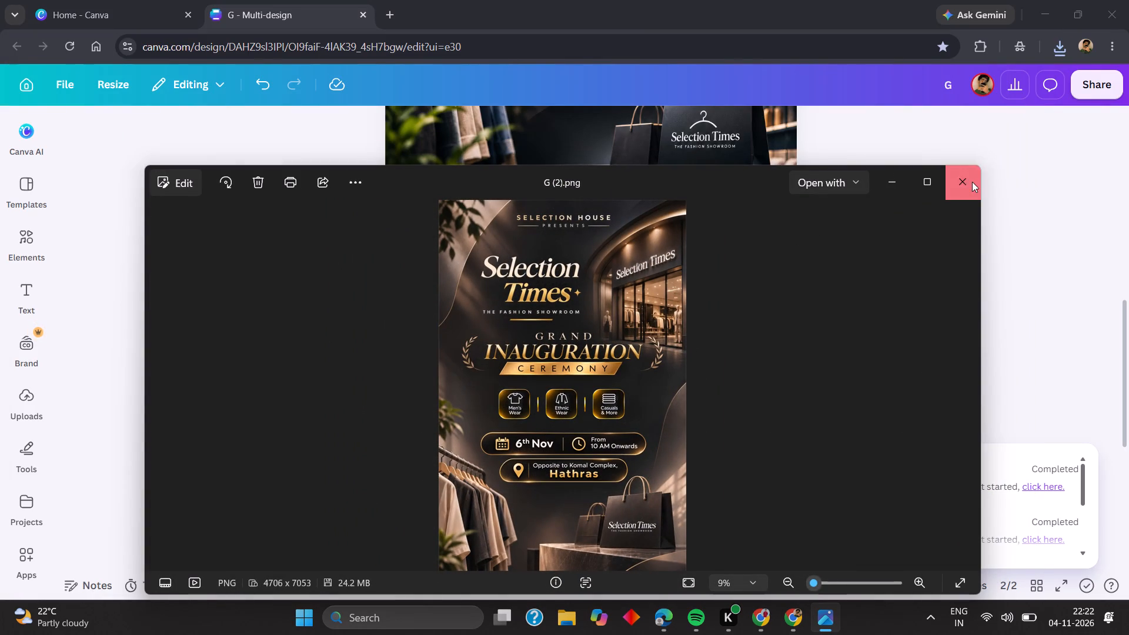
{"action": "scroll", "coordinate": [659, 359], "scroll_direction": "down", "scroll_amount": 1}
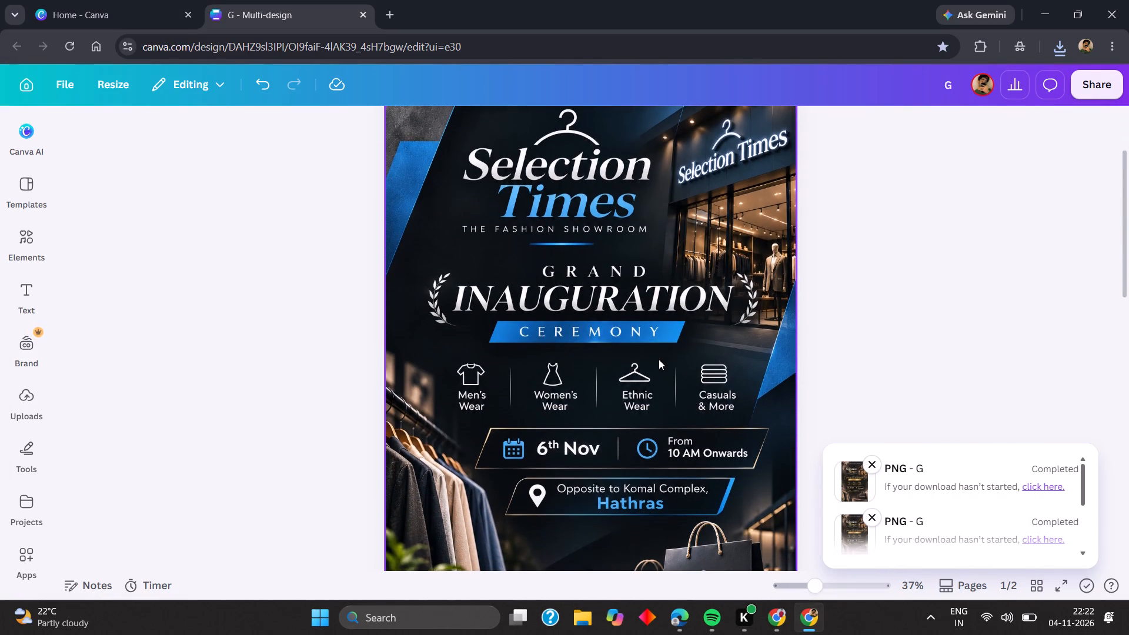
{"action": "scroll", "coordinate": [659, 359], "scroll_direction": "down", "scroll_amount": 2}
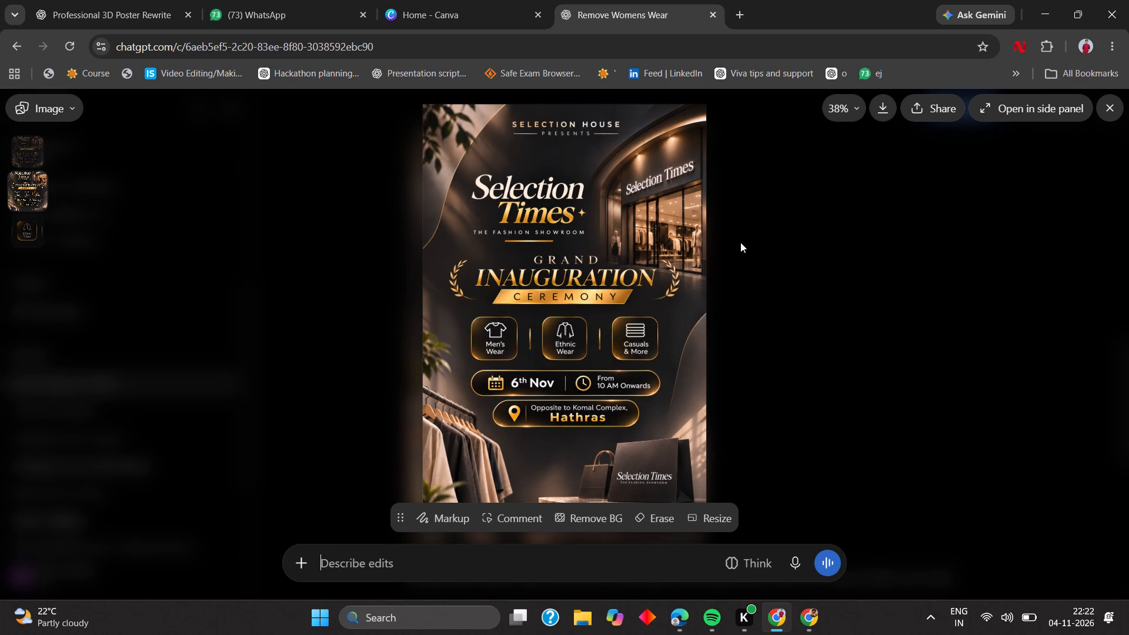
Copy the opened poster image from ChatGPT and paste it onto page 2 of the Canva design.
{"action": "right_click", "coordinate": [675, 268]}
{"action": "left_click", "coordinate": [704, 322]}
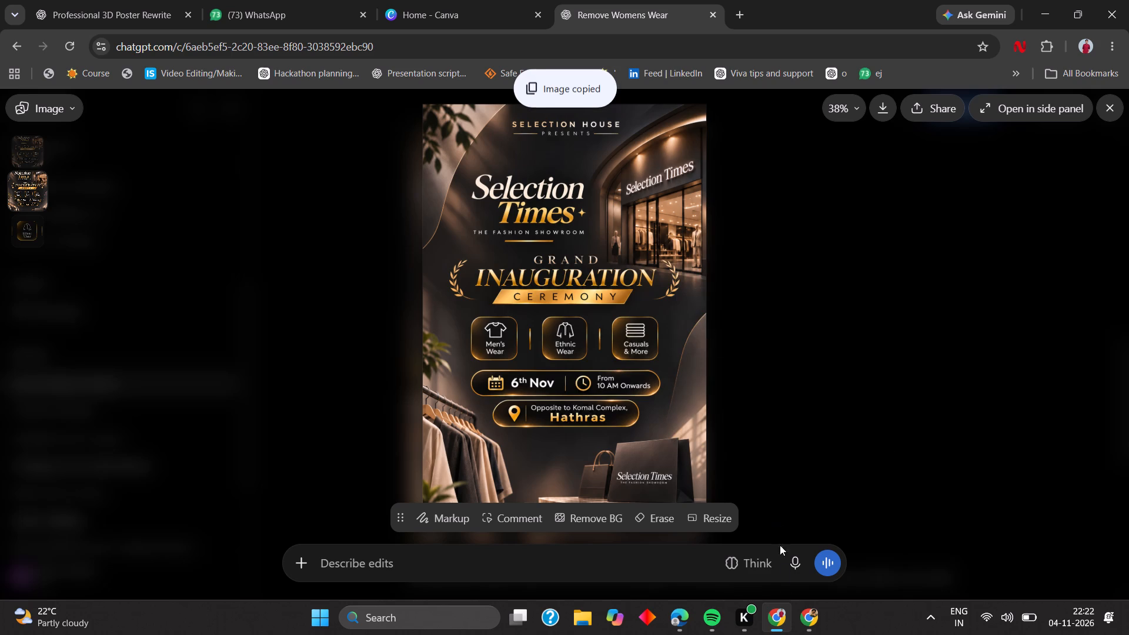
{"action": "left_click", "coordinate": [803, 621]}
{"action": "left_click", "coordinate": [690, 408]}
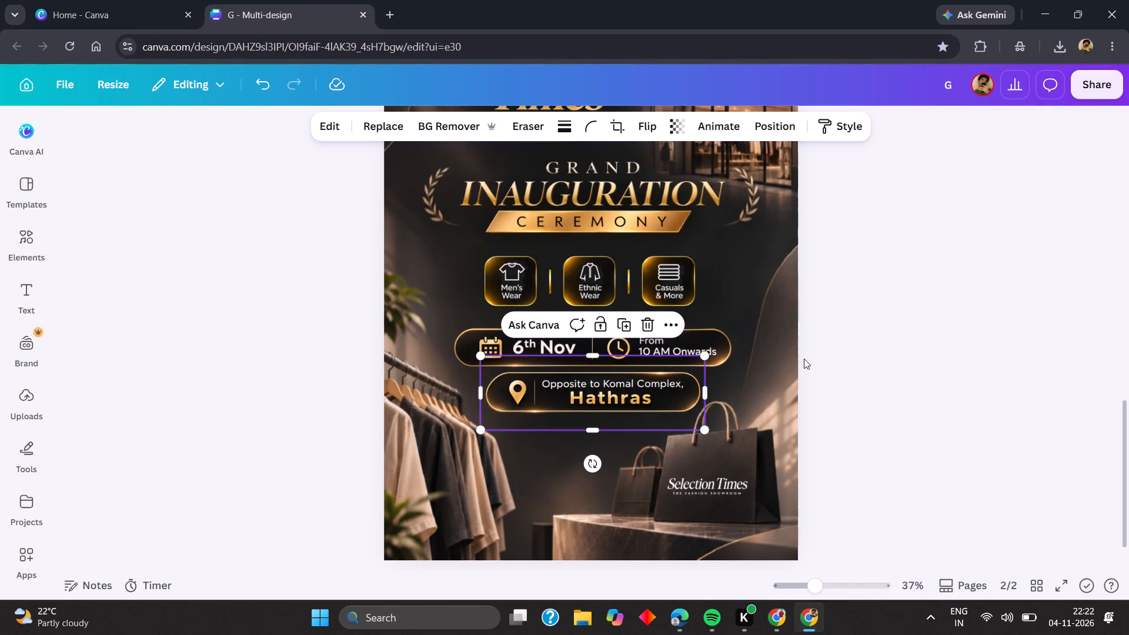
{"action": "key", "text": "ctrl+v"}
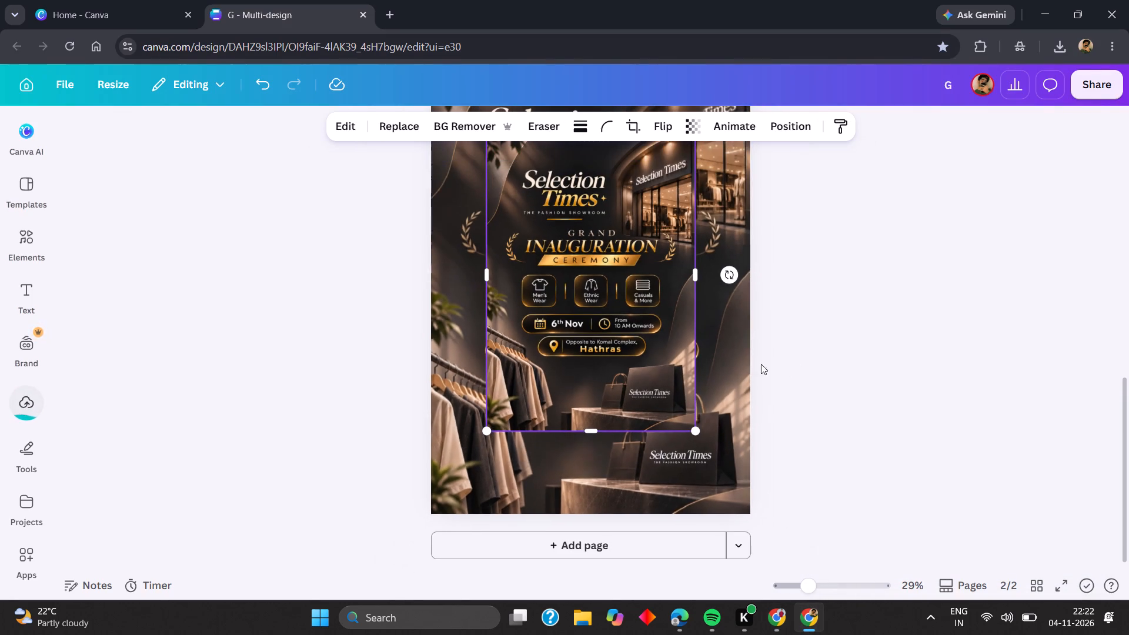
Align the pasted poster with page 2's top-left corner, enlarge it to about 39.8 by 59.6 to cover the page, and deselect it.
{"action": "scroll", "coordinate": [646, 282], "scroll_direction": "up", "scroll_amount": 5}
{"action": "scroll", "coordinate": [594, 312], "scroll_direction": "down", "scroll_amount": 2}
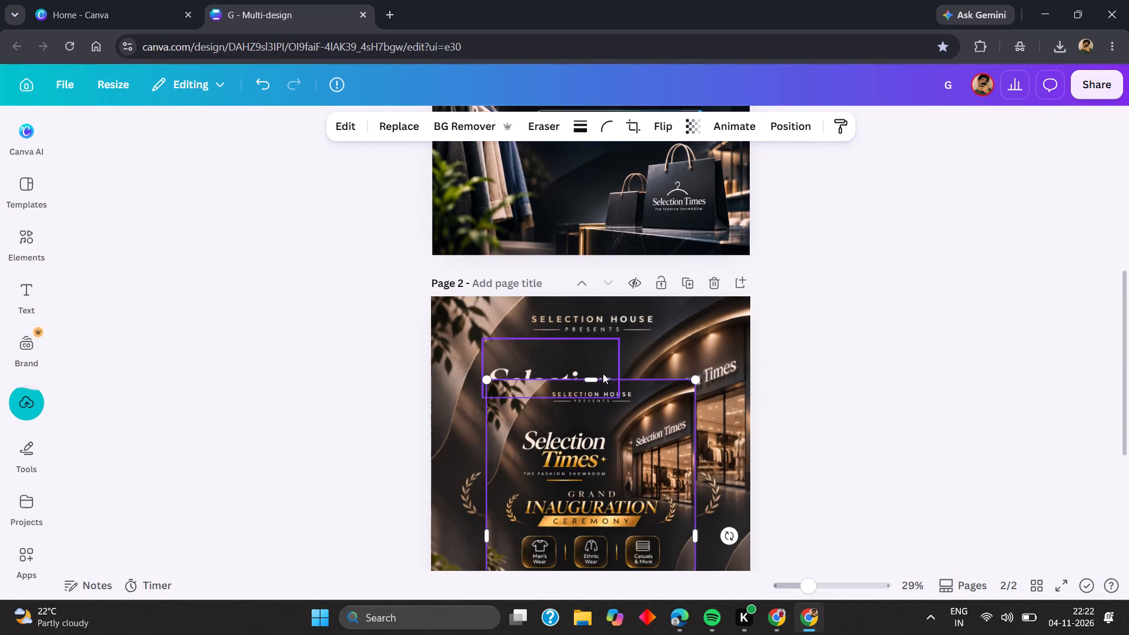
{"action": "scroll", "coordinate": [603, 373], "scroll_direction": "down", "scroll_amount": 1}
{"action": "left_click_drag", "start_coordinate": [604, 399], "coordinate": [549, 322]}
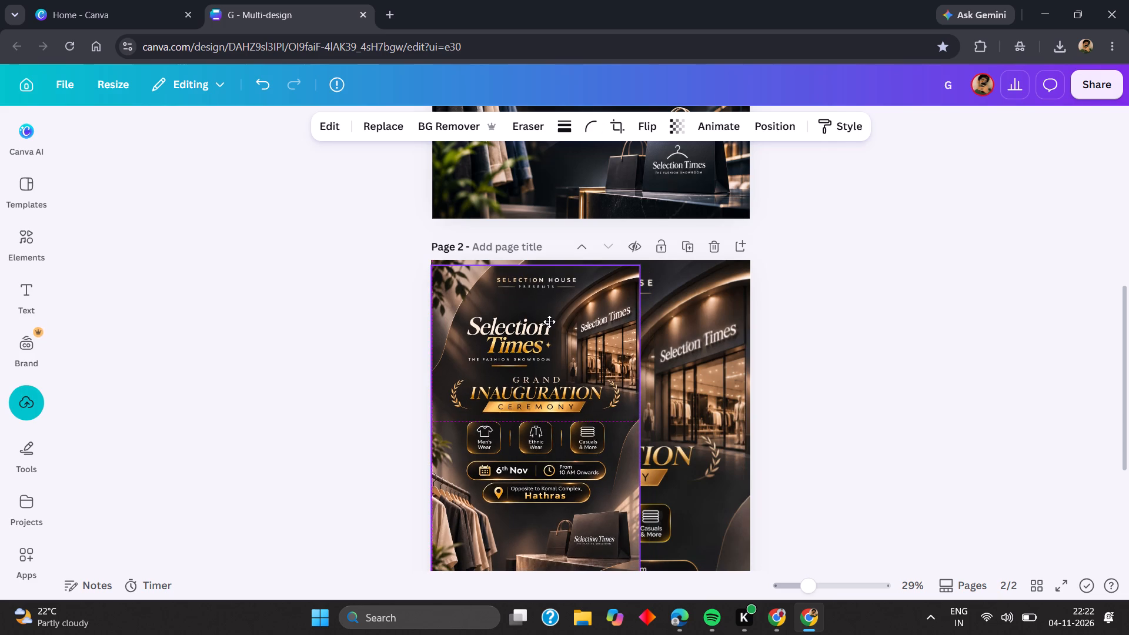
{"action": "left_click_drag", "start_coordinate": [549, 322], "coordinate": [548, 316]}
{"action": "scroll", "coordinate": [548, 316], "scroll_direction": "down", "scroll_amount": 2}
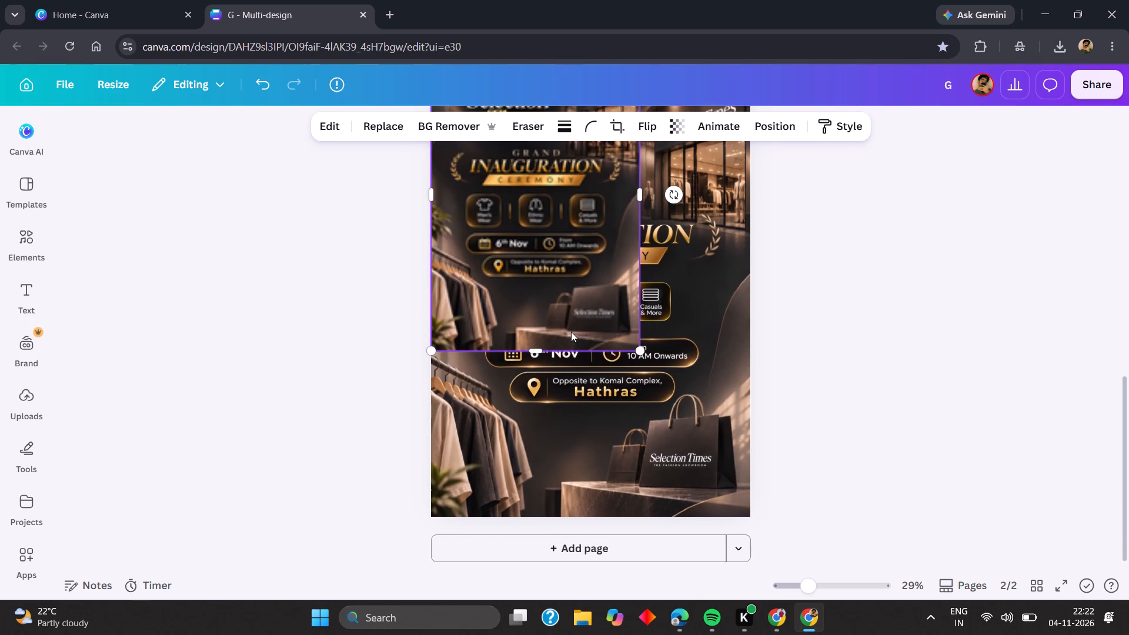
{"action": "scroll", "coordinate": [571, 332], "scroll_direction": "down", "scroll_amount": 1}
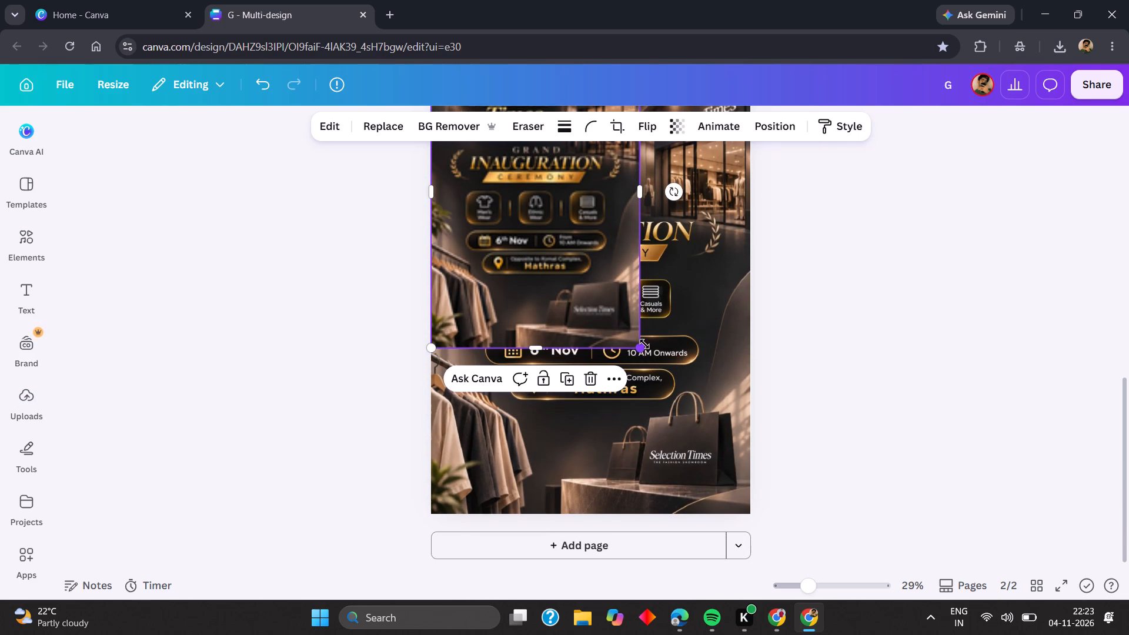
{"action": "left_click_drag", "start_coordinate": [644, 349], "coordinate": [793, 486]}
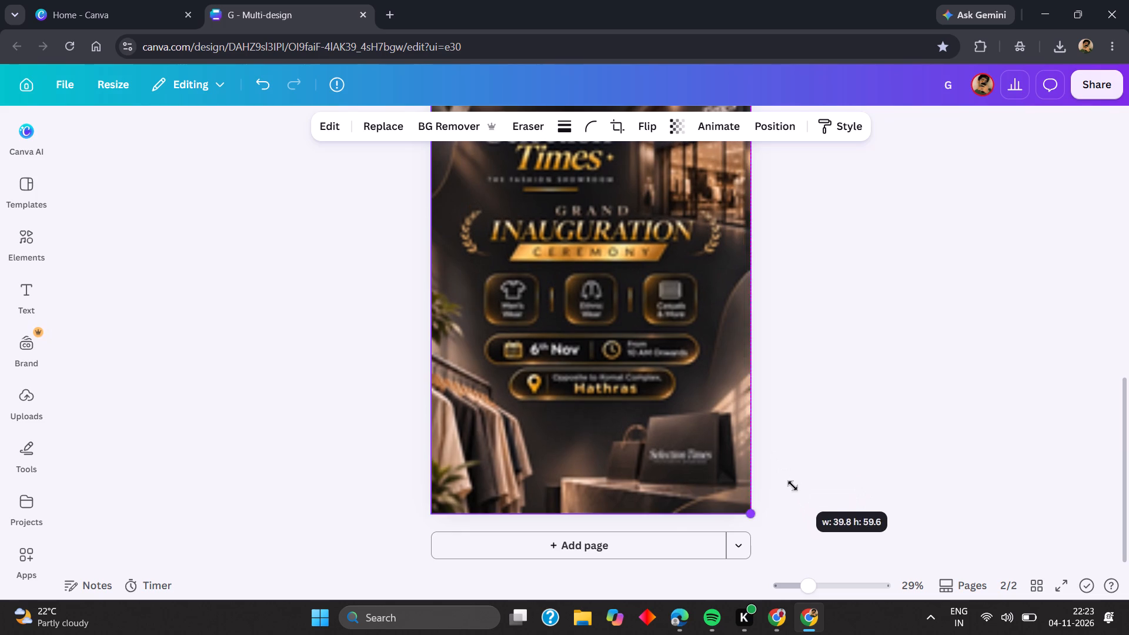
{"action": "left_click_drag", "start_coordinate": [793, 486], "coordinate": [793, 487]}
{"action": "left_click", "coordinate": [800, 460]}
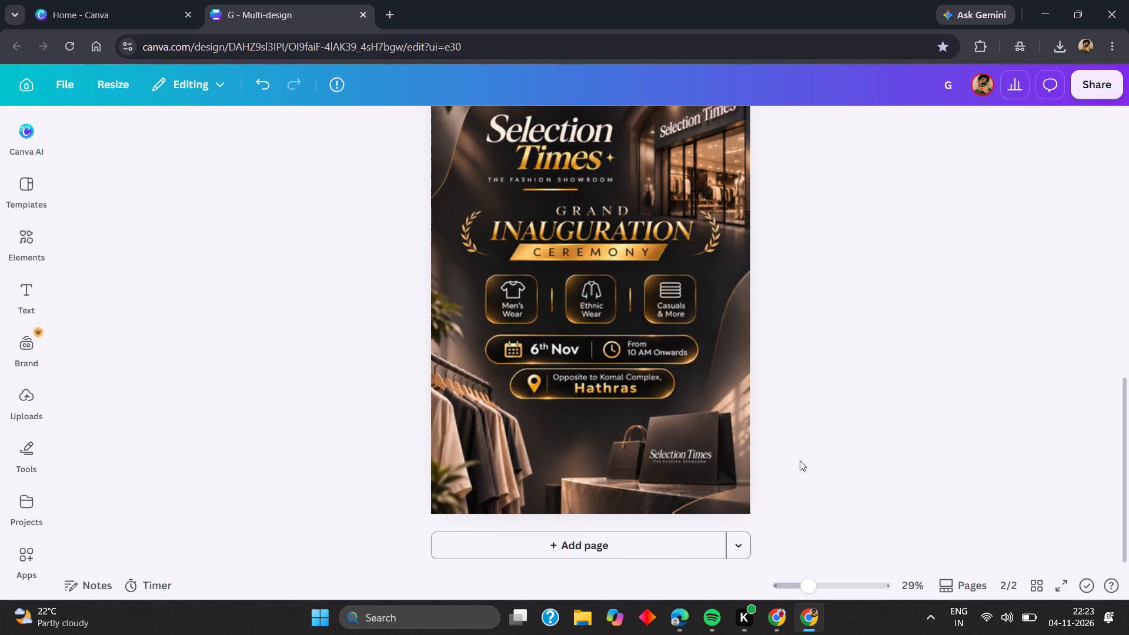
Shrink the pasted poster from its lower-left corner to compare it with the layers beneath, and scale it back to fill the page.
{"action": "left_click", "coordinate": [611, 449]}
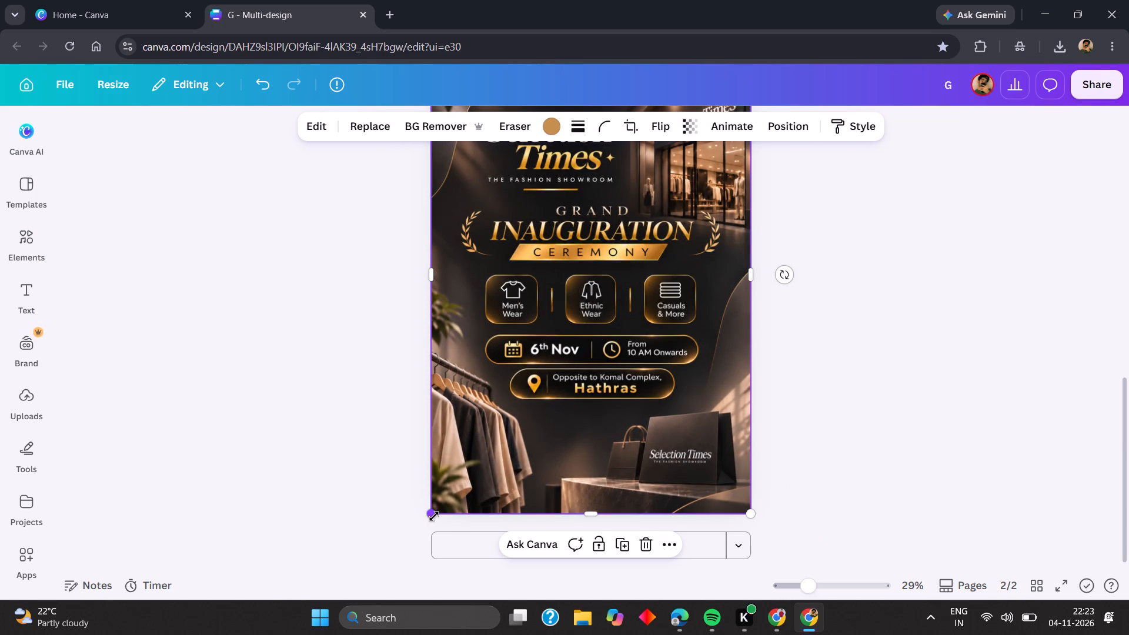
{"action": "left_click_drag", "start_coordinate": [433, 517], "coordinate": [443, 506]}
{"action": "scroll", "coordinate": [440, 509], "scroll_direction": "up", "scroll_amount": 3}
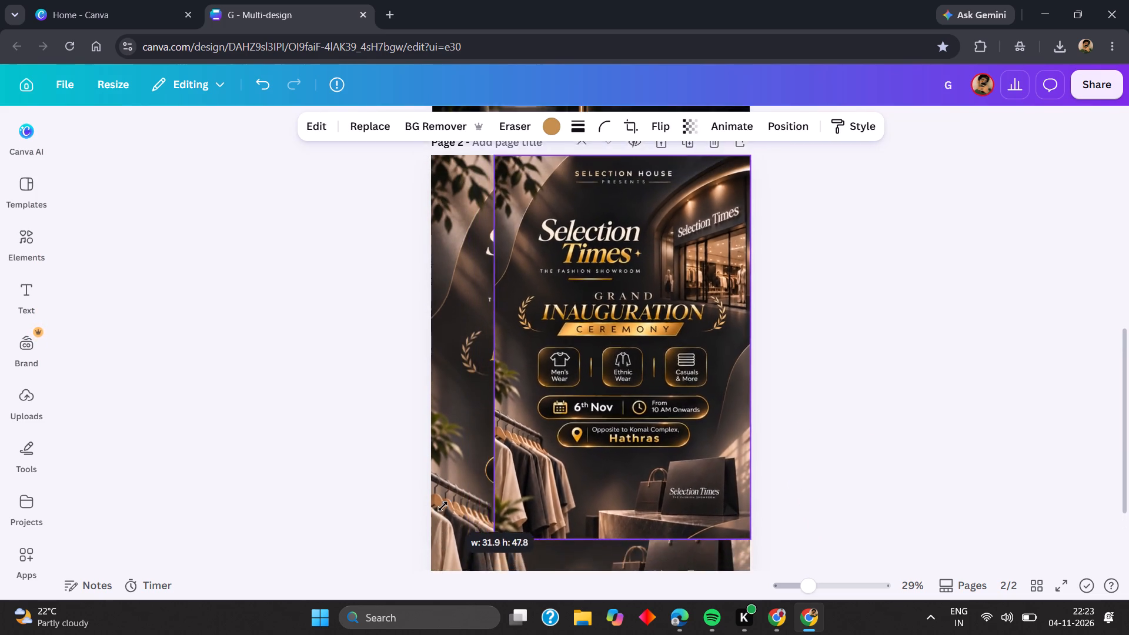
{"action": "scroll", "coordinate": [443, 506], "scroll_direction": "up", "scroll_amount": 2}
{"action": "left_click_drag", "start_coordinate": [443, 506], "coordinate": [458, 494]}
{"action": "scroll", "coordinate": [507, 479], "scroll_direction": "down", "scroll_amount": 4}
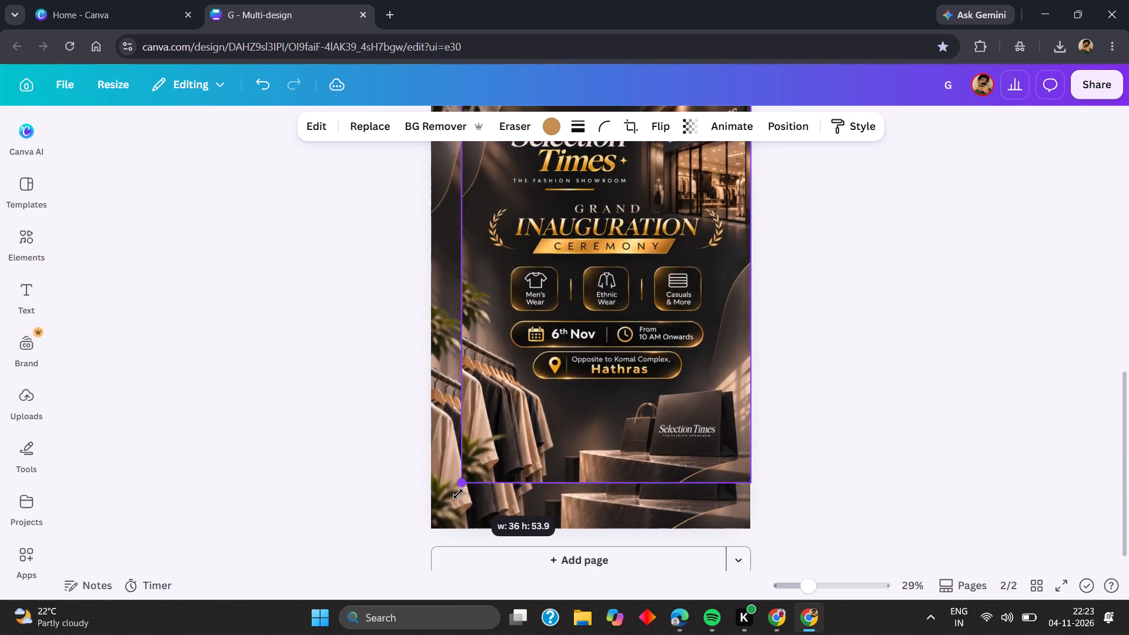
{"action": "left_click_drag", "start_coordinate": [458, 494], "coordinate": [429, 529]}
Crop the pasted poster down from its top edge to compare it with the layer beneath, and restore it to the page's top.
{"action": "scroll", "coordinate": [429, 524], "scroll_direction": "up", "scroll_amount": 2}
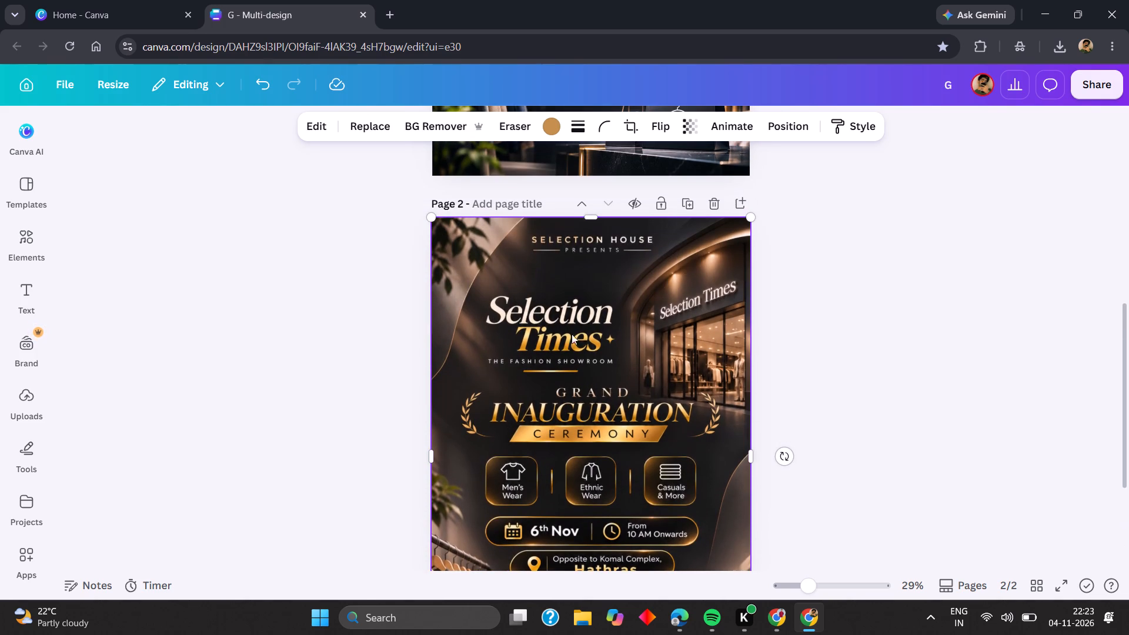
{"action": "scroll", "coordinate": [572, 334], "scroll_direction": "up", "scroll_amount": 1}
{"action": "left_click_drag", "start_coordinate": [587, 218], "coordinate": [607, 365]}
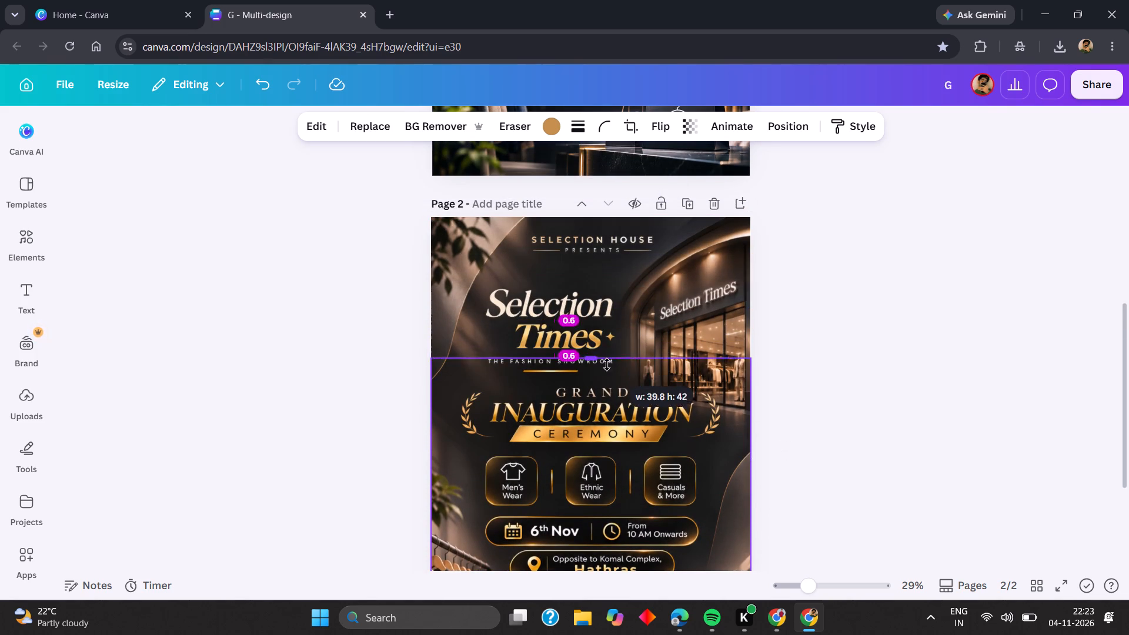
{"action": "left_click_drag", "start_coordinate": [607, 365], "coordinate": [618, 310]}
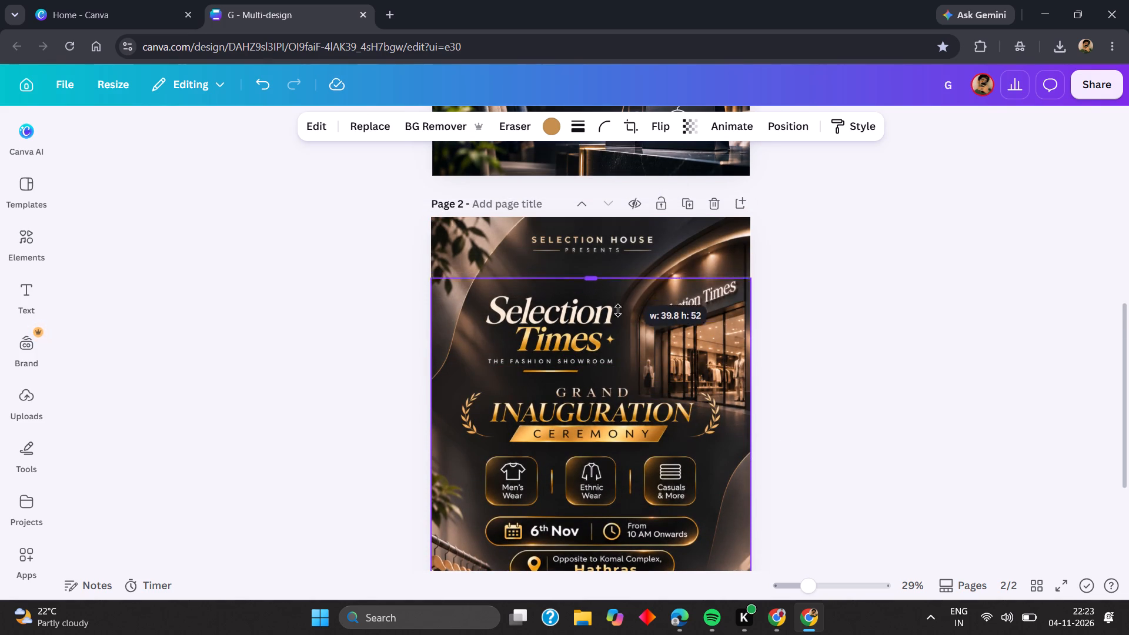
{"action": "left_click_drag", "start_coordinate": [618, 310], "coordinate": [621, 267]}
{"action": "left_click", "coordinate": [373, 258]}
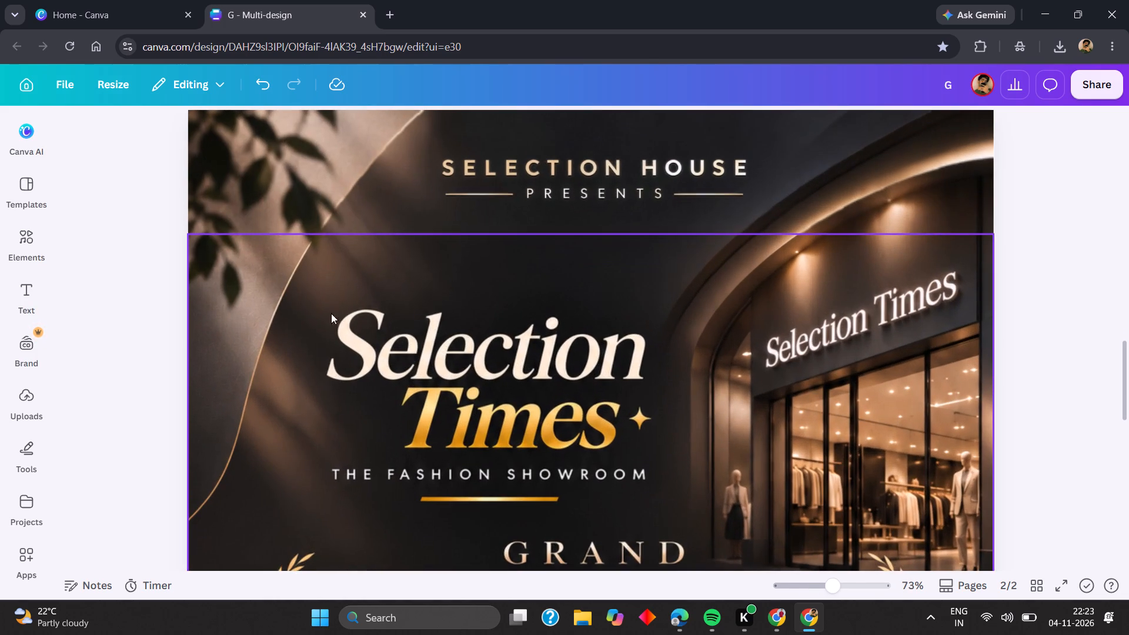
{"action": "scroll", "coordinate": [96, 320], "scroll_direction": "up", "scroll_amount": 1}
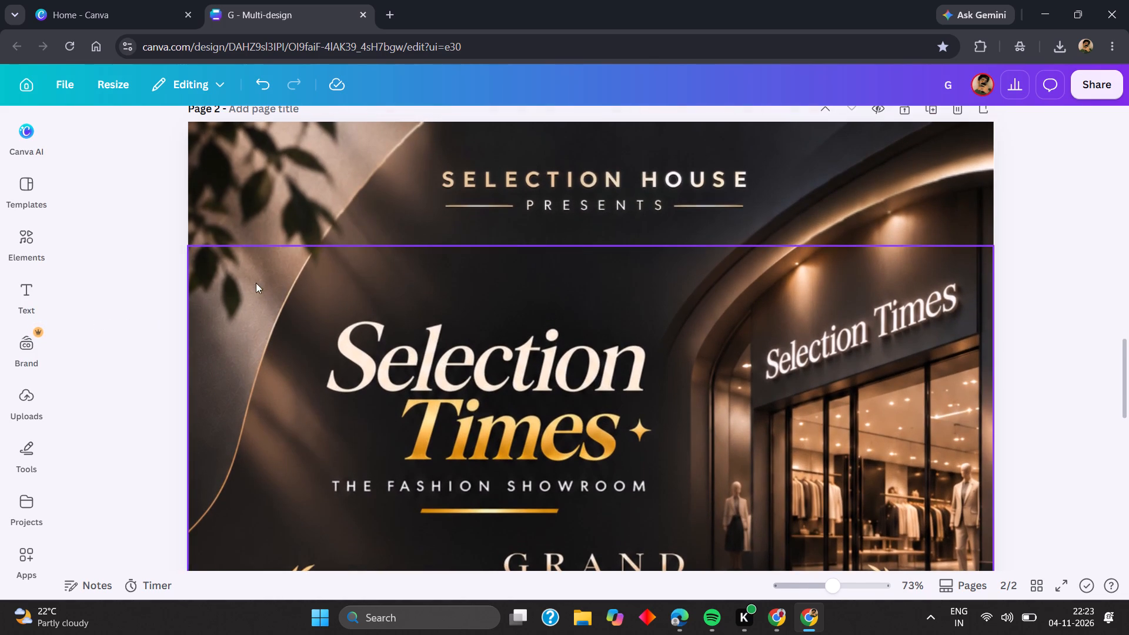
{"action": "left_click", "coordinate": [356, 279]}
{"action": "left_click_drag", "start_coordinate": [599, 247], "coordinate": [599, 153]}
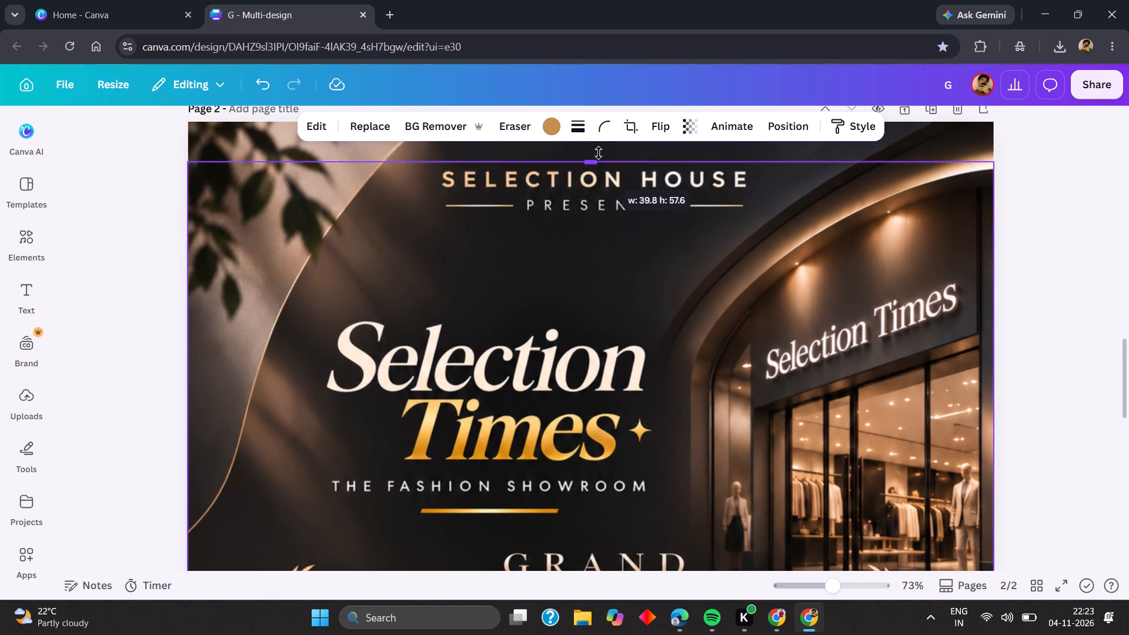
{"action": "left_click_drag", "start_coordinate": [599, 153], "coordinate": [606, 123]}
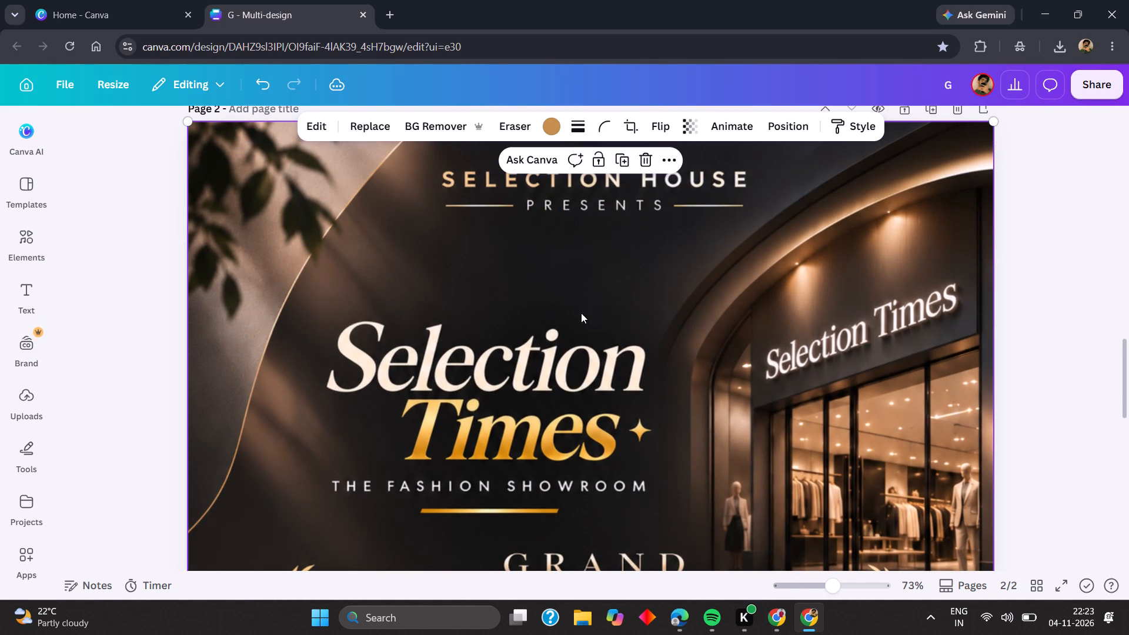
Crop the pasted poster's bottom edge up to just below the THE FASHION SHOWROOM tagline and deselect it.
{"action": "scroll", "coordinate": [581, 314], "scroll_direction": "up", "scroll_amount": 1}
{"action": "scroll", "coordinate": [566, 323], "scroll_direction": "down", "scroll_amount": 1}
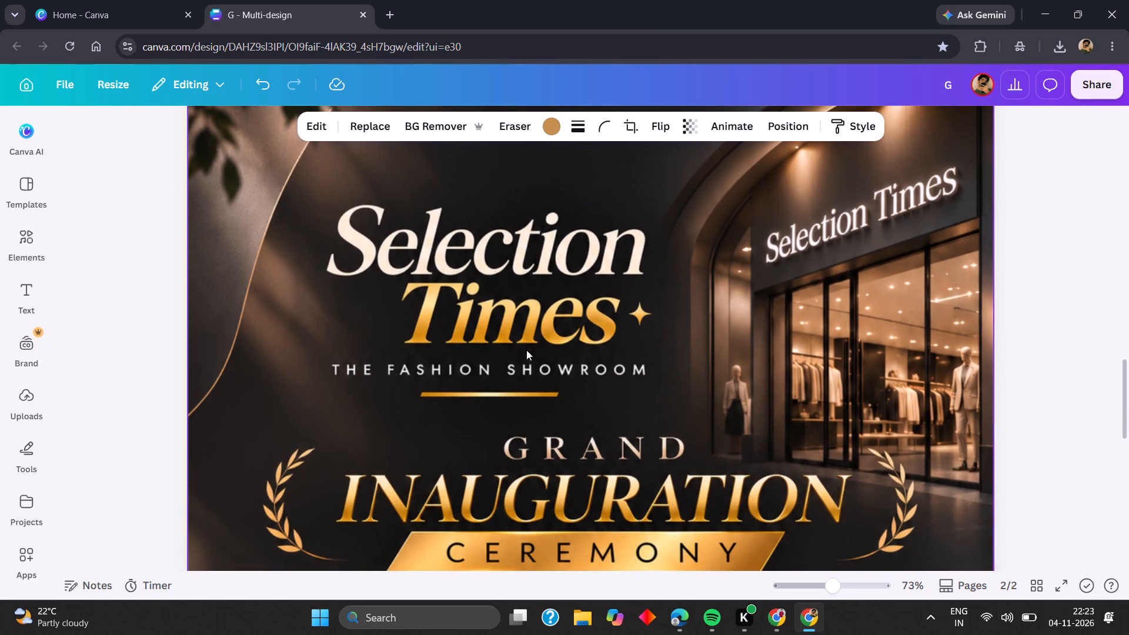
{"action": "scroll", "coordinate": [532, 391], "scroll_direction": "down", "scroll_amount": 4}
{"action": "left_click", "coordinate": [568, 367]}
{"action": "scroll", "coordinate": [568, 375], "scroll_direction": "down", "scroll_amount": 1}
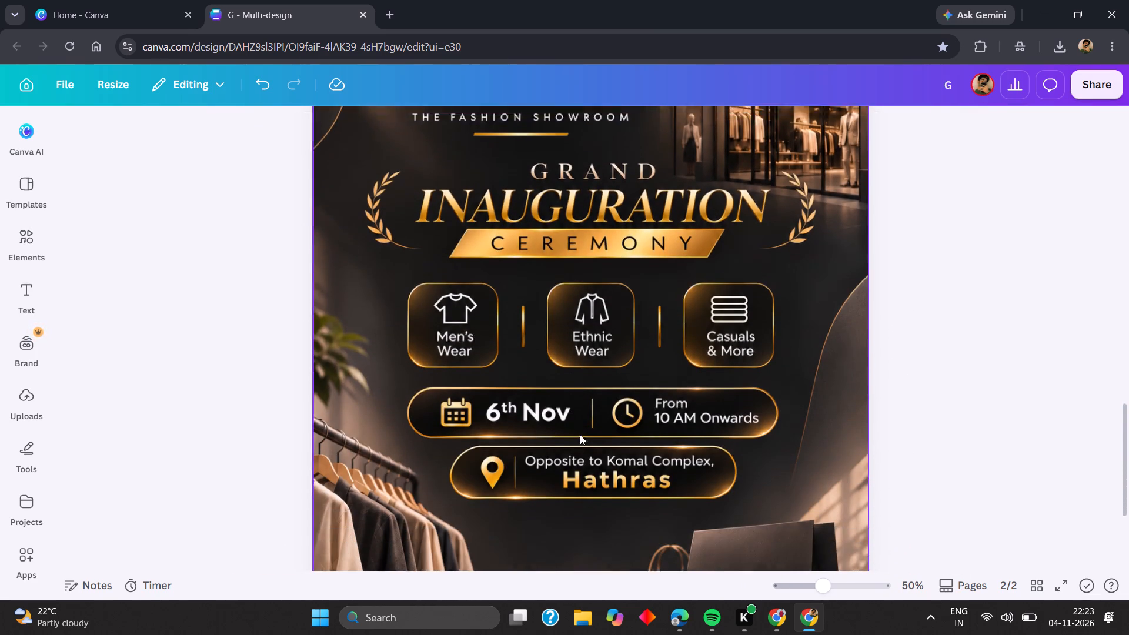
{"action": "scroll", "coordinate": [580, 435], "scroll_direction": "down", "scroll_amount": 2}
{"action": "left_click", "coordinate": [580, 489]}
{"action": "left_click_drag", "start_coordinate": [591, 513], "coordinate": [589, 452]}
{"action": "scroll", "coordinate": [591, 482], "scroll_direction": "up", "scroll_amount": 2}
{"action": "left_click", "coordinate": [595, 393]}
{"action": "left_click", "coordinate": [962, 383]}
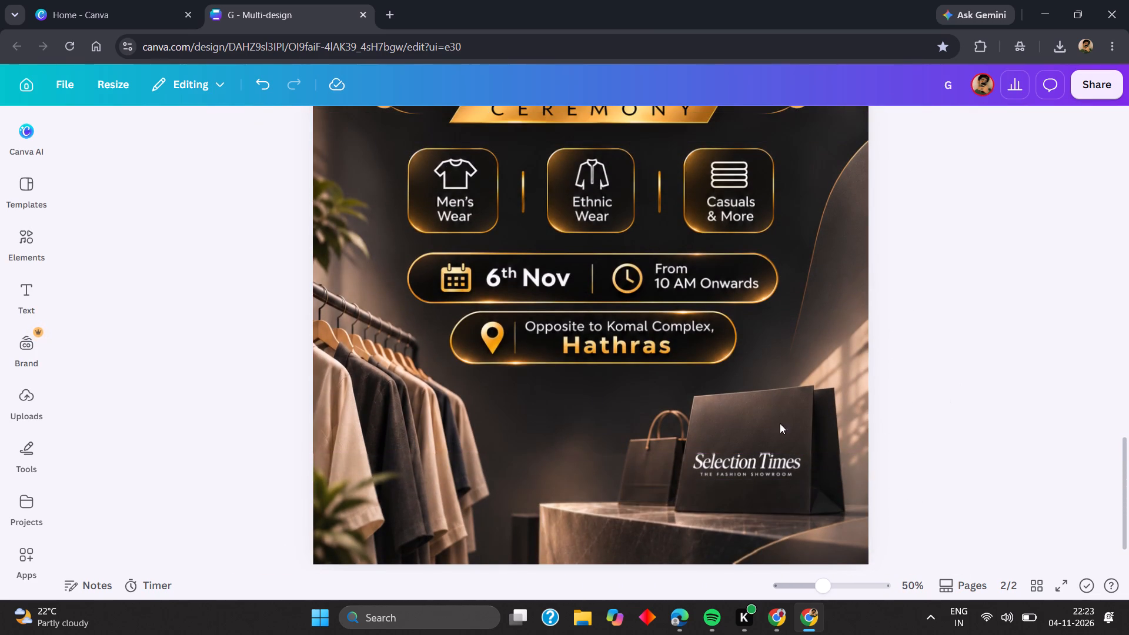
{"action": "left_click", "coordinate": [564, 423]}
{"action": "left_click_drag", "start_coordinate": [592, 452], "coordinate": [588, 427]}
{"action": "scroll", "coordinate": [592, 447], "scroll_direction": "up", "scroll_amount": 6}
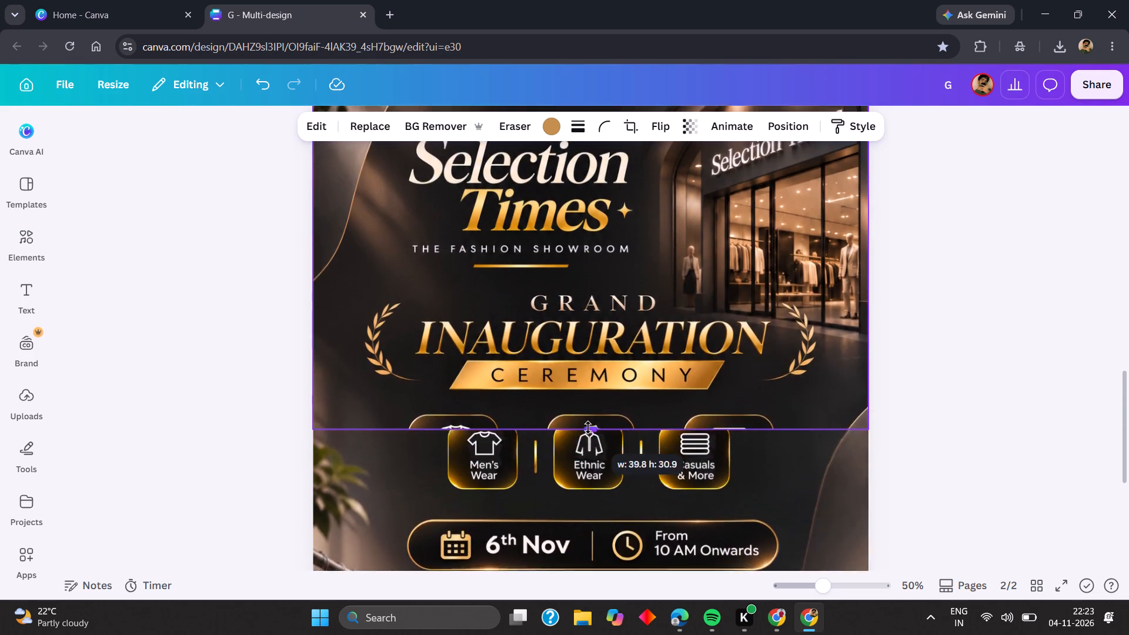
{"action": "left_click_drag", "start_coordinate": [588, 427], "coordinate": [586, 422]}
{"action": "scroll", "coordinate": [588, 427], "scroll_direction": "up", "scroll_amount": 1}
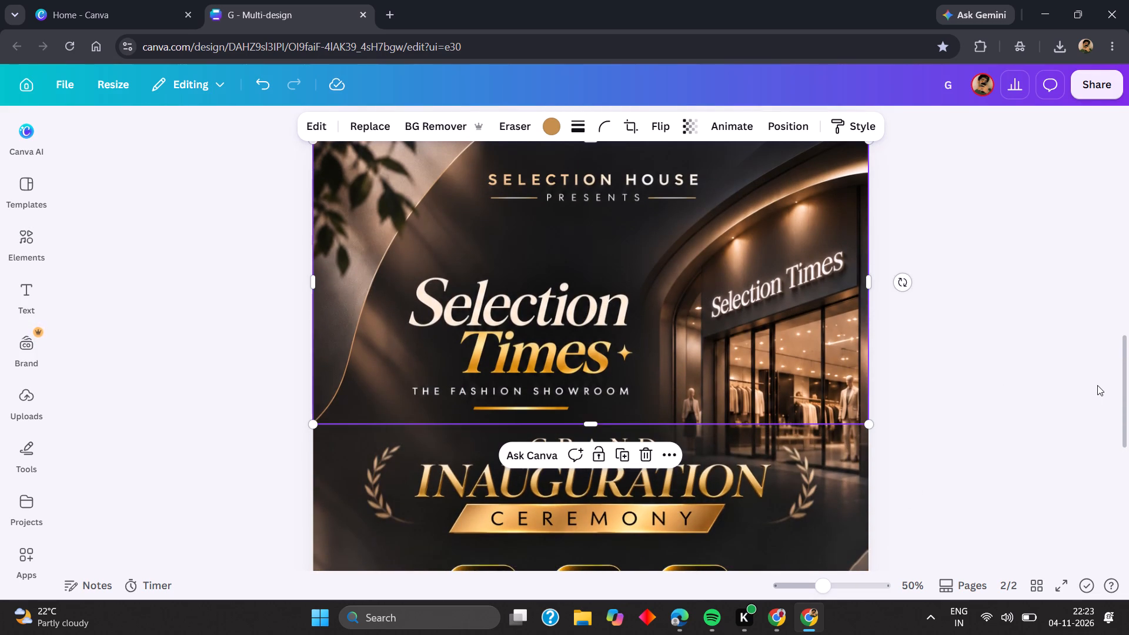
{"action": "left_click", "coordinate": [1097, 385]}
Extend the pasted poster's bottom crop edge down to just below the gold CEREMONY banner and deselect it.
{"action": "scroll", "coordinate": [1086, 390], "scroll_direction": "down", "scroll_amount": 1}
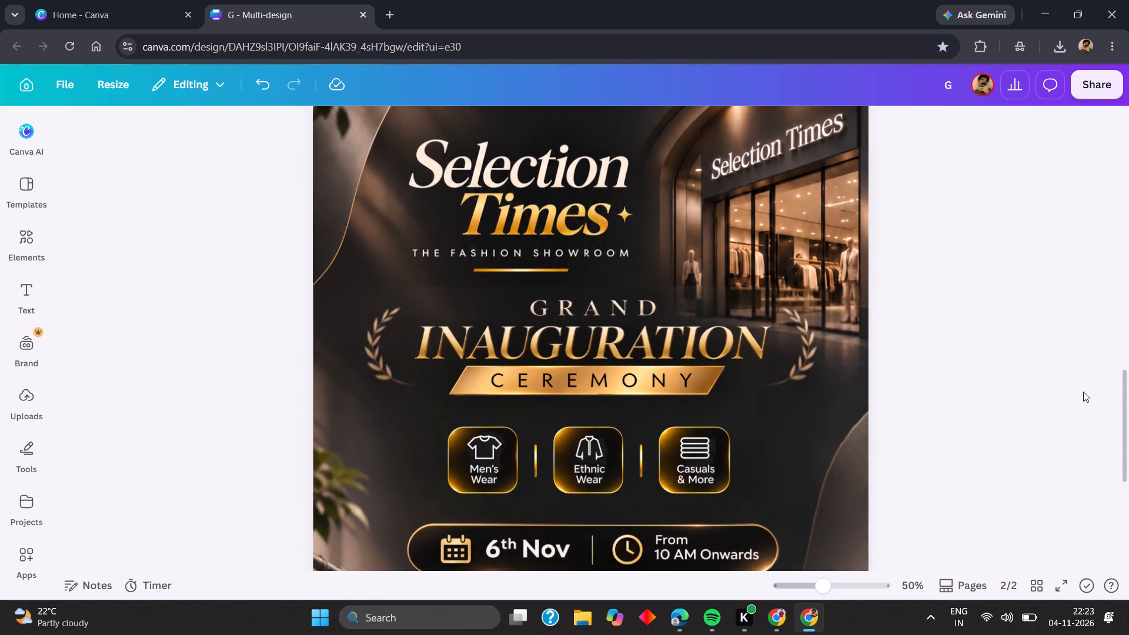
{"action": "scroll", "coordinate": [1083, 392], "scroll_direction": "down", "scroll_amount": 1}
{"action": "left_click", "coordinate": [608, 271]}
{"action": "left_click_drag", "start_coordinate": [600, 288], "coordinate": [603, 312]}
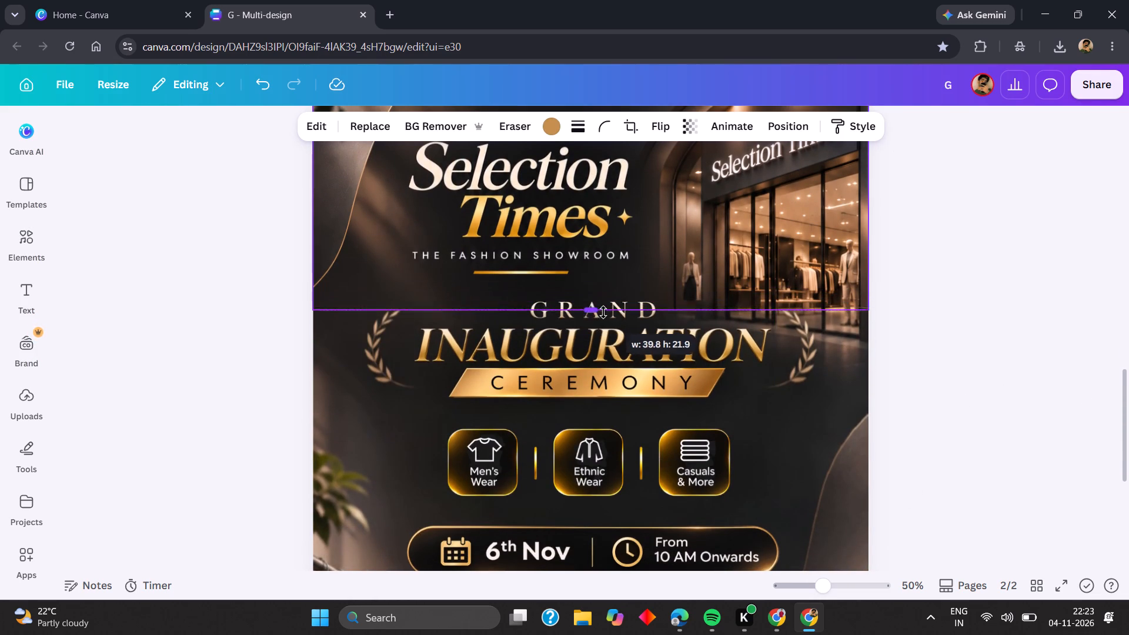
{"action": "left_click_drag", "start_coordinate": [603, 312], "coordinate": [606, 324]}
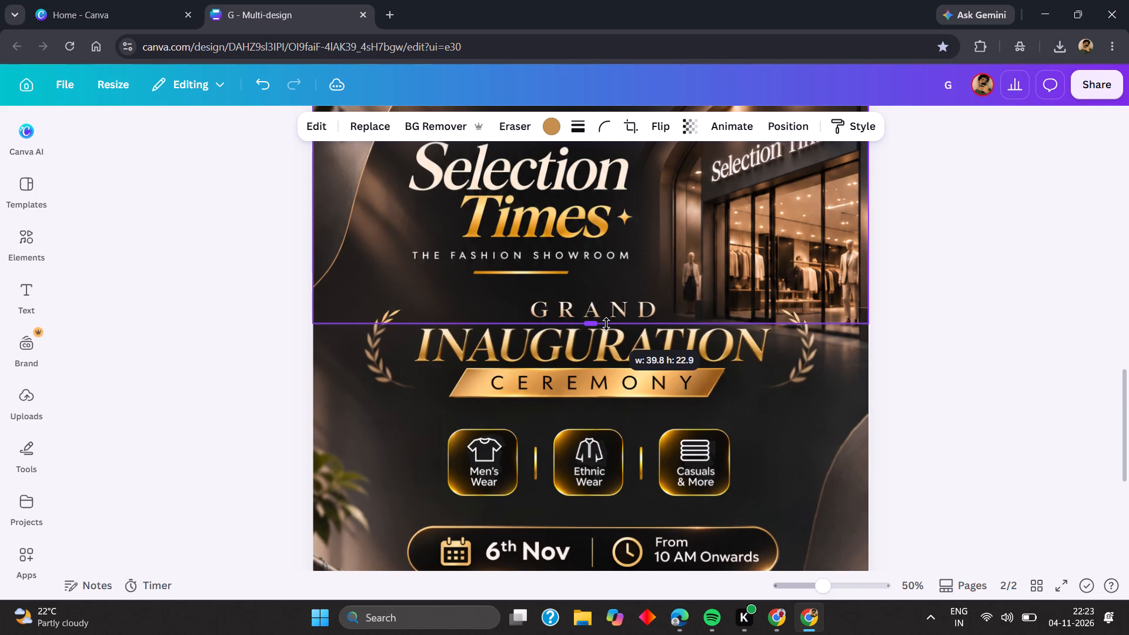
{"action": "left_click_drag", "start_coordinate": [606, 324], "coordinate": [607, 370]}
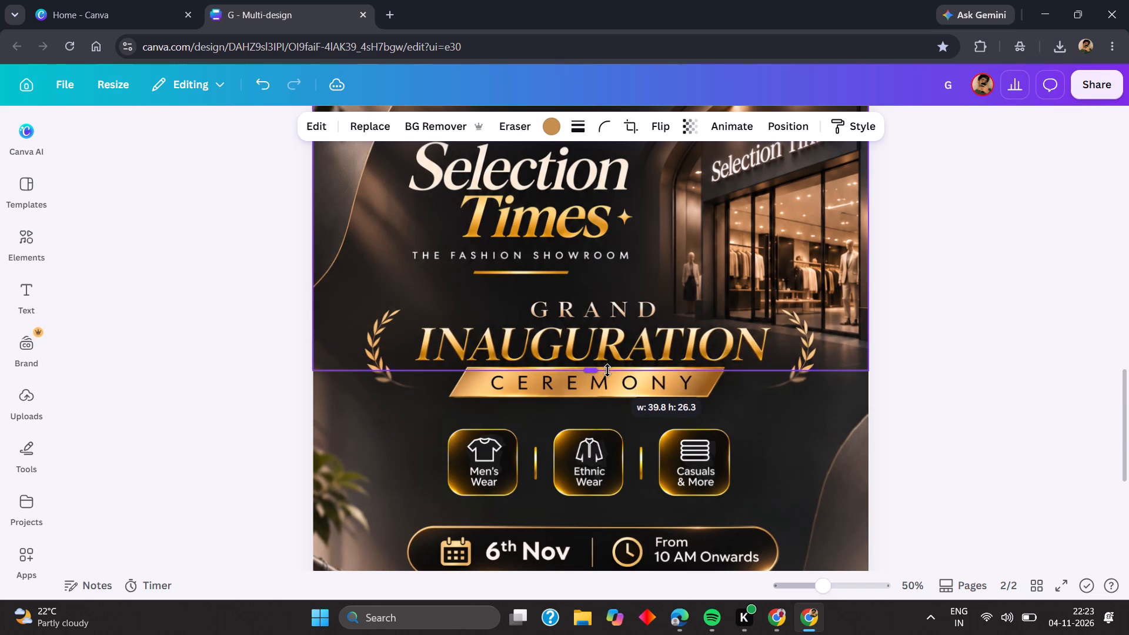
{"action": "left_click_drag", "start_coordinate": [607, 370], "coordinate": [606, 406]}
{"action": "left_click", "coordinate": [1036, 361]}
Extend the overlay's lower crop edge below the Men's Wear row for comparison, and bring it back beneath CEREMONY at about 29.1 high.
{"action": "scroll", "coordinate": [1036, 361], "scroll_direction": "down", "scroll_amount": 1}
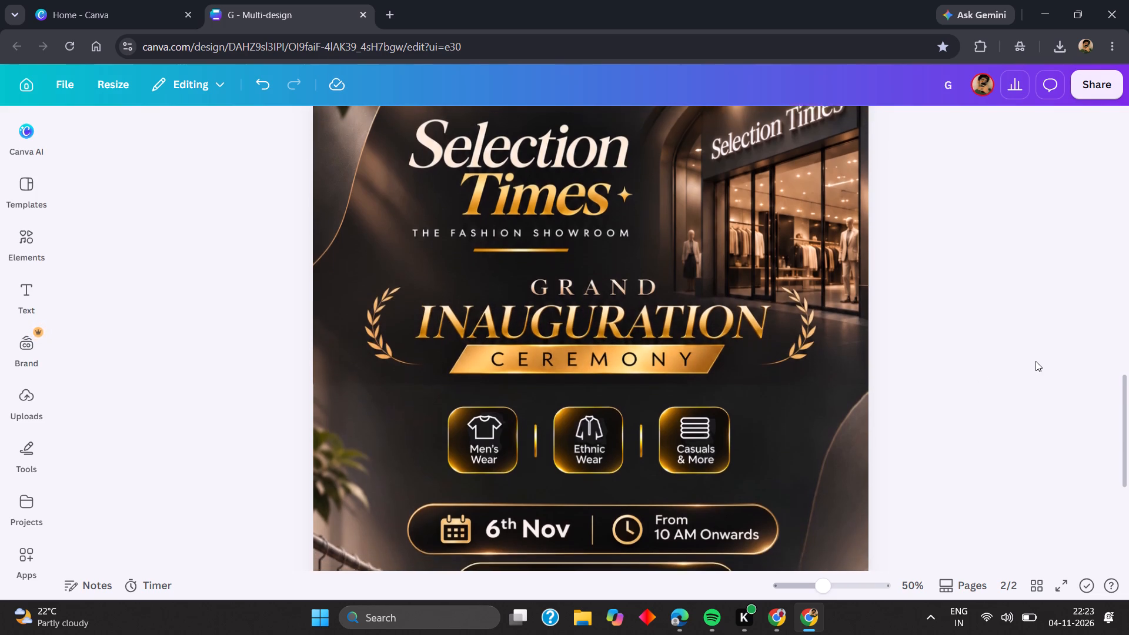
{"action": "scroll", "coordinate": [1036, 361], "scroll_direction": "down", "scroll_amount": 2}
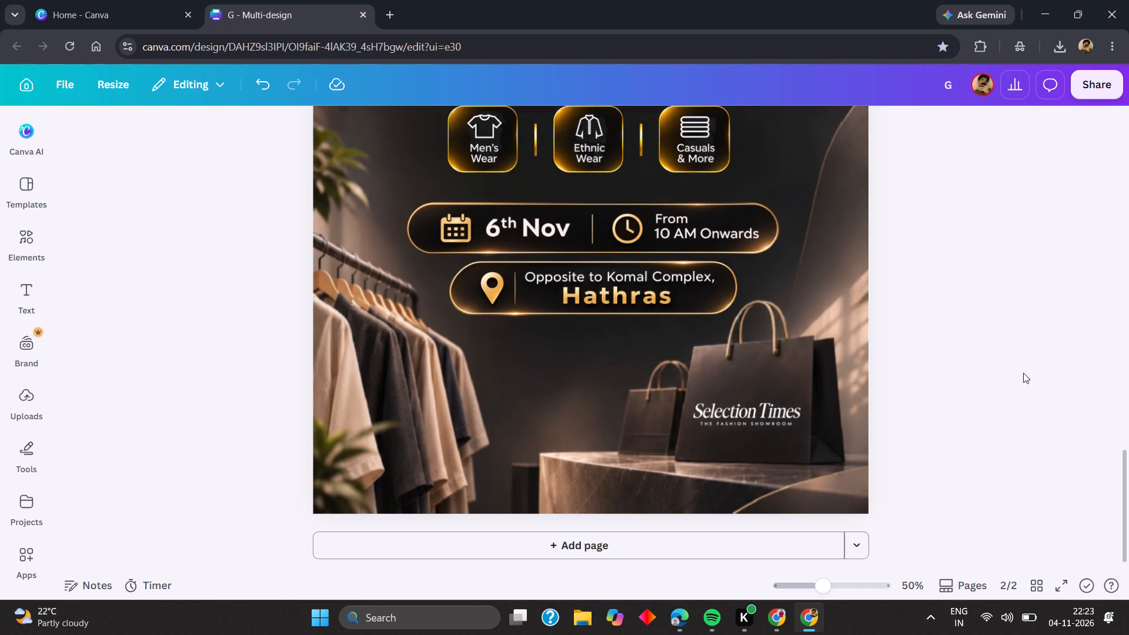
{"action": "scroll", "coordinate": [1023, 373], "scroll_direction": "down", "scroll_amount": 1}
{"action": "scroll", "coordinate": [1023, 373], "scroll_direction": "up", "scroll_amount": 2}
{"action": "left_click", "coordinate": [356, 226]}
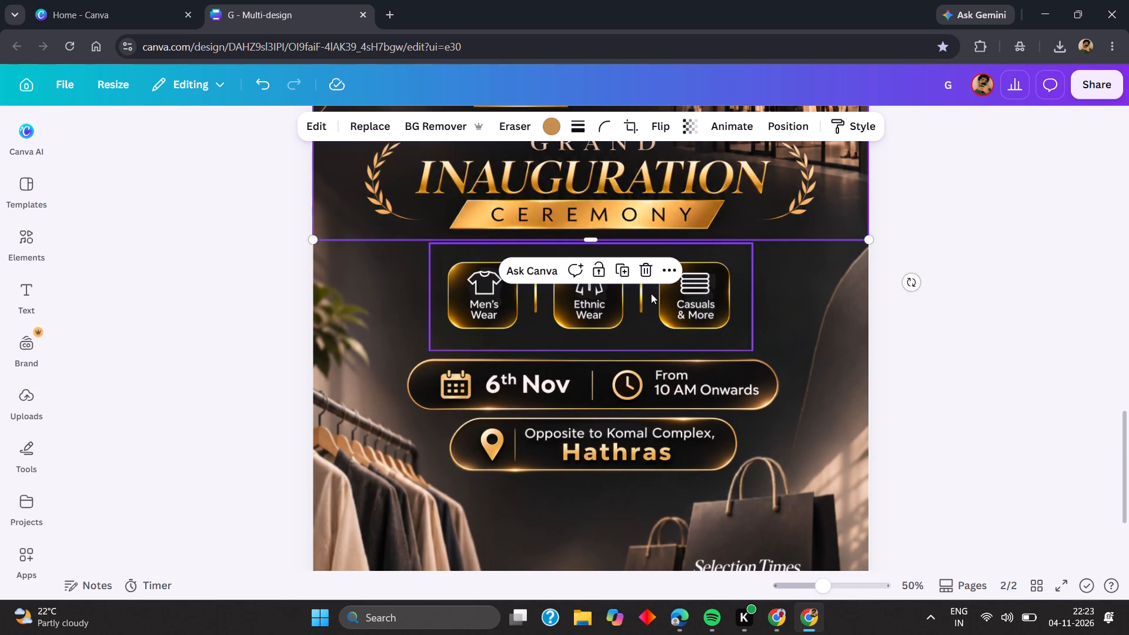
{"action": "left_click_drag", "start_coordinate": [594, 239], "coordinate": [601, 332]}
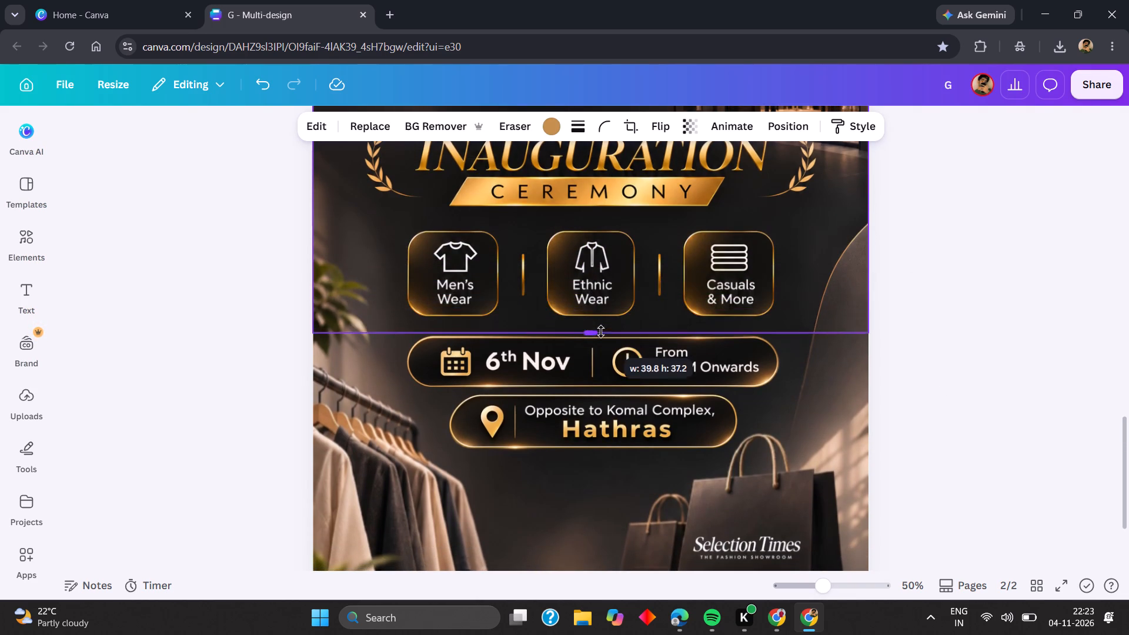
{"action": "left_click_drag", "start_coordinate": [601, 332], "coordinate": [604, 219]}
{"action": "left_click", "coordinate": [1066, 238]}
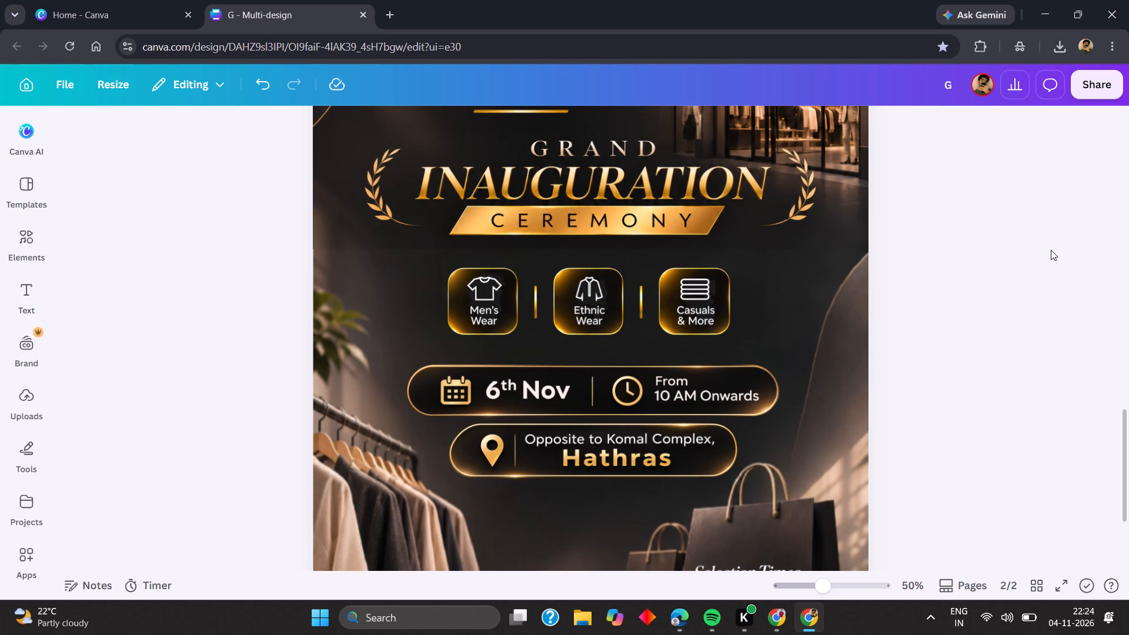
Crop the overlay's left edge inward to keep only the storefront strip, about 11.6 wide, along the poster's right side.
{"action": "scroll", "coordinate": [713, 297], "scroll_direction": "up", "scroll_amount": 4}
{"action": "scroll", "coordinate": [706, 310], "scroll_direction": "down", "scroll_amount": 2}
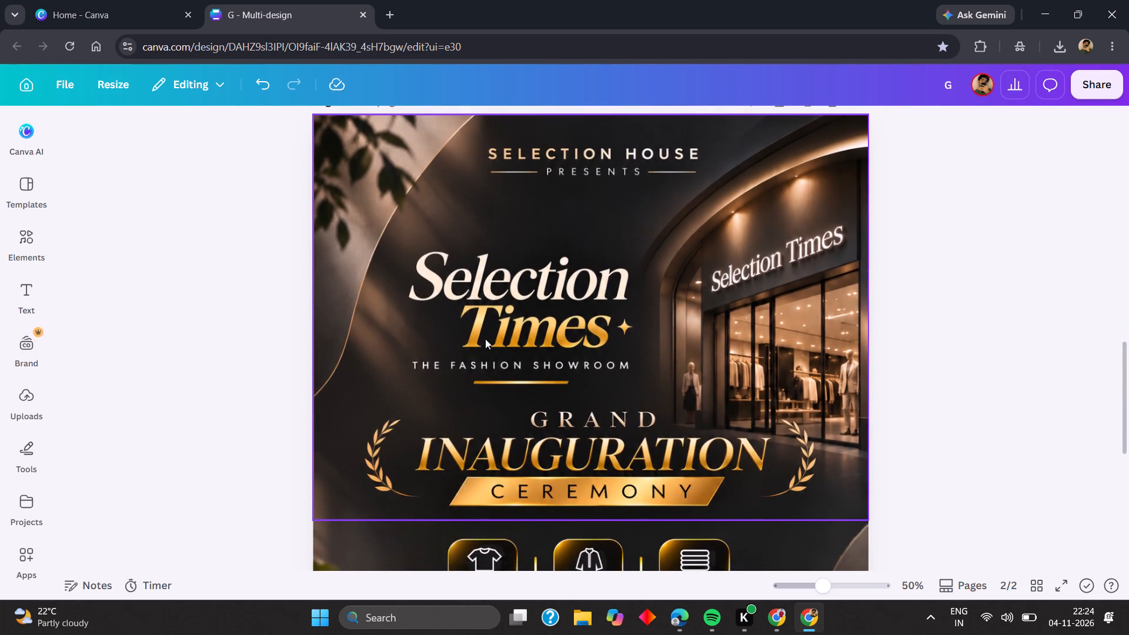
{"action": "left_click", "coordinate": [441, 340]}
{"action": "left_click_drag", "start_coordinate": [311, 313], "coordinate": [336, 309]}
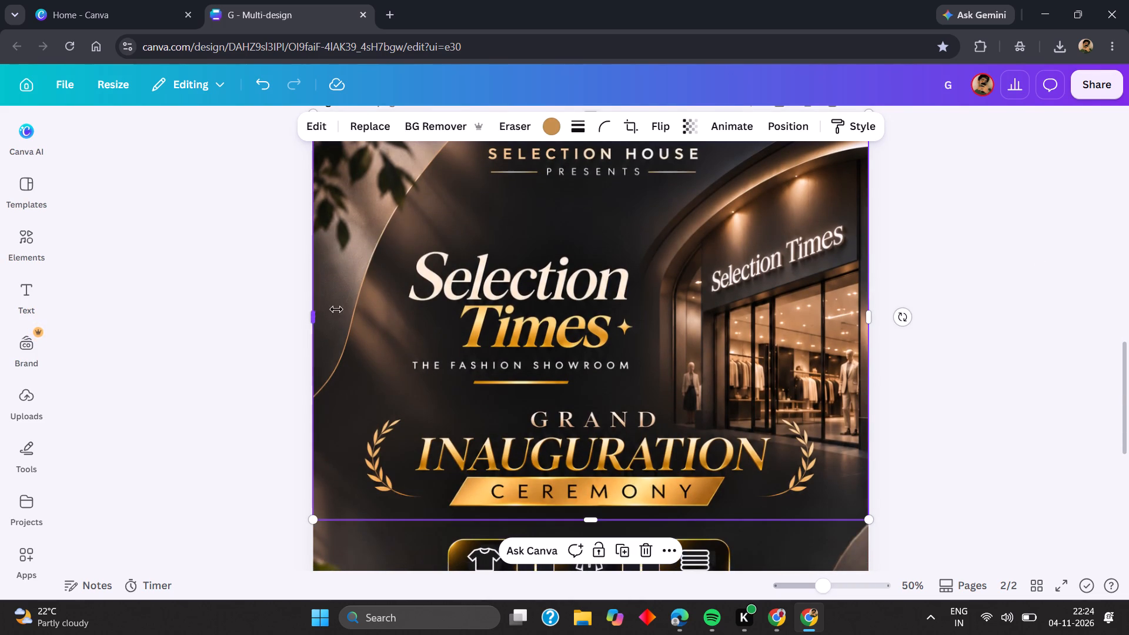
{"action": "left_click_drag", "start_coordinate": [336, 309], "coordinate": [700, 319]}
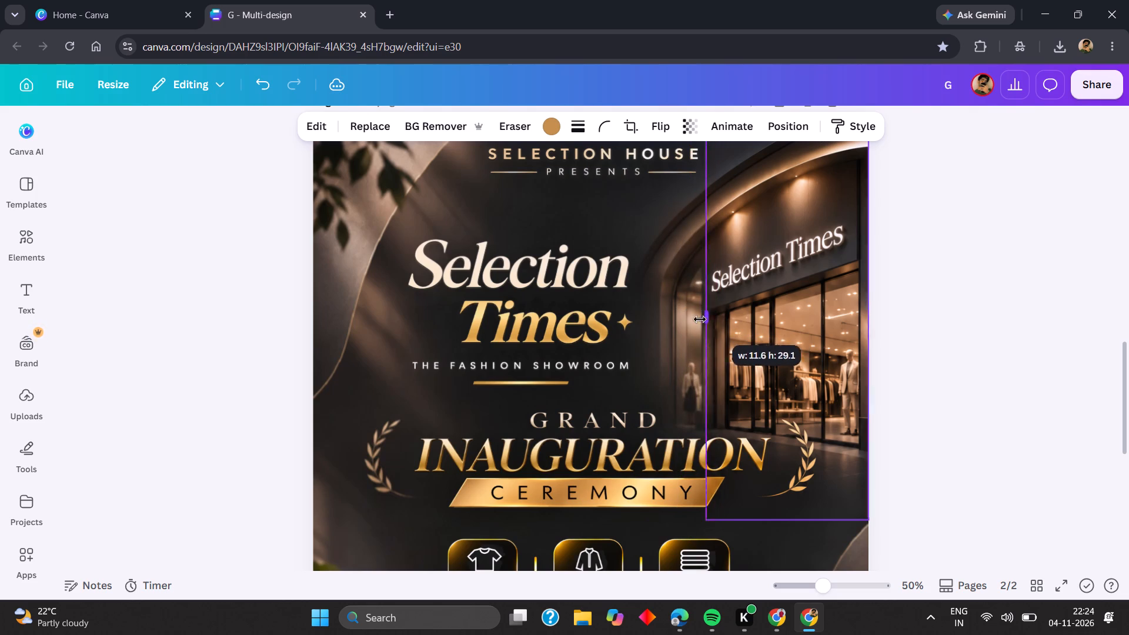
{"action": "left_click_drag", "start_coordinate": [700, 319], "coordinate": [704, 320]}
Crop the storefront strip from its top and bottom edges to just the Selection Times sign, undoing any accidental shift.
{"action": "scroll", "coordinate": [707, 316], "scroll_direction": "up", "scroll_amount": 1}
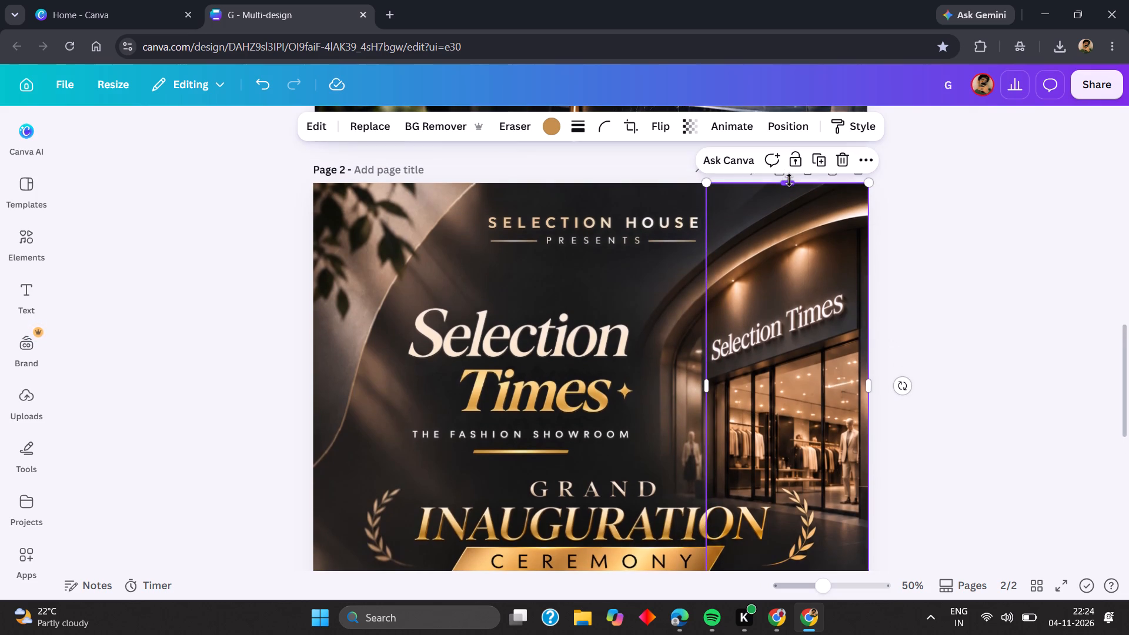
{"action": "scroll", "coordinate": [789, 180], "scroll_direction": "up", "scroll_amount": 1}
{"action": "left_click_drag", "start_coordinate": [789, 180], "coordinate": [796, 292]}
{"action": "scroll", "coordinate": [796, 291], "scroll_direction": "down", "scroll_amount": 1}
{"action": "left_click_drag", "start_coordinate": [781, 479], "coordinate": [788, 494]}
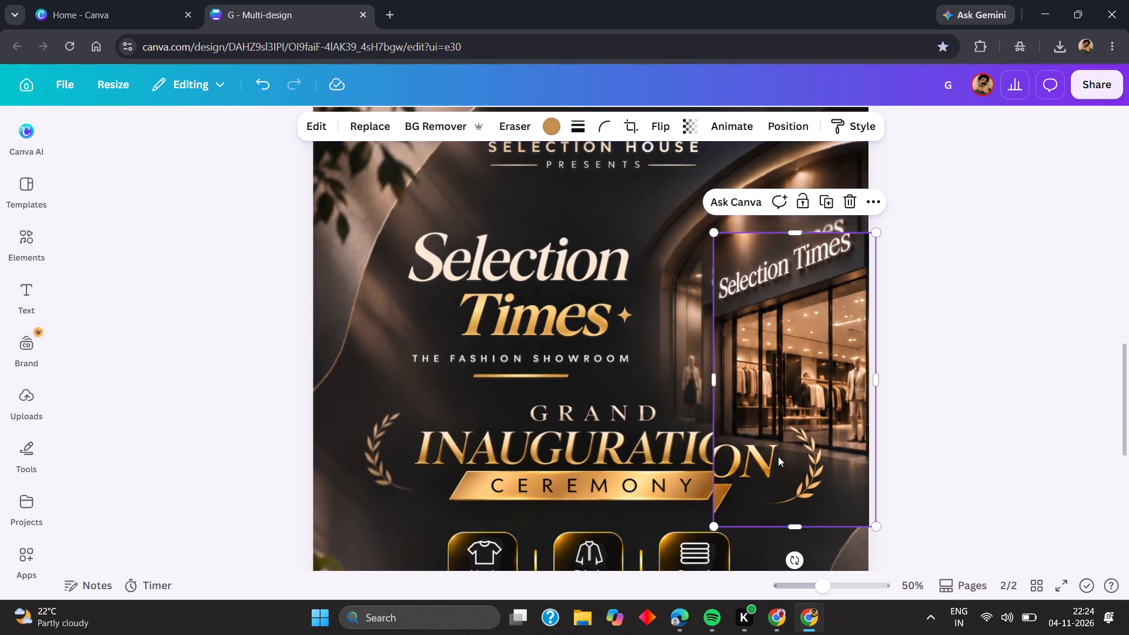
{"action": "key", "text": "ctrl+z"}
{"action": "left_click_drag", "start_coordinate": [788, 512], "coordinate": [794, 283]}
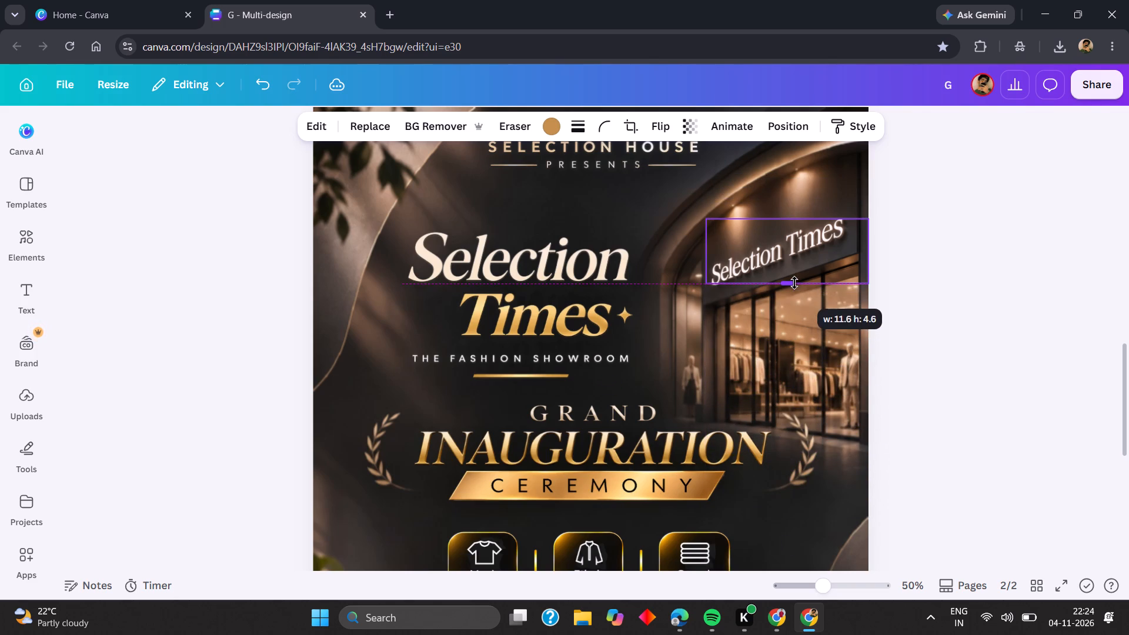
{"action": "left_click_drag", "start_coordinate": [794, 283], "coordinate": [794, 292]}
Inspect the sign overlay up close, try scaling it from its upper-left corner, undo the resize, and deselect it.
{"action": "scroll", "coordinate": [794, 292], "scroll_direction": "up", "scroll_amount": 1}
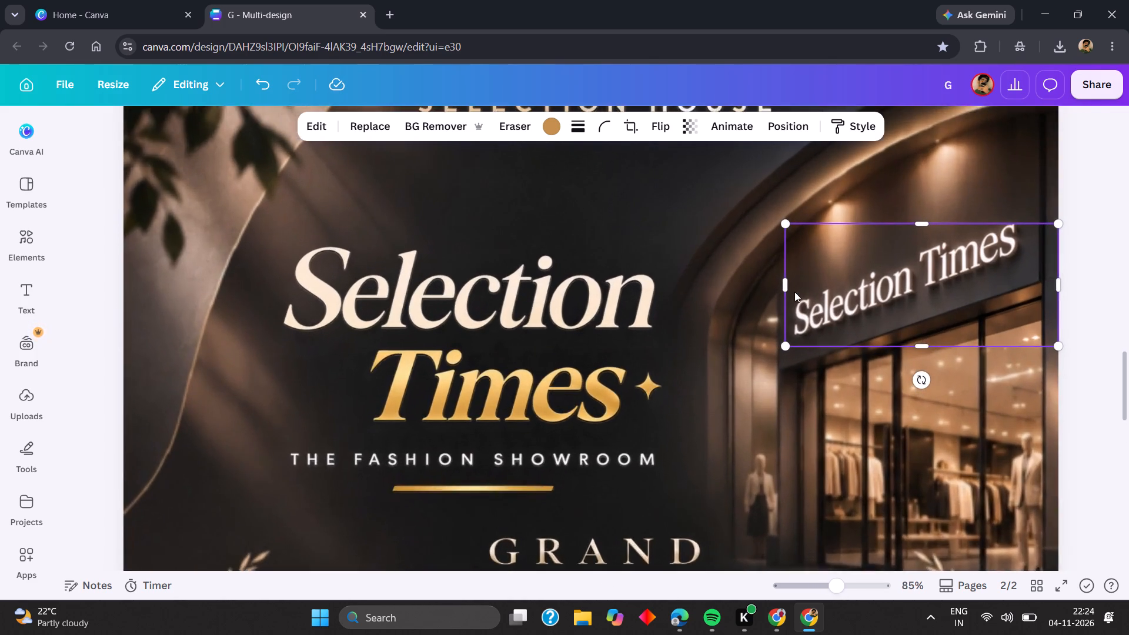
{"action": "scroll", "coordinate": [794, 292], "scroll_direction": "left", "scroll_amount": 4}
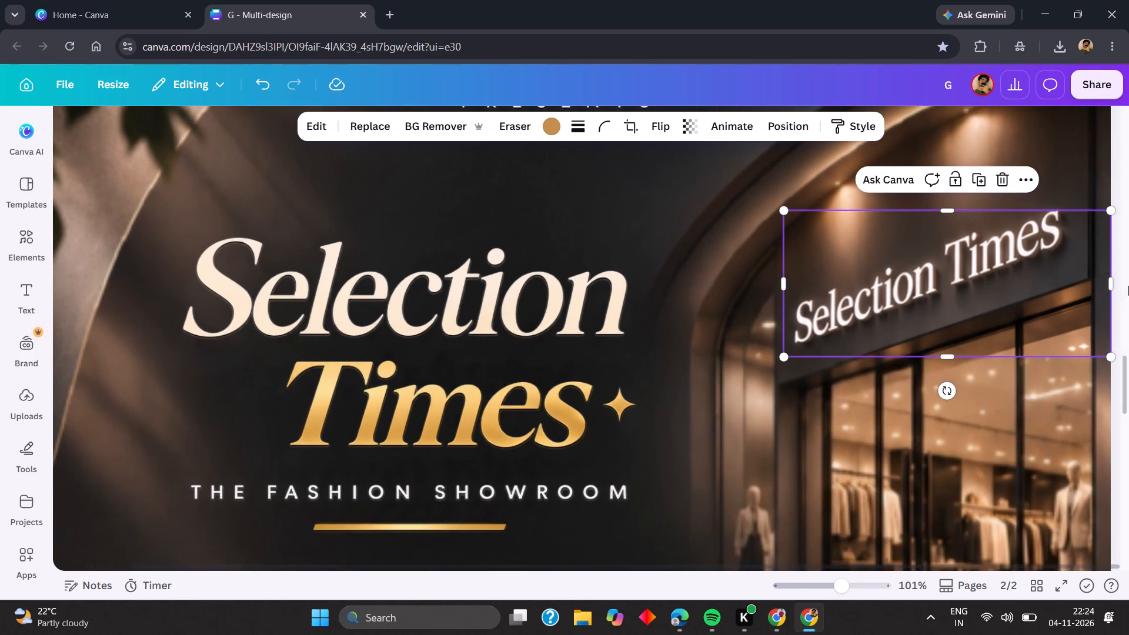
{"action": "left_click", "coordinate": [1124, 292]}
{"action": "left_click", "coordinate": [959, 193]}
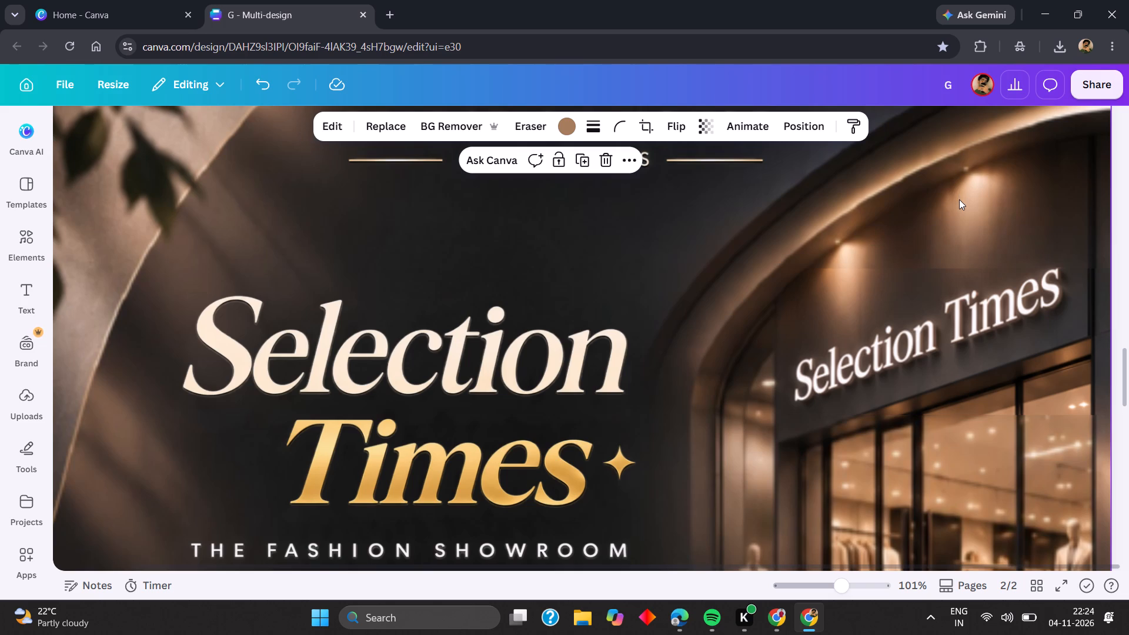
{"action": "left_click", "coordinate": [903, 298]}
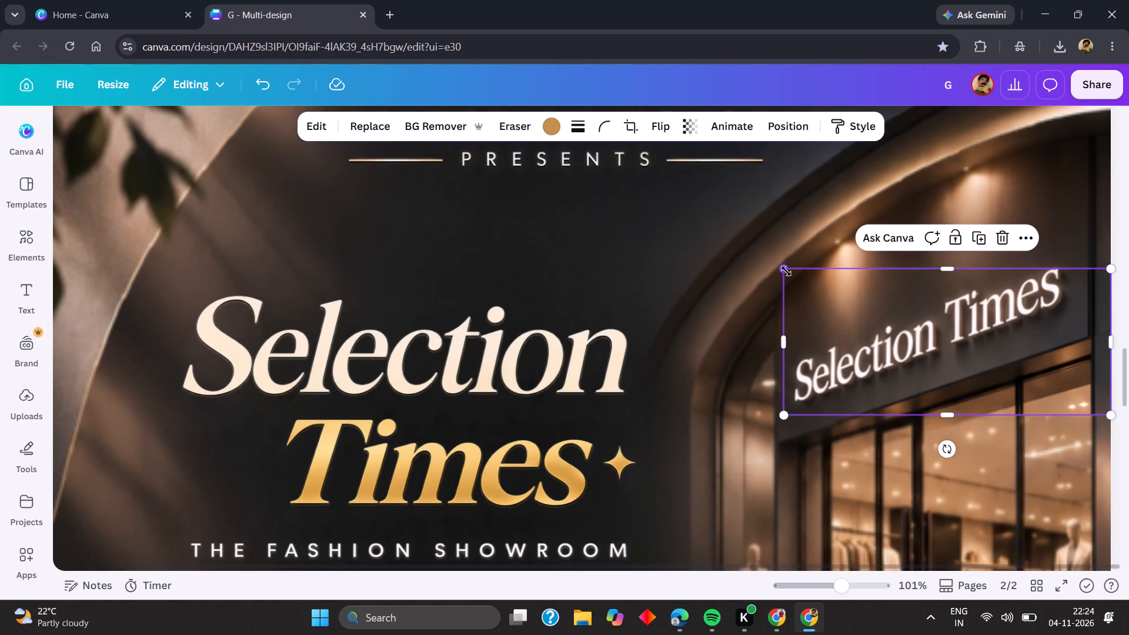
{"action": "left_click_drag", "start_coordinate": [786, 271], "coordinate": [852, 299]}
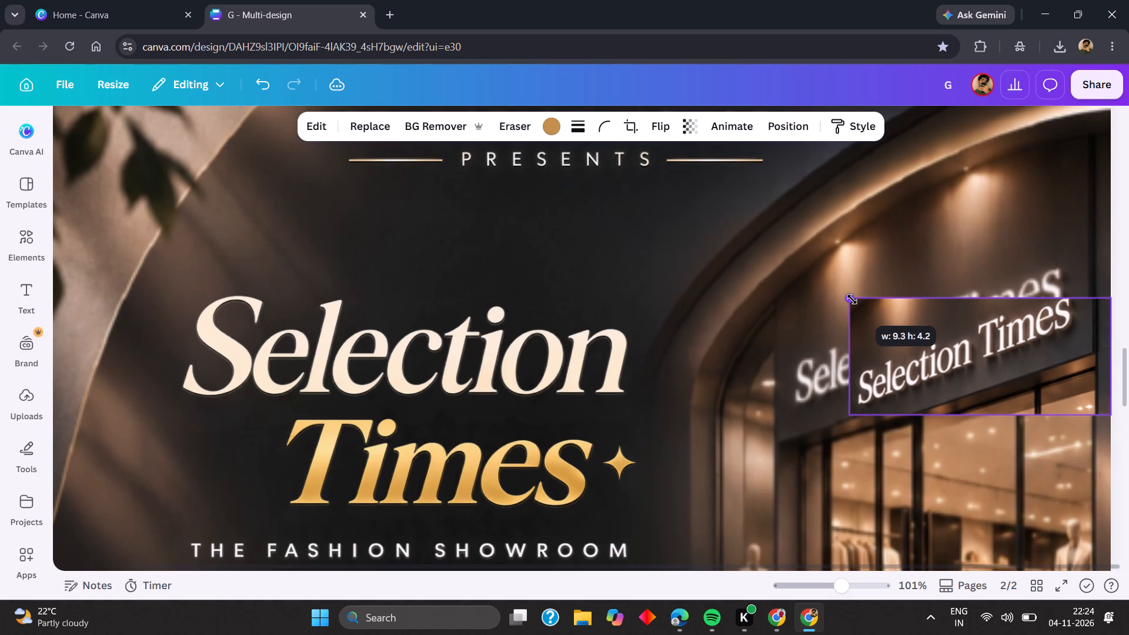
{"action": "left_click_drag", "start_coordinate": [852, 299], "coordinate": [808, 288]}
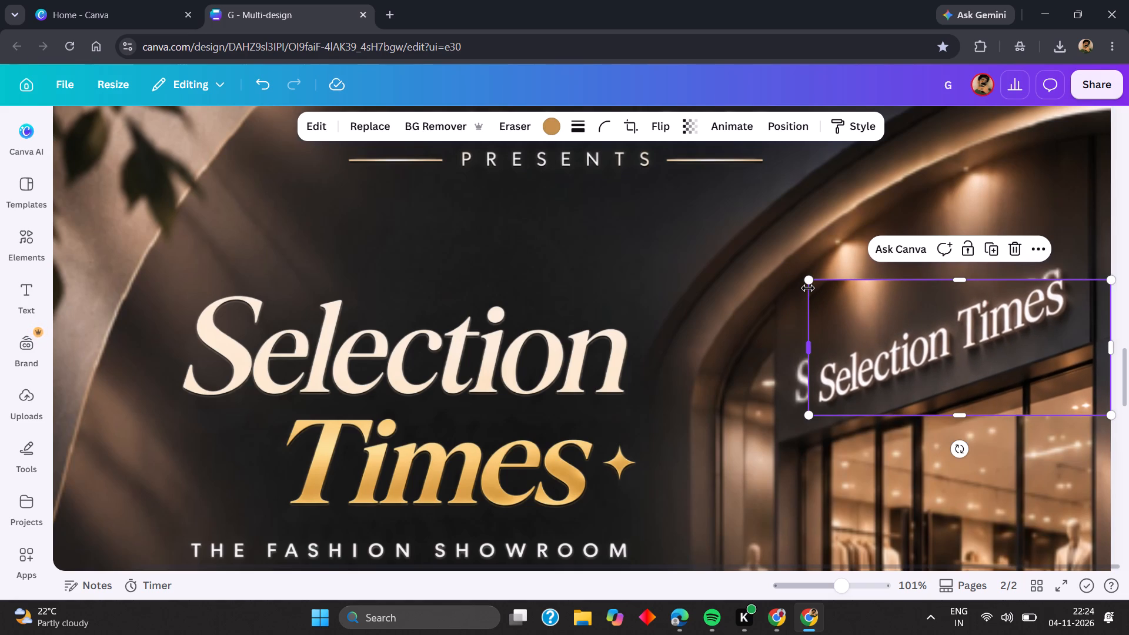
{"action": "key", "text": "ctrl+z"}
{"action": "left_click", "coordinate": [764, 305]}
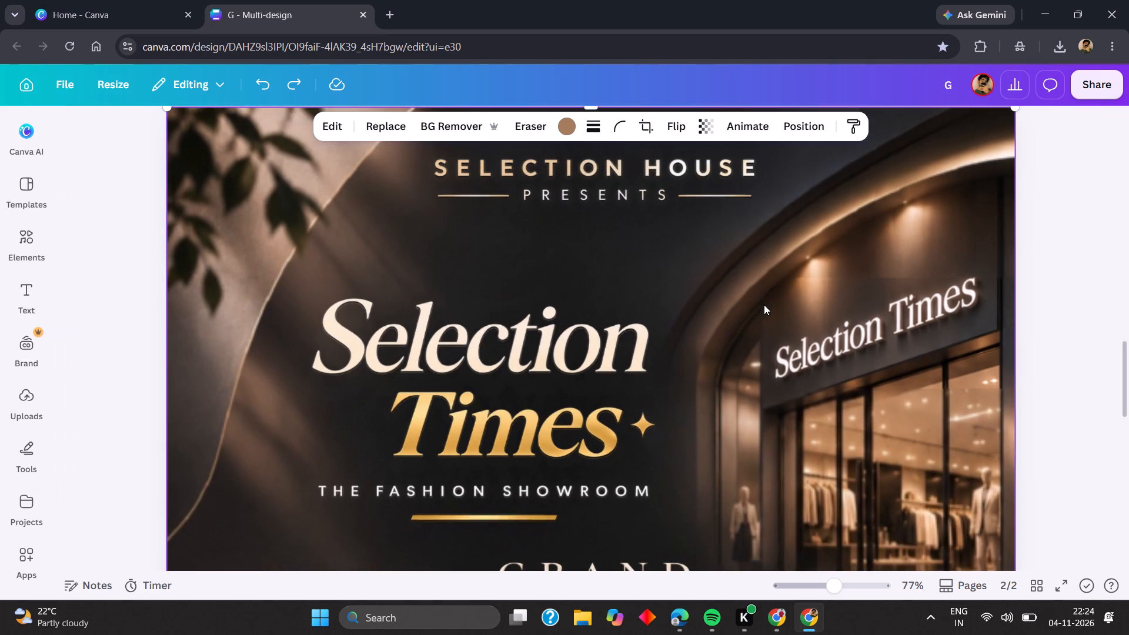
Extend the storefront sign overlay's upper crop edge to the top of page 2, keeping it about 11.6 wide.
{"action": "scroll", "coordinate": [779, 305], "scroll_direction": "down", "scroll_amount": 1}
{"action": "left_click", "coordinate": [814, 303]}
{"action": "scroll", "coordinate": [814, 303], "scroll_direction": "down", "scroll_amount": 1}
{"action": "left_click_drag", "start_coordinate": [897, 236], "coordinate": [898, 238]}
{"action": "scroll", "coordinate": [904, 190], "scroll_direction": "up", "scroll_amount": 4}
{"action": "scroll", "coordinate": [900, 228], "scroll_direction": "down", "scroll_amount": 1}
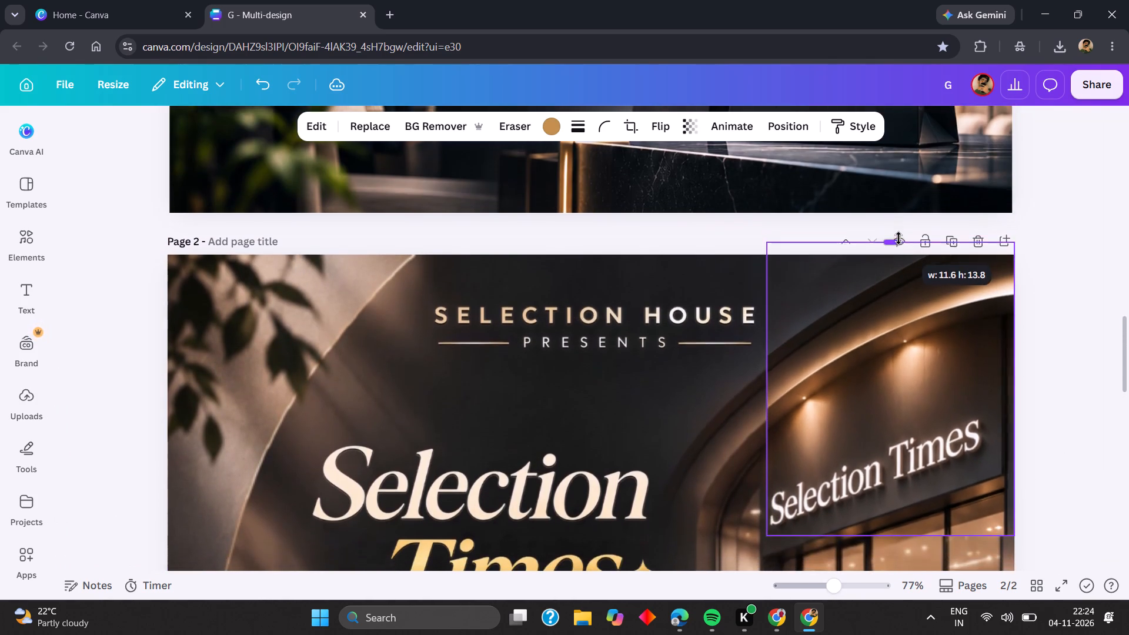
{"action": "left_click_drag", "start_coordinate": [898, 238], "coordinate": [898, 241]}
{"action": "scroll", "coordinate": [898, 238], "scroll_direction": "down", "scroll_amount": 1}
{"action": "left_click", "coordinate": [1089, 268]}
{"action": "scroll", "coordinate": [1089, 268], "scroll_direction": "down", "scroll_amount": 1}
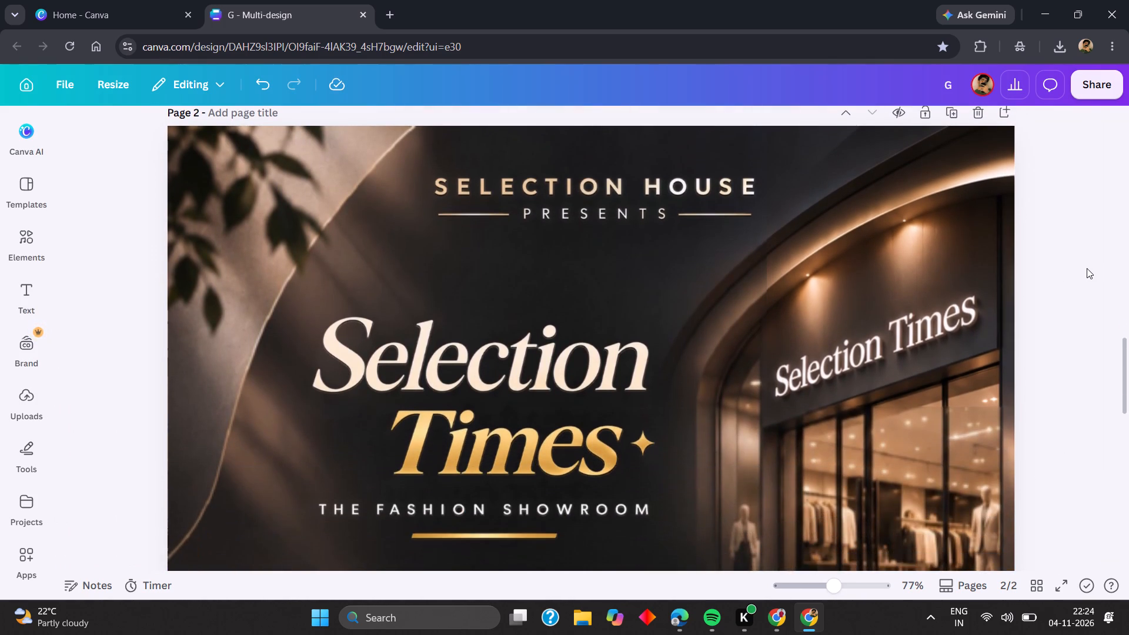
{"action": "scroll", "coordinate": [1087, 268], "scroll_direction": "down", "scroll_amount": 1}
Compare the storefront sign overlay with the layer beneath, undo the last change, and delete the overlay.
{"action": "left_click", "coordinate": [829, 269]}
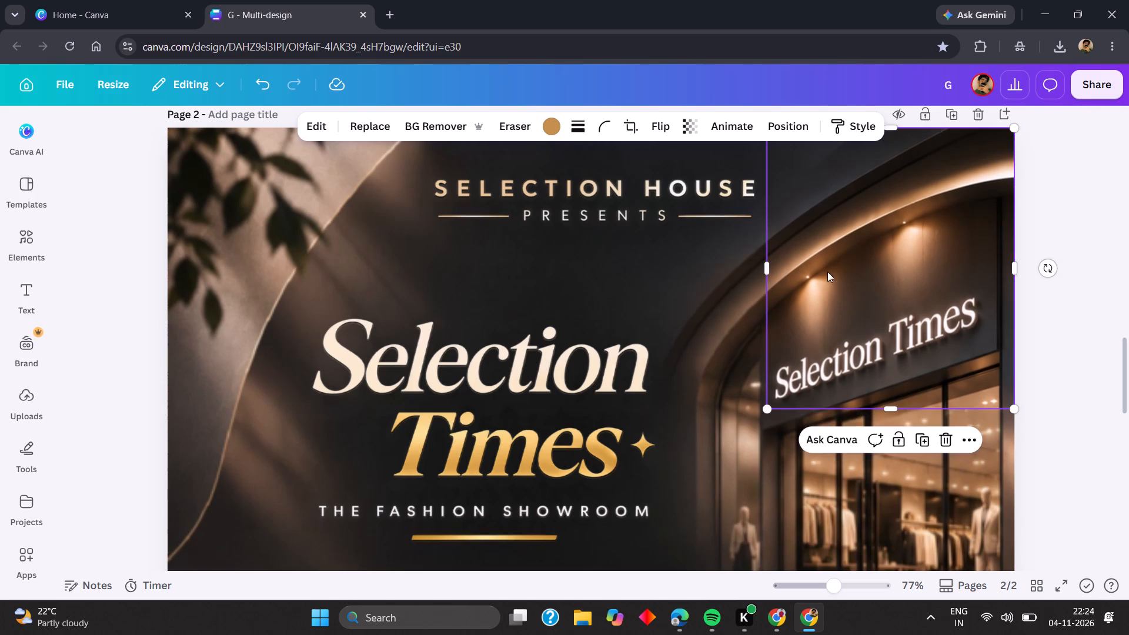
{"action": "left_click", "coordinate": [1020, 273]}
{"action": "left_click", "coordinate": [1034, 283]}
{"action": "scroll", "coordinate": [1034, 285], "scroll_direction": "up", "scroll_amount": 1}
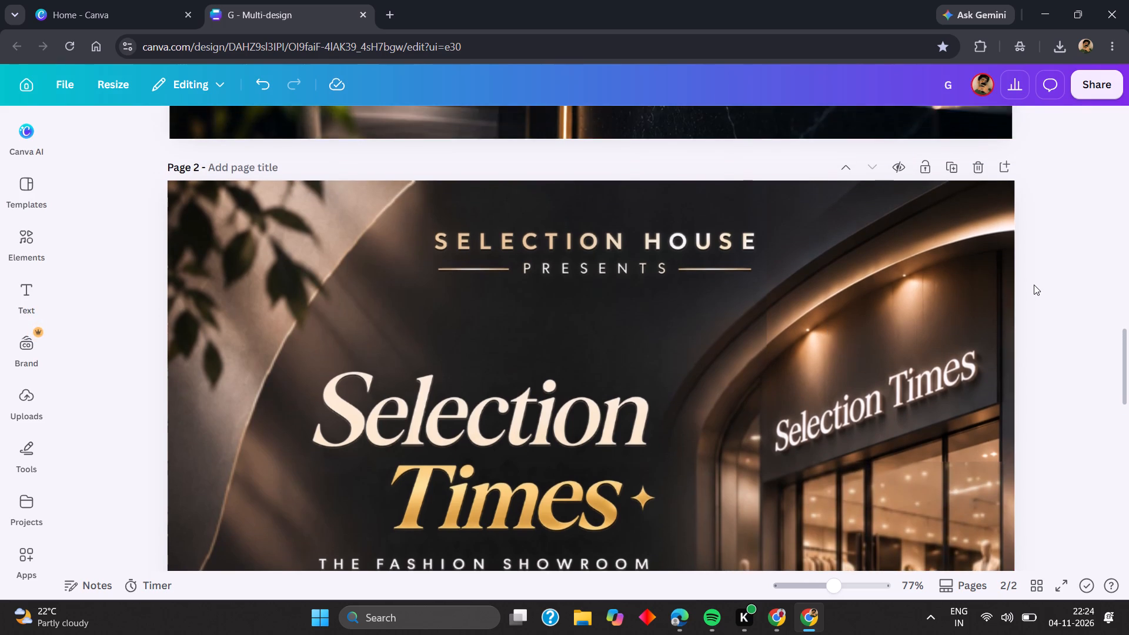
{"action": "scroll", "coordinate": [1034, 285], "scroll_direction": "up", "scroll_amount": 1}
{"action": "left_click", "coordinate": [938, 309]}
{"action": "key", "text": "ctrl+z"}
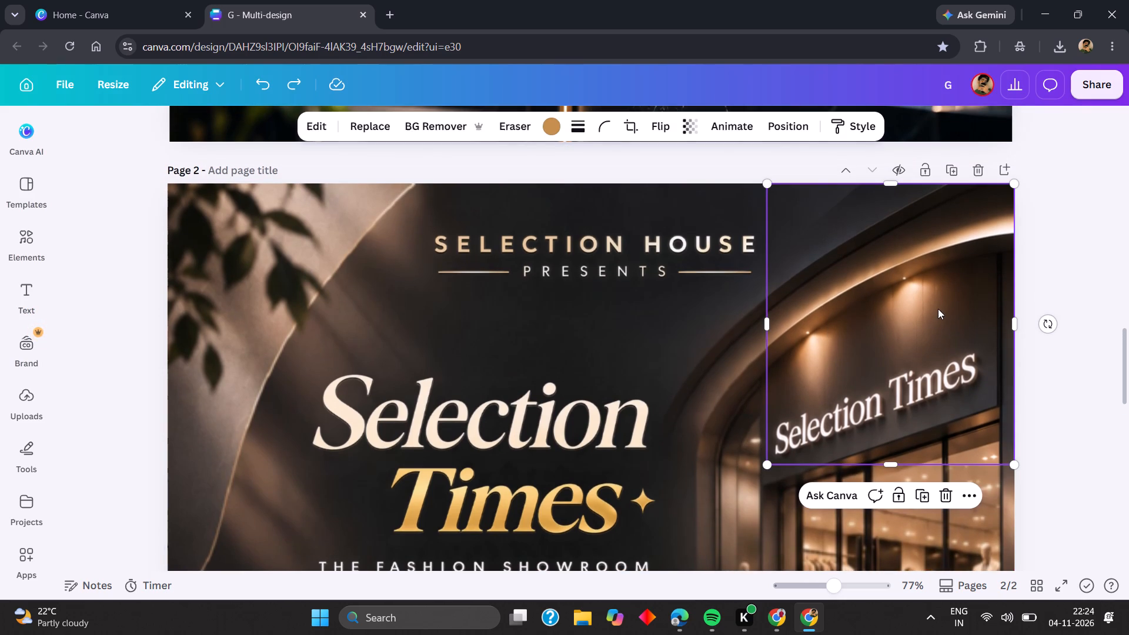
{"action": "key", "text": "BackSpace"}
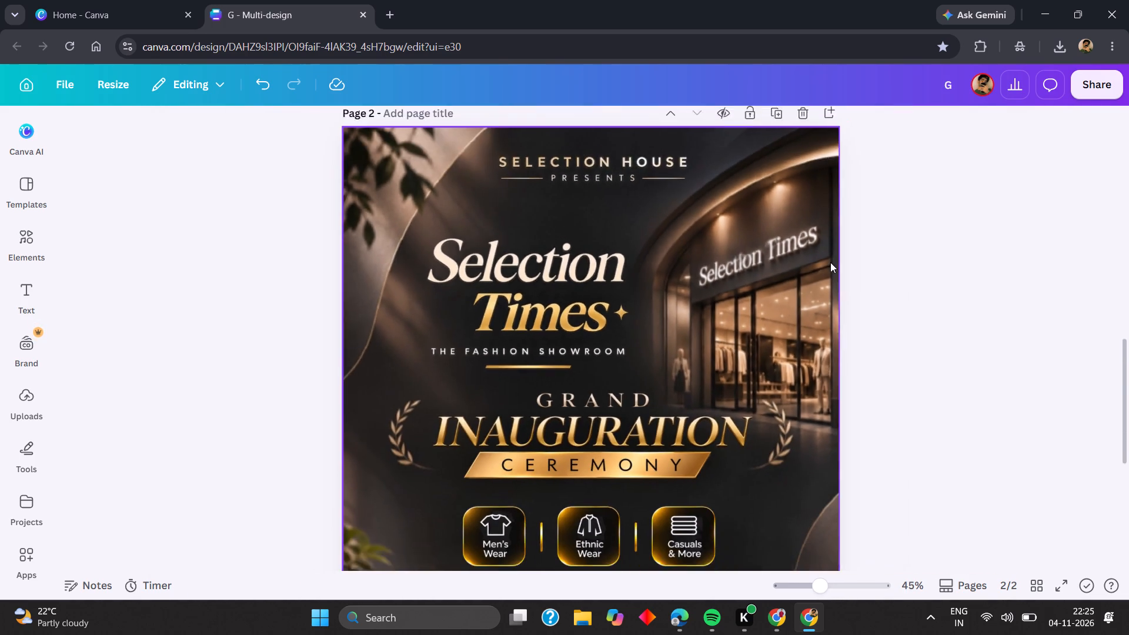
Open Magic Eraser for the poster's background image and reduce the brush size to about 16.
{"action": "scroll", "coordinate": [830, 262], "scroll_direction": "left", "scroll_amount": 1}
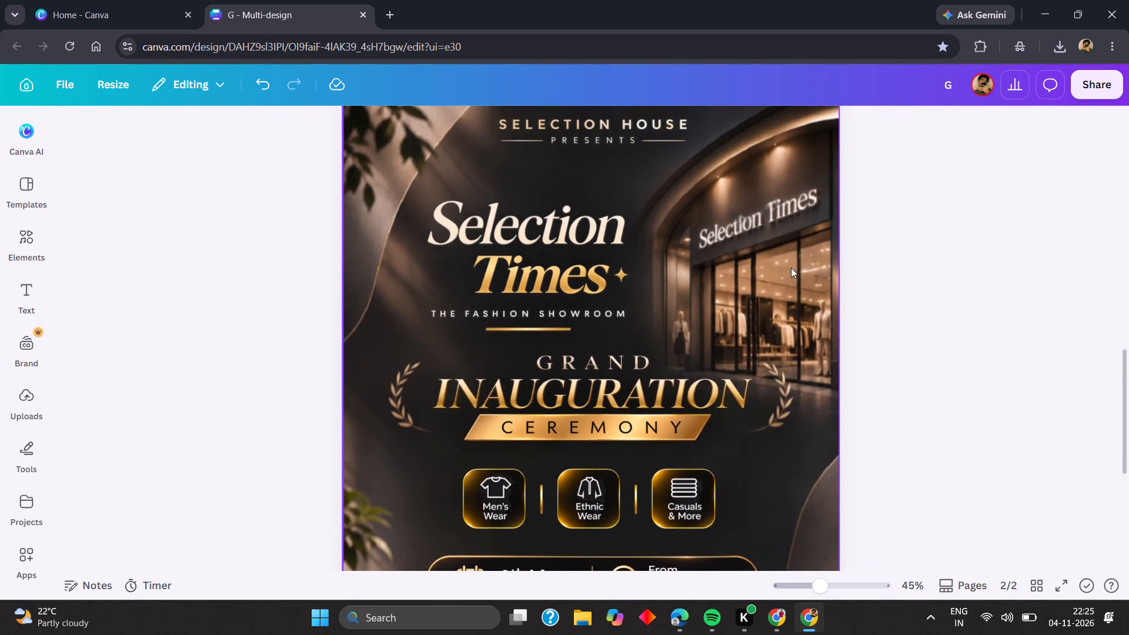
{"action": "scroll", "coordinate": [745, 262], "scroll_direction": "up", "scroll_amount": 2}
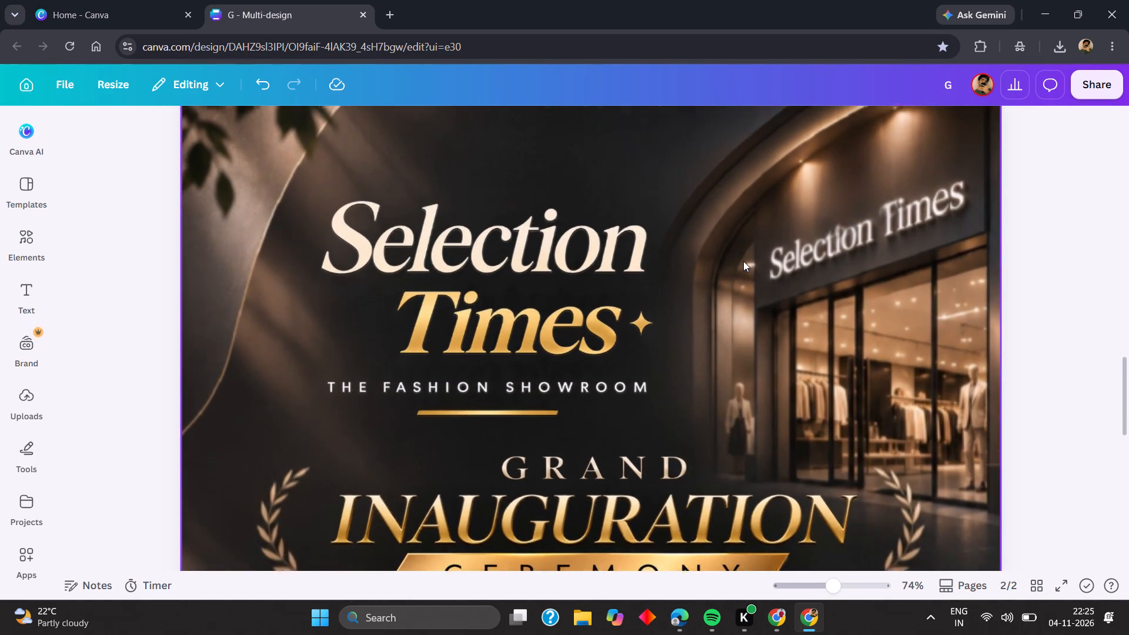
{"action": "scroll", "coordinate": [743, 261], "scroll_direction": "up", "scroll_amount": 1}
{"action": "left_click", "coordinate": [797, 255]}
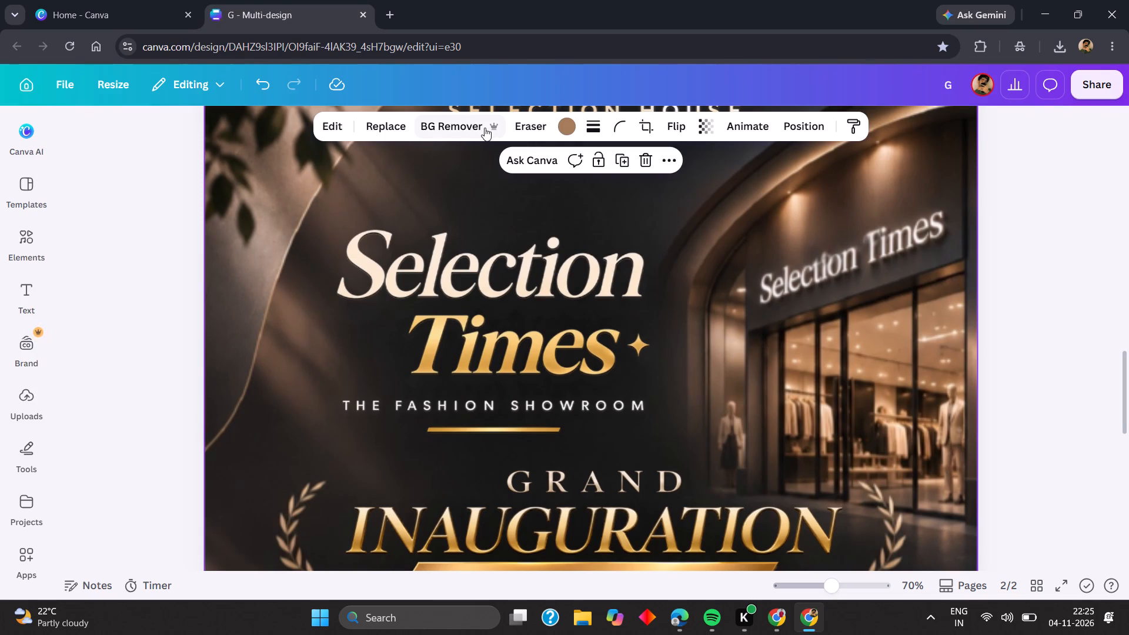
{"action": "left_click", "coordinate": [539, 131]}
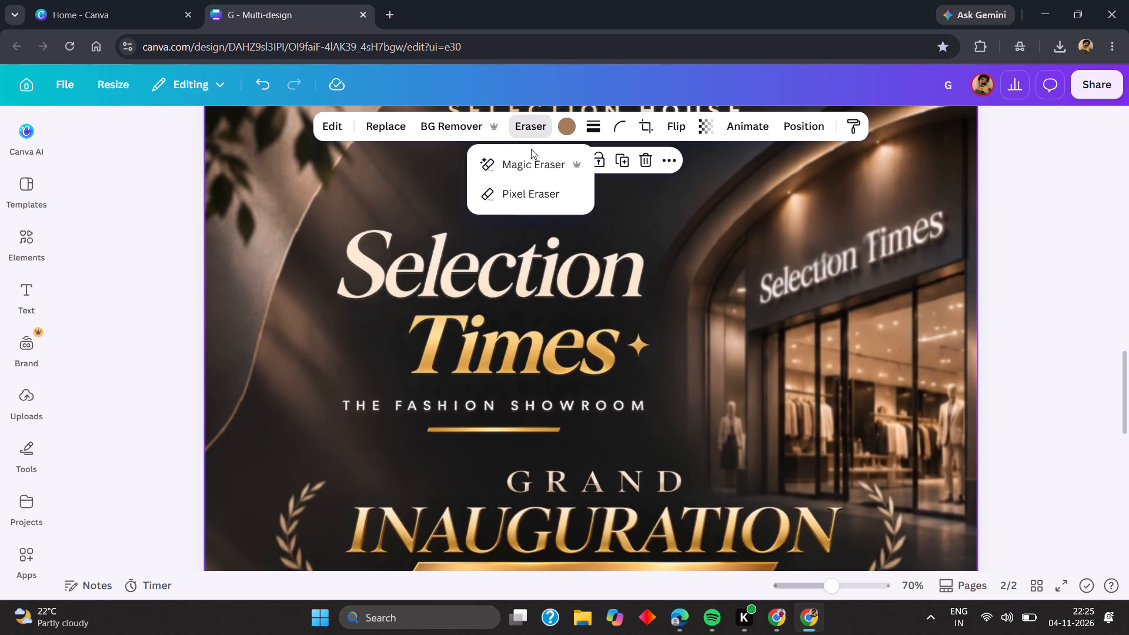
{"action": "left_click", "coordinate": [533, 156]}
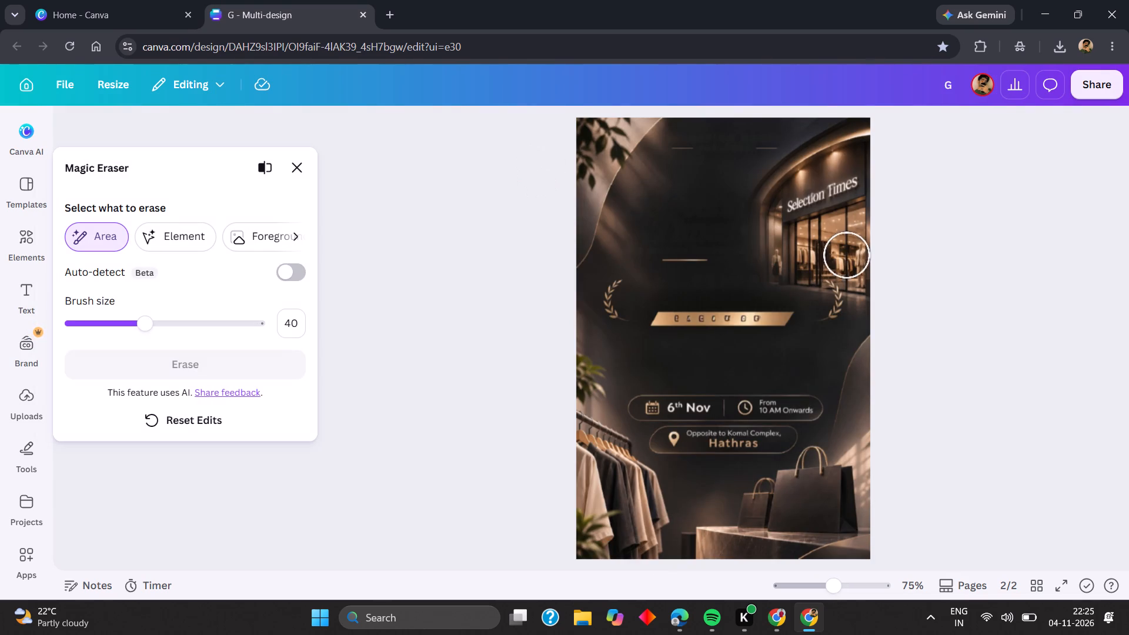
{"action": "left_click", "coordinate": [97, 326]}
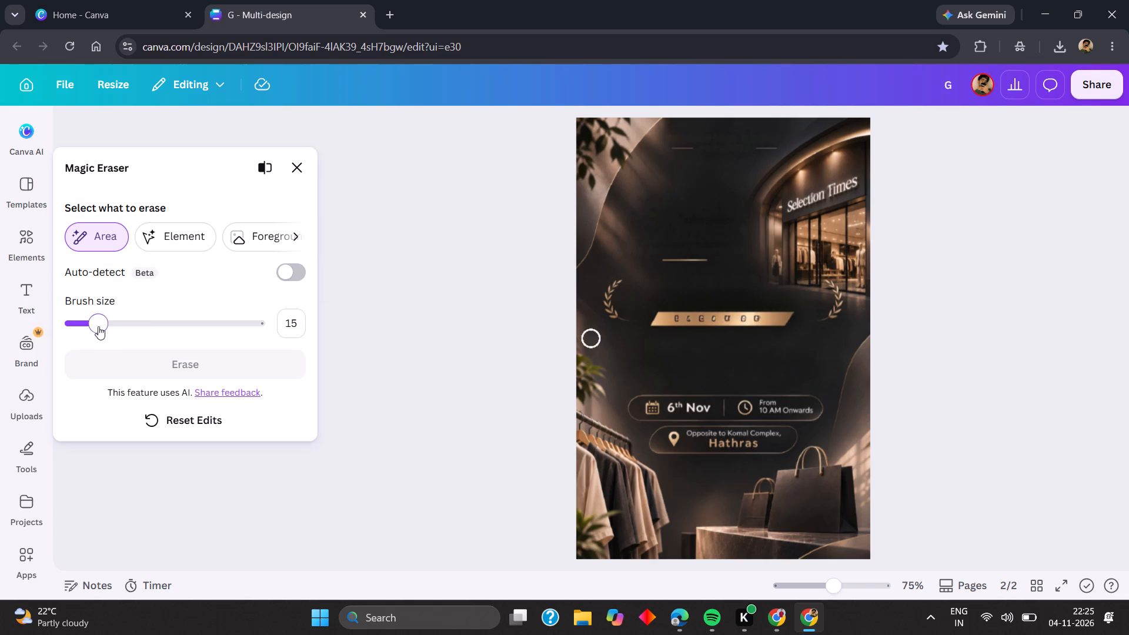
Brush over the whole Selection Times lettering on the storefront fascia and erase it with Magic Eraser.
{"action": "scroll", "coordinate": [874, 190], "scroll_direction": "left", "scroll_amount": 5}
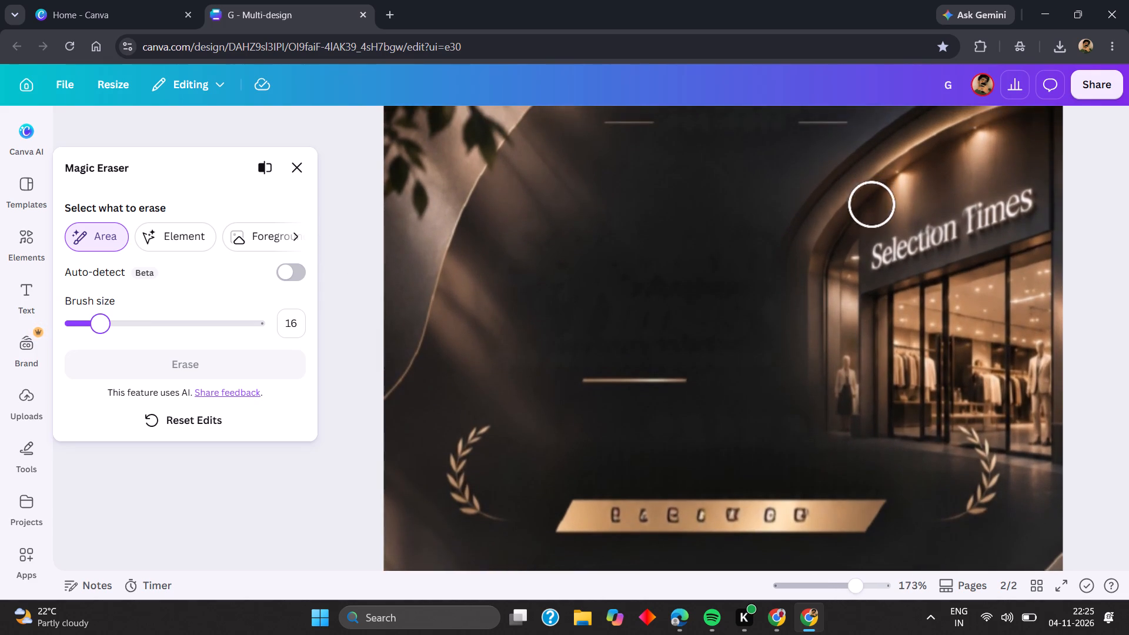
{"action": "scroll", "coordinate": [872, 207], "scroll_direction": "left", "scroll_amount": 3}
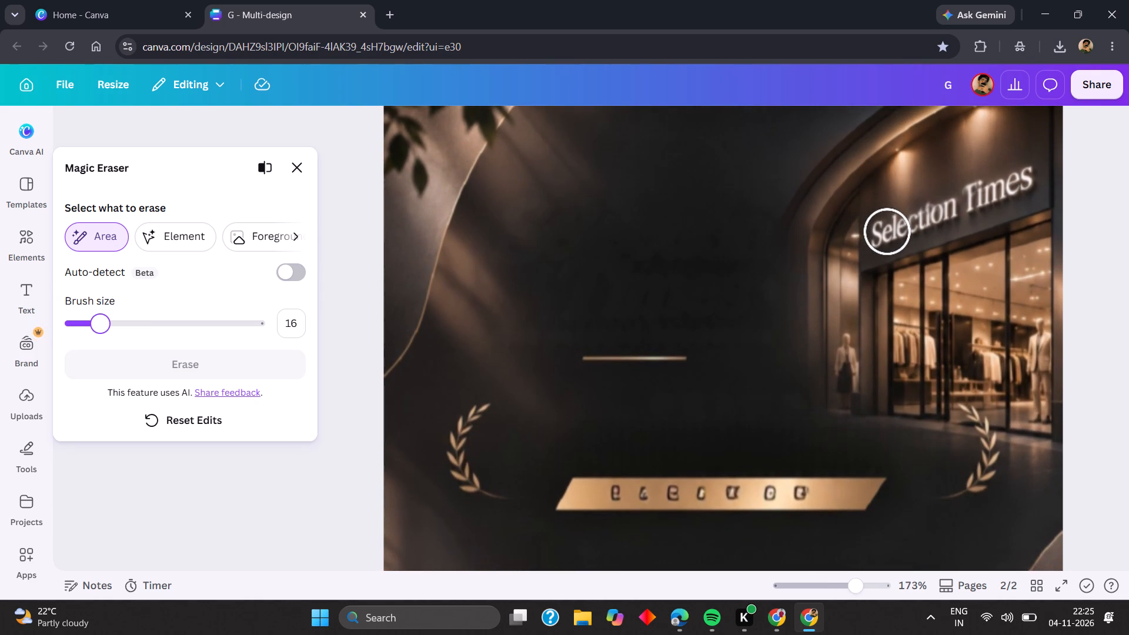
{"action": "left_click", "coordinate": [887, 232]}
{"action": "left_click", "coordinate": [904, 225]}
{"action": "left_click", "coordinate": [916, 218]}
{"action": "left_click", "coordinate": [931, 213]}
{"action": "left_click", "coordinate": [955, 205]}
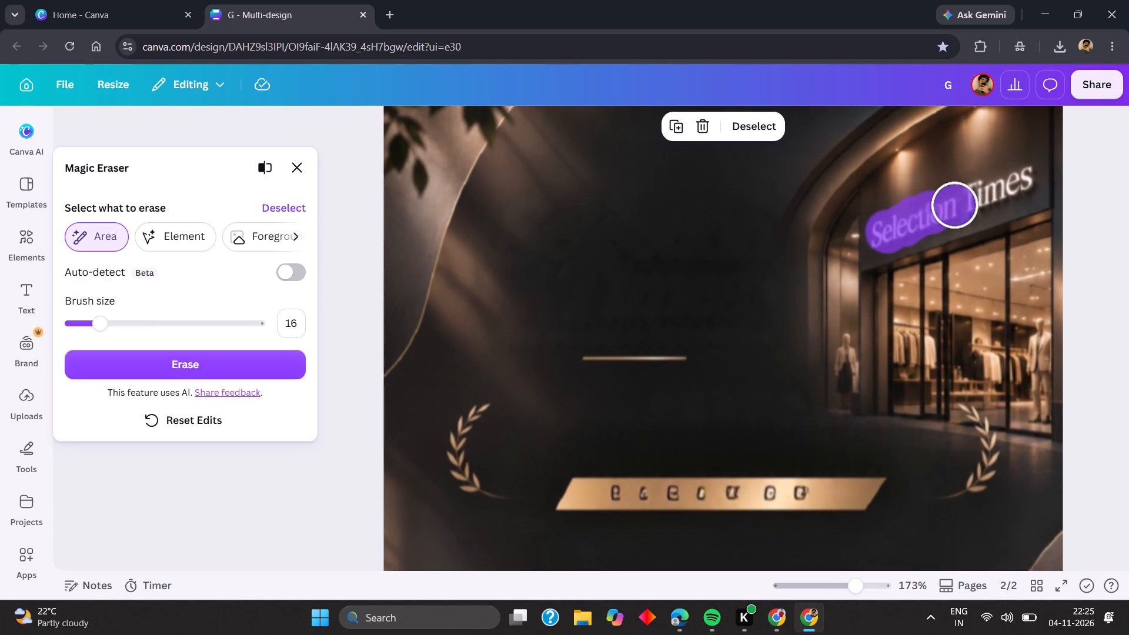
{"action": "double_click", "coordinate": [975, 195]}
{"action": "left_click", "coordinate": [998, 190]}
{"action": "left_click", "coordinate": [1012, 181]}
{"action": "left_click", "coordinate": [1016, 178]}
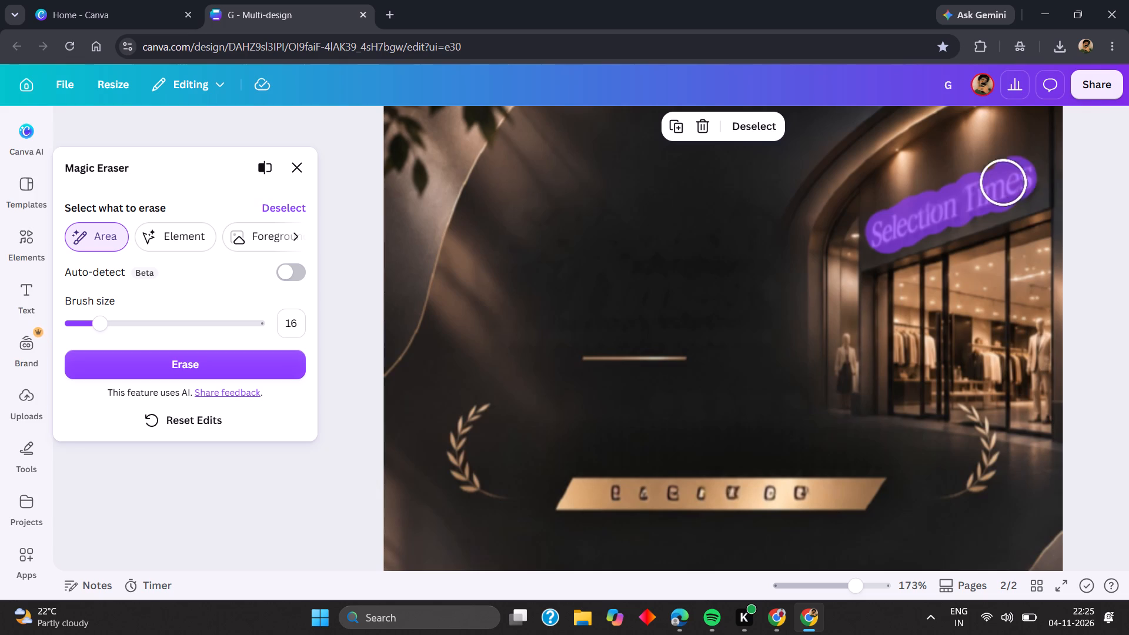
{"action": "left_click", "coordinate": [267, 355]}
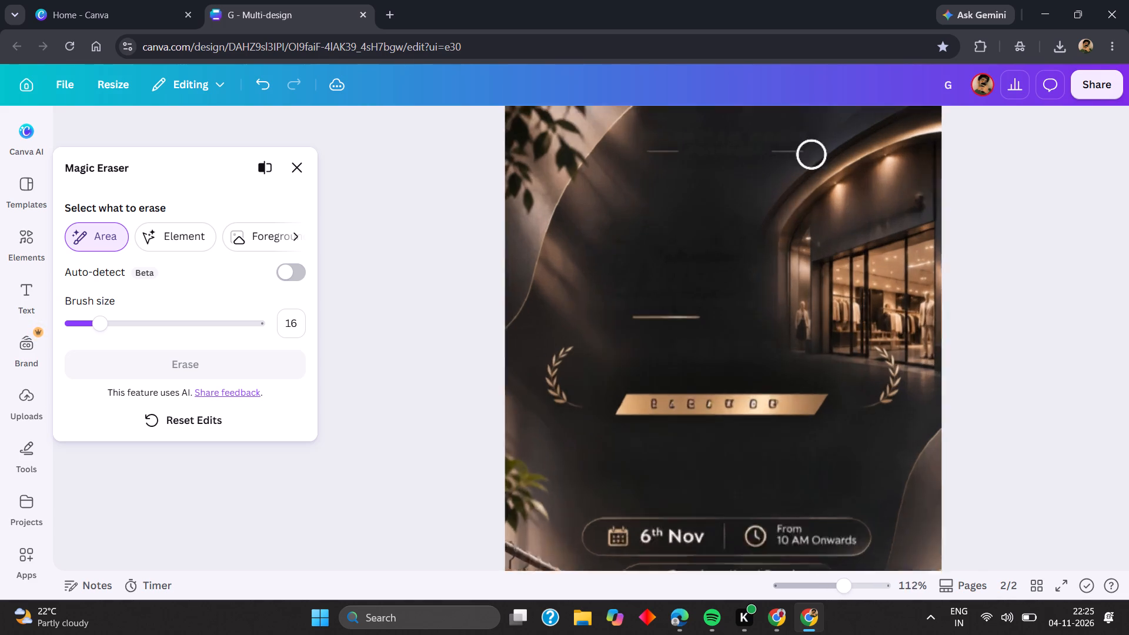
Erase the leftover smudge at the right end of the storefront fascia and close Magic Eraser.
{"action": "scroll", "coordinate": [897, 186], "scroll_direction": "left", "scroll_amount": 1}
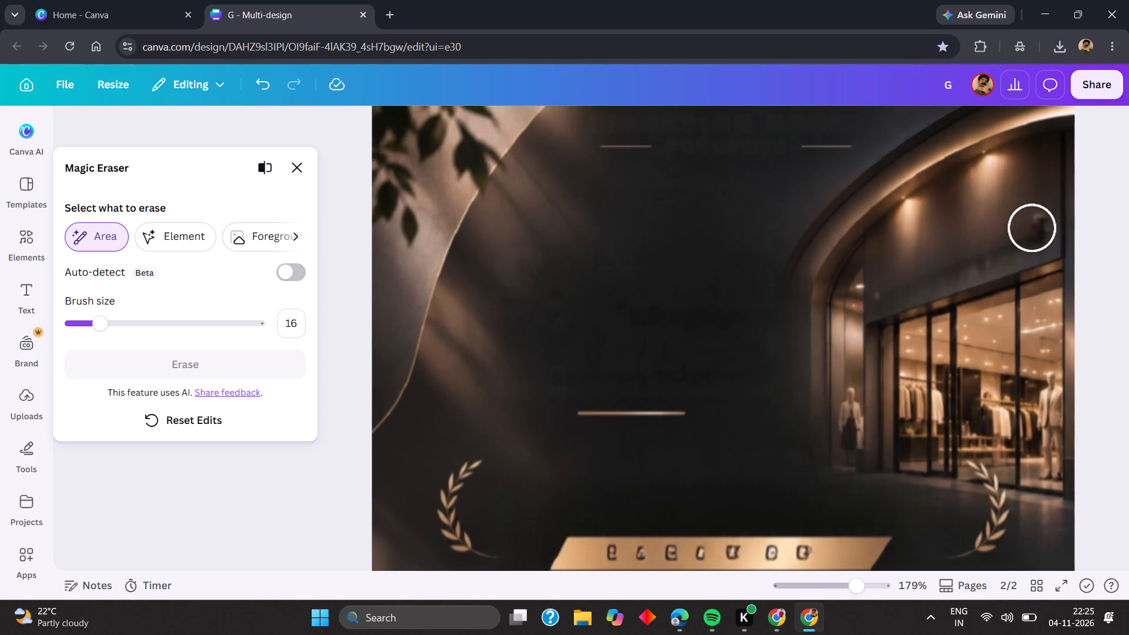
{"action": "left_click", "coordinate": [1032, 228]}
{"action": "left_click", "coordinate": [252, 374]}
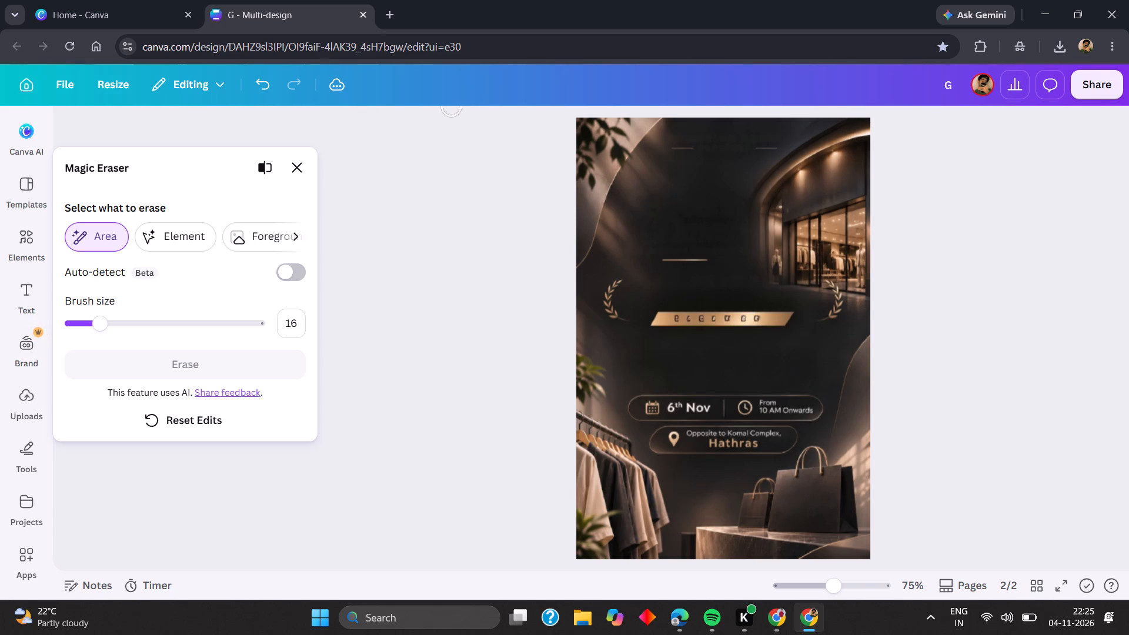
{"action": "left_click", "coordinate": [296, 166]}
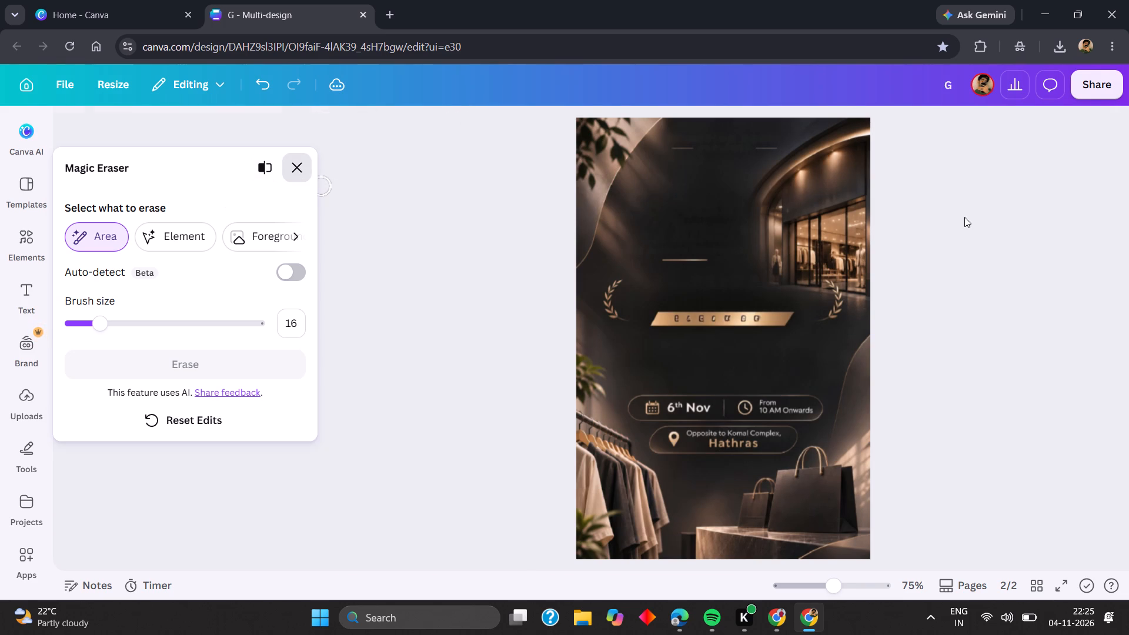
{"action": "left_click", "coordinate": [1095, 230]}
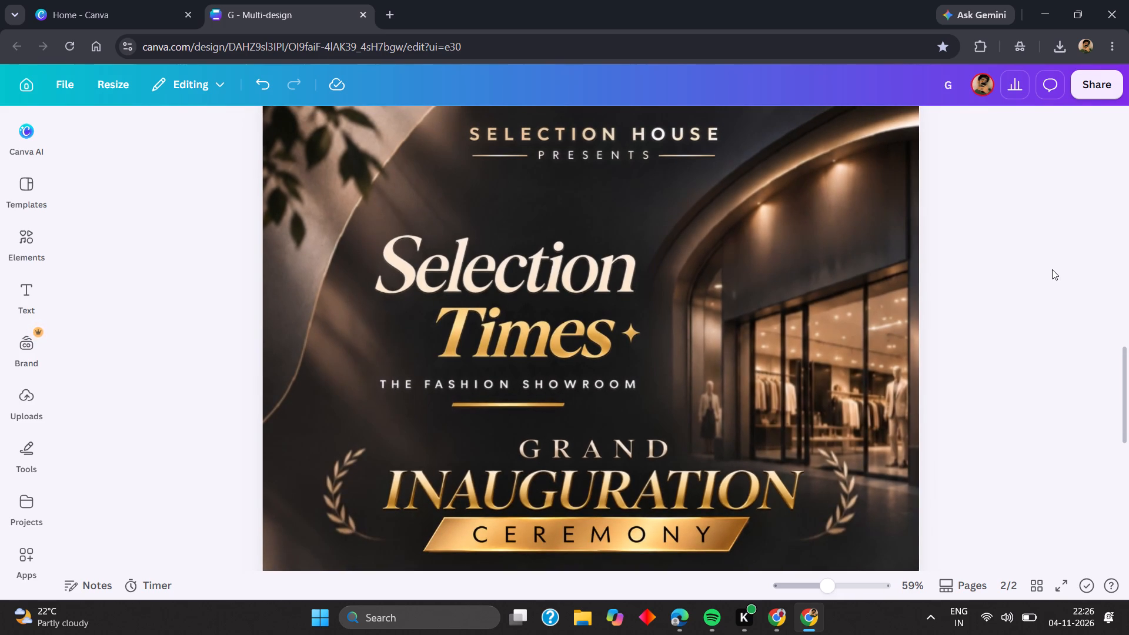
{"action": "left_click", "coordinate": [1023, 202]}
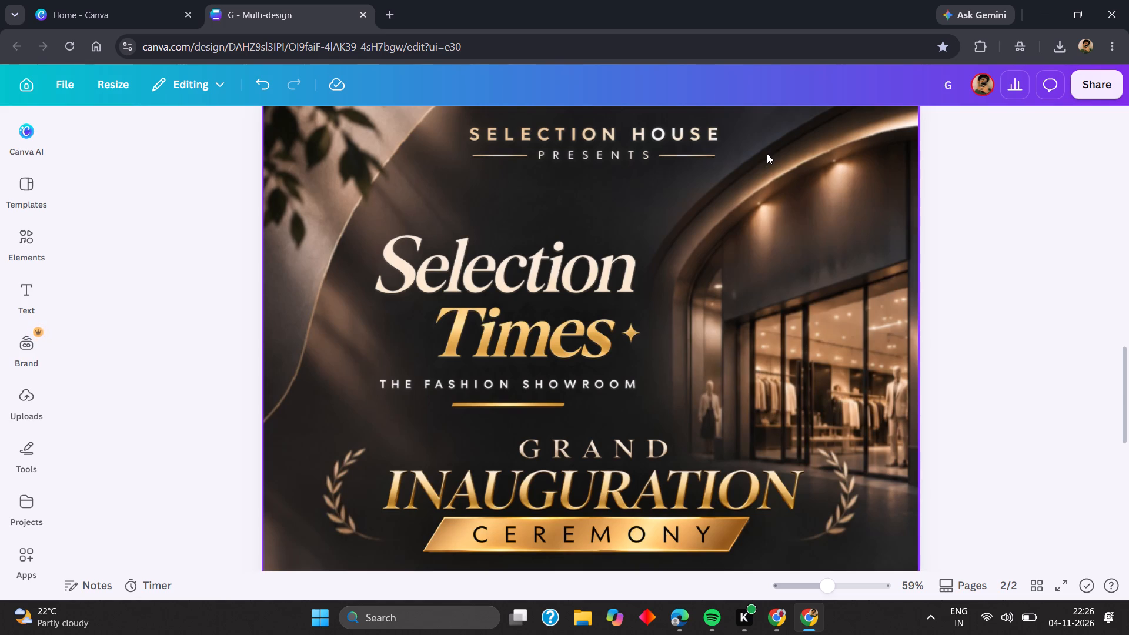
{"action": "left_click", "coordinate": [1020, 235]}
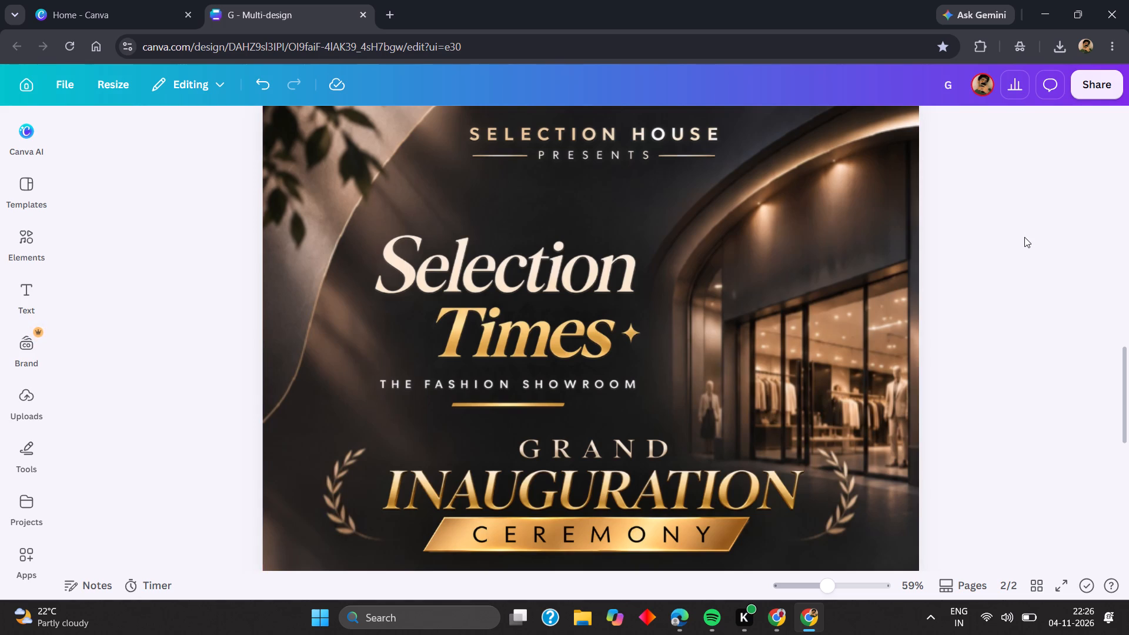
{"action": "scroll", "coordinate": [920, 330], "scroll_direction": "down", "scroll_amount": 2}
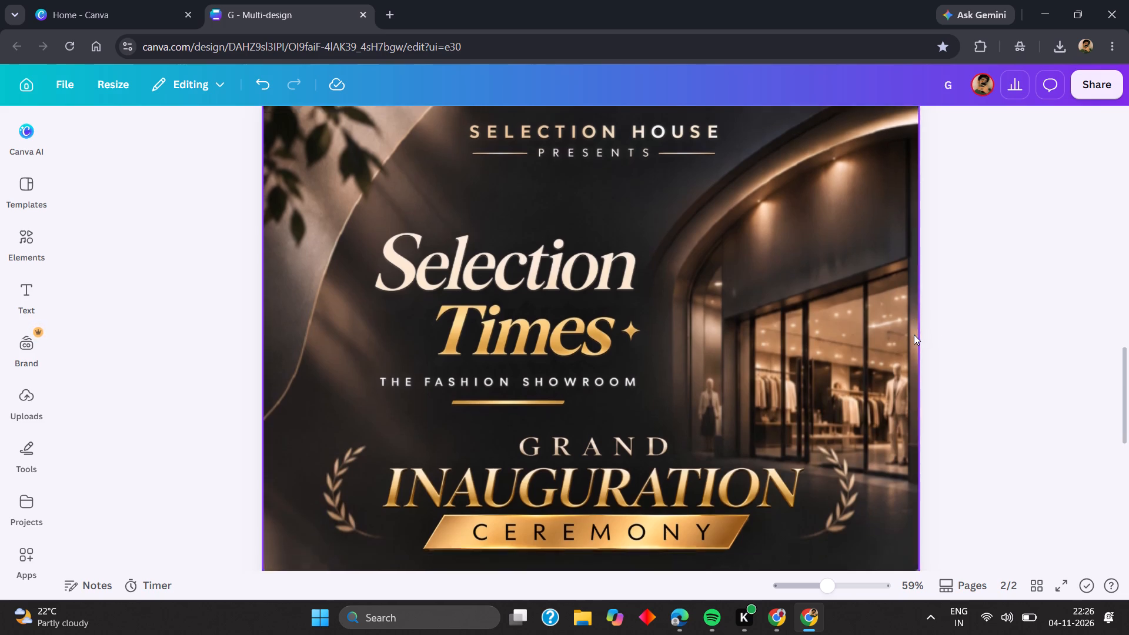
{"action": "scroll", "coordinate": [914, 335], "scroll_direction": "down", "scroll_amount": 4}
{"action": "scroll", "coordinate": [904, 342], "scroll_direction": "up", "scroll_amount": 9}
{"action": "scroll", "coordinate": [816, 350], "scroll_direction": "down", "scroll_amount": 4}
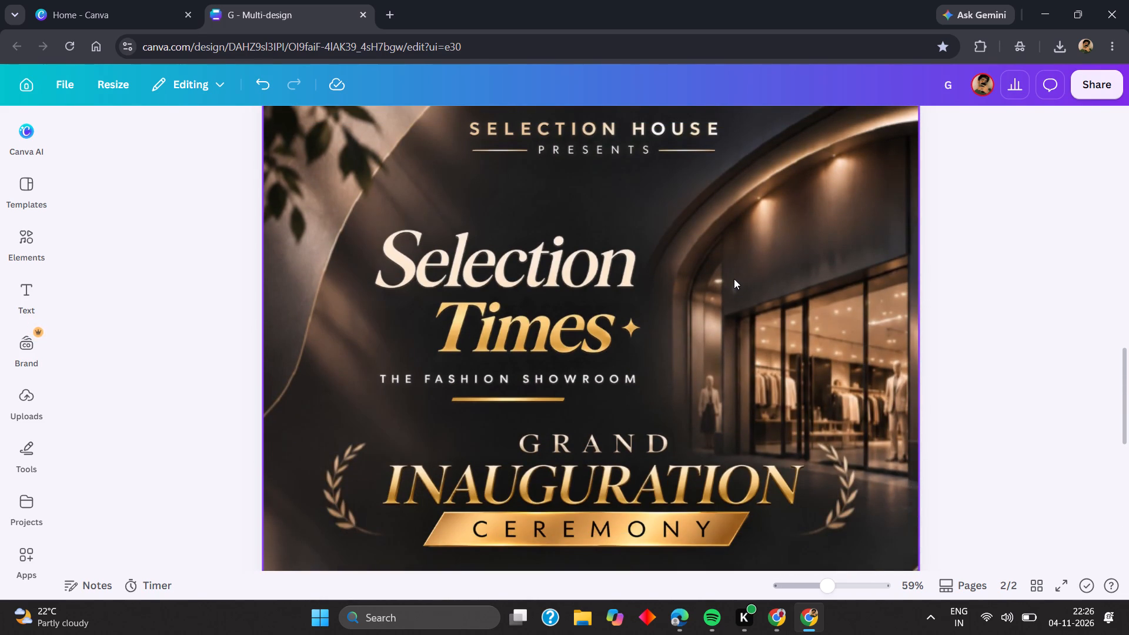
Paste the ChatGPT poster image again and crop its top, left and bottom edges to just the storefront Selection Times sign, about 7.6 wide.
{"action": "left_click", "coordinate": [734, 279]}
{"action": "scroll", "coordinate": [723, 292], "scroll_direction": "down", "scroll_amount": 1}
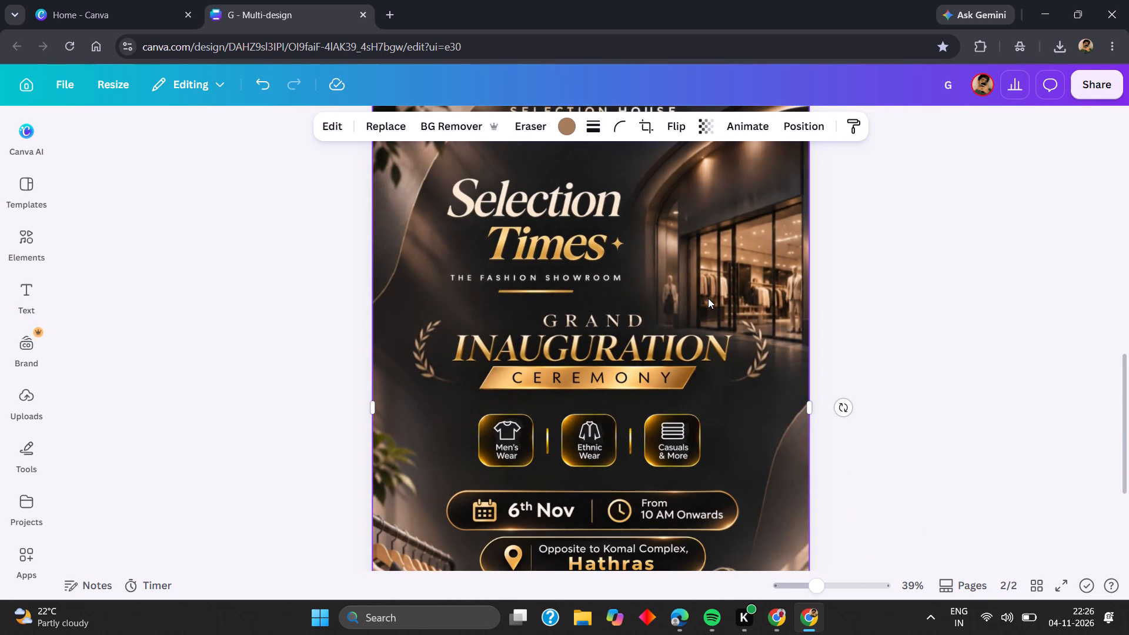
{"action": "key", "text": "ctrl+v"}
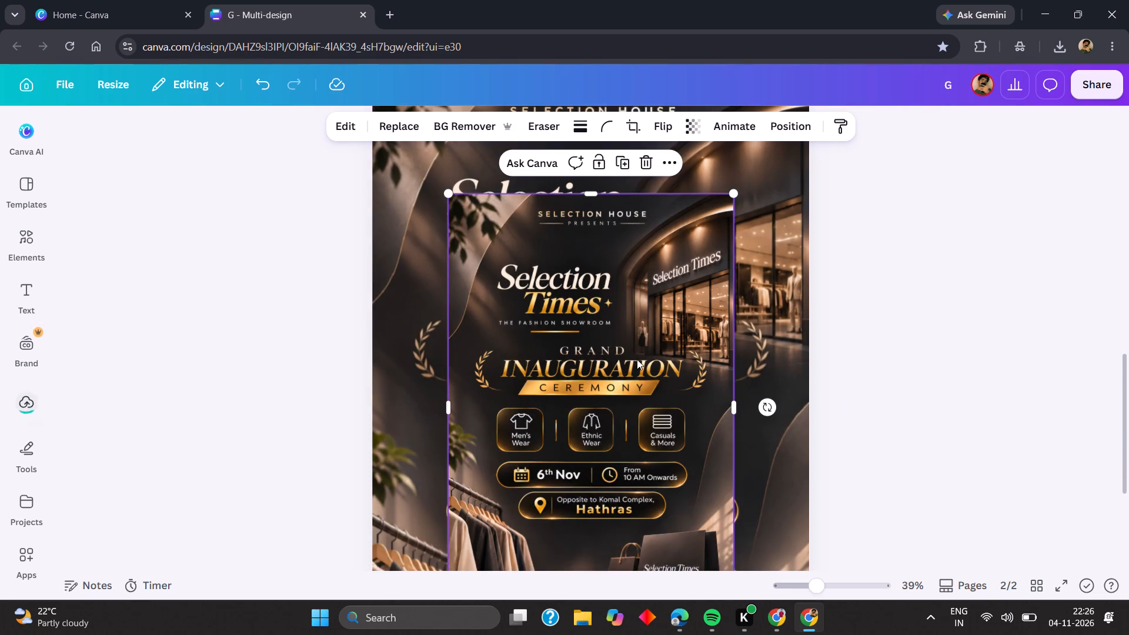
{"action": "left_click_drag", "start_coordinate": [589, 176], "coordinate": [594, 214]}
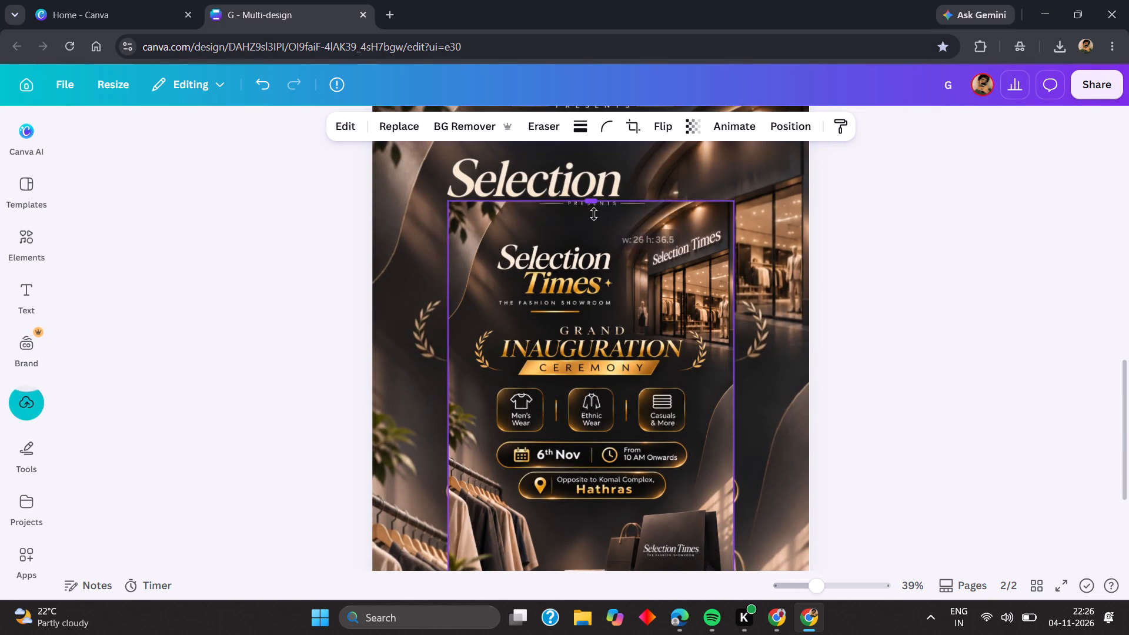
{"action": "left_click_drag", "start_coordinate": [594, 214], "coordinate": [596, 229]}
{"action": "left_click_drag", "start_coordinate": [445, 407], "coordinate": [509, 389]}
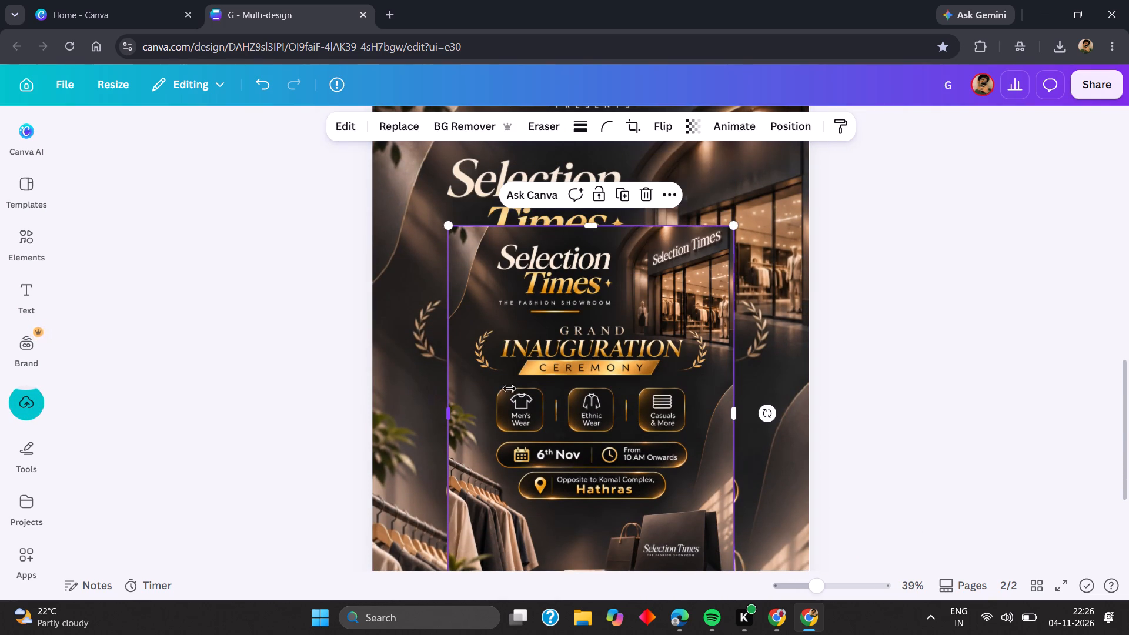
{"action": "left_click_drag", "start_coordinate": [509, 389], "coordinate": [645, 383]}
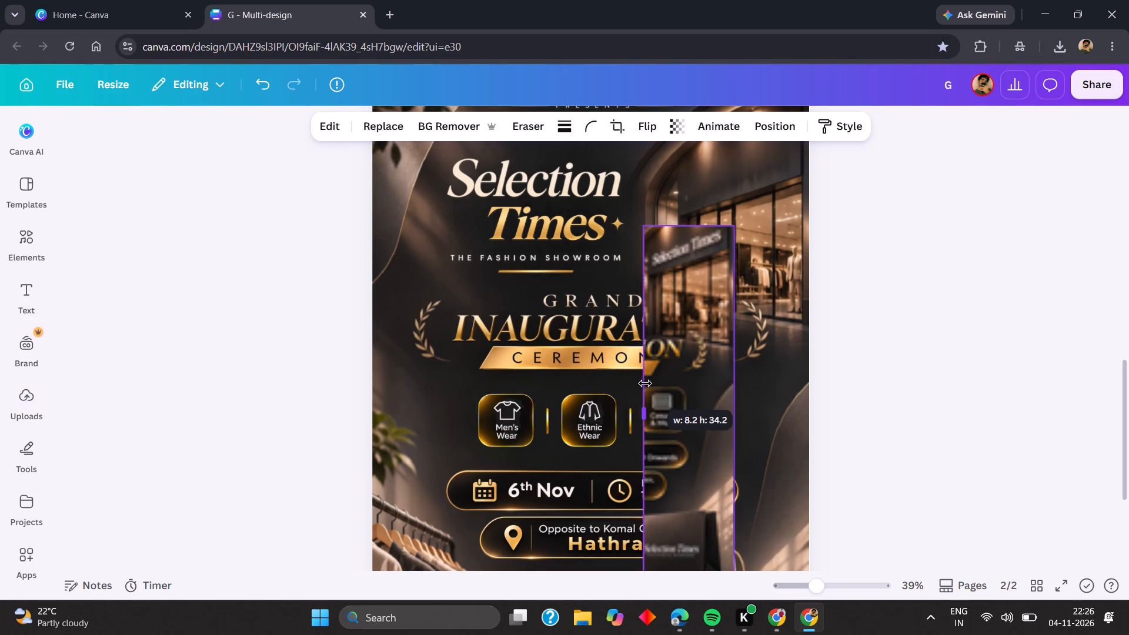
{"action": "left_click_drag", "start_coordinate": [645, 383], "coordinate": [647, 383]}
{"action": "scroll", "coordinate": [650, 385], "scroll_direction": "down", "scroll_amount": 2}
{"action": "left_click_drag", "start_coordinate": [687, 416], "coordinate": [706, 357]}
{"action": "scroll", "coordinate": [702, 371], "scroll_direction": "up", "scroll_amount": 1}
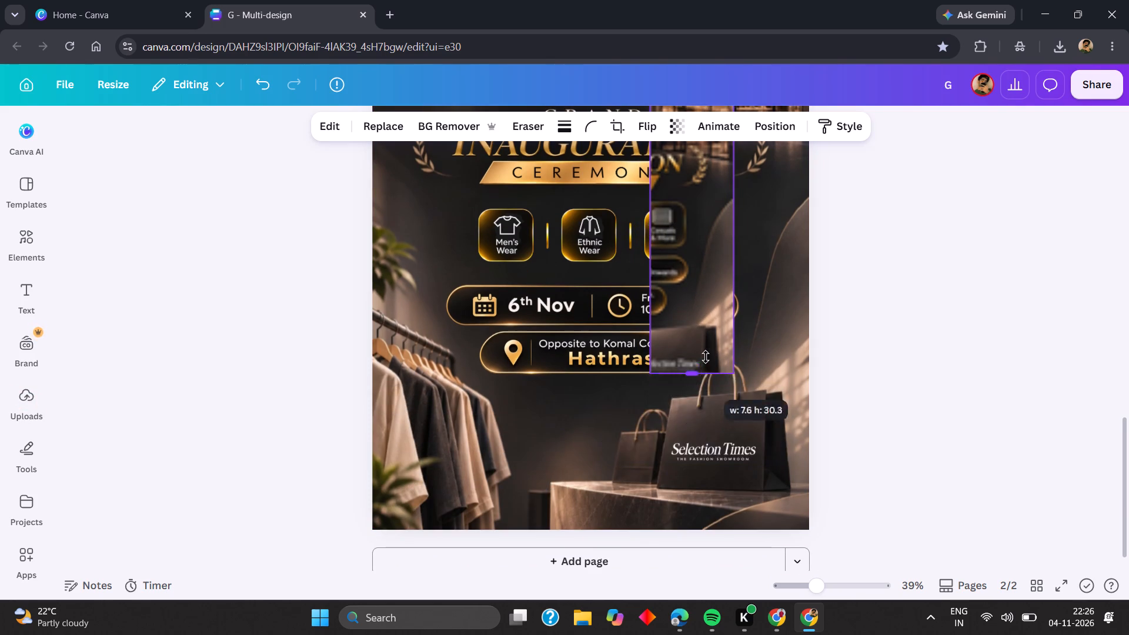
{"action": "scroll", "coordinate": [706, 357], "scroll_direction": "up", "scroll_amount": 2}
{"action": "left_click_drag", "start_coordinate": [706, 357], "coordinate": [702, 275]}
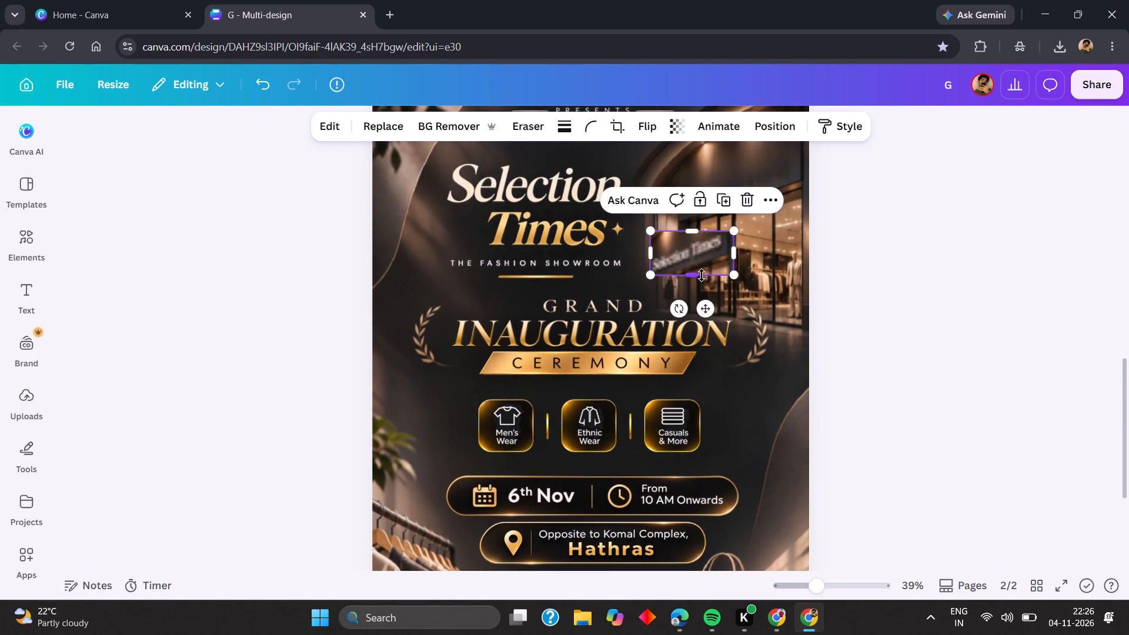
Remove the background from the cropped Selection Times sign image.
{"action": "left_click", "coordinate": [477, 118]}
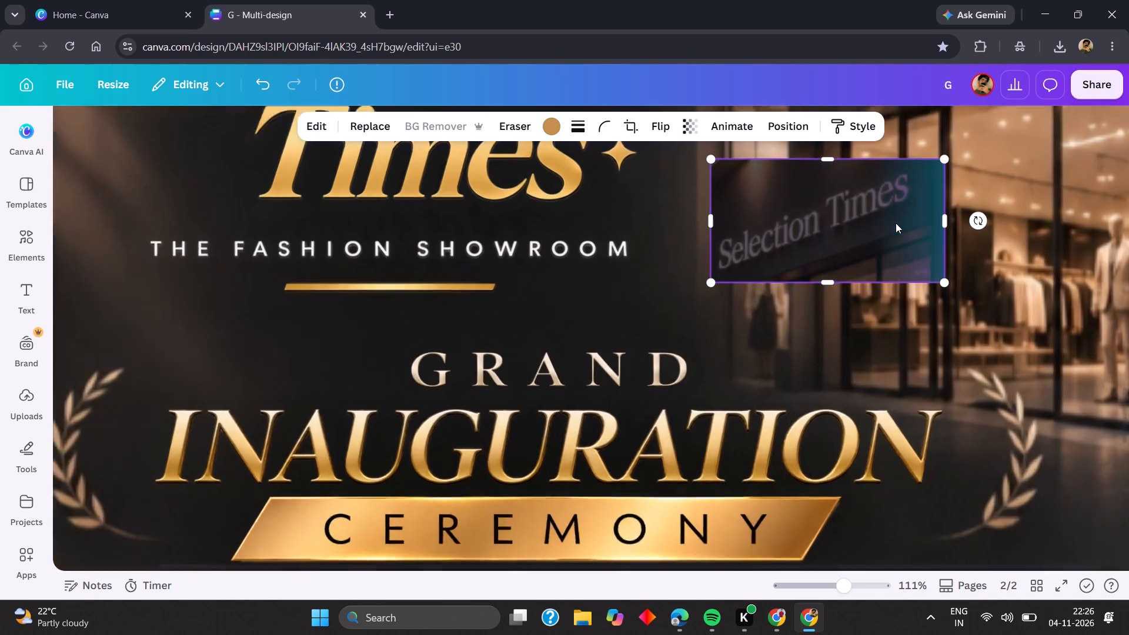
Move the cropped Selection Times sign onto the blank fascia above the storefront windows.
{"action": "scroll", "coordinate": [859, 260], "scroll_direction": "up", "scroll_amount": 1}
{"action": "left_click_drag", "start_coordinate": [838, 269], "coordinate": [854, 166]}
{"action": "scroll", "coordinate": [843, 265], "scroll_direction": "up", "scroll_amount": 2}
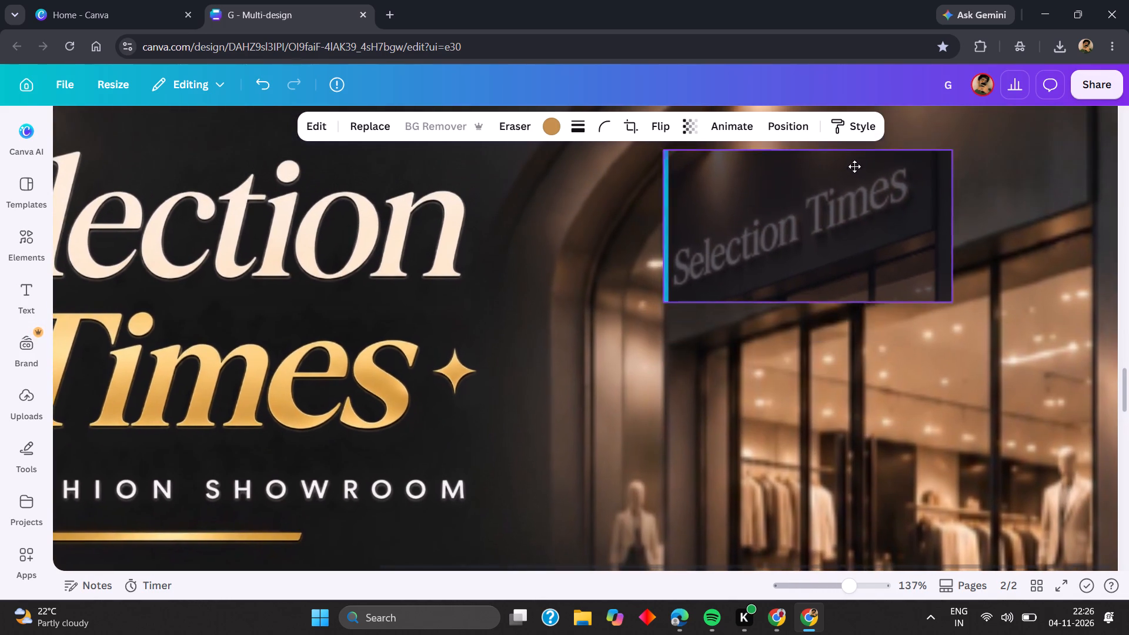
{"action": "left_click_drag", "start_coordinate": [854, 166], "coordinate": [900, 159]}
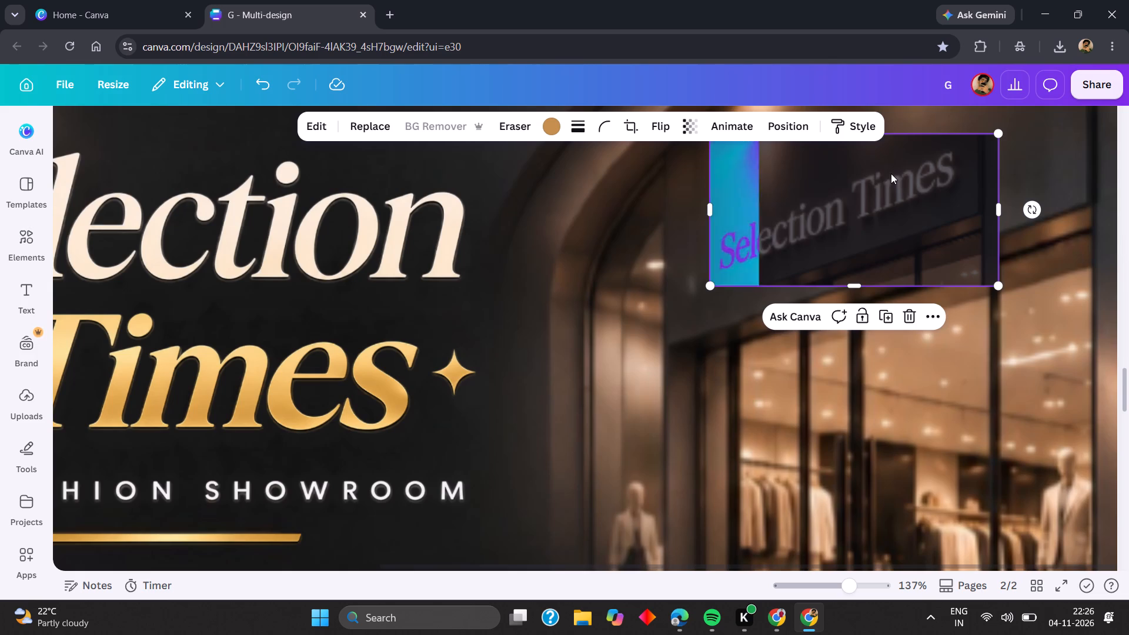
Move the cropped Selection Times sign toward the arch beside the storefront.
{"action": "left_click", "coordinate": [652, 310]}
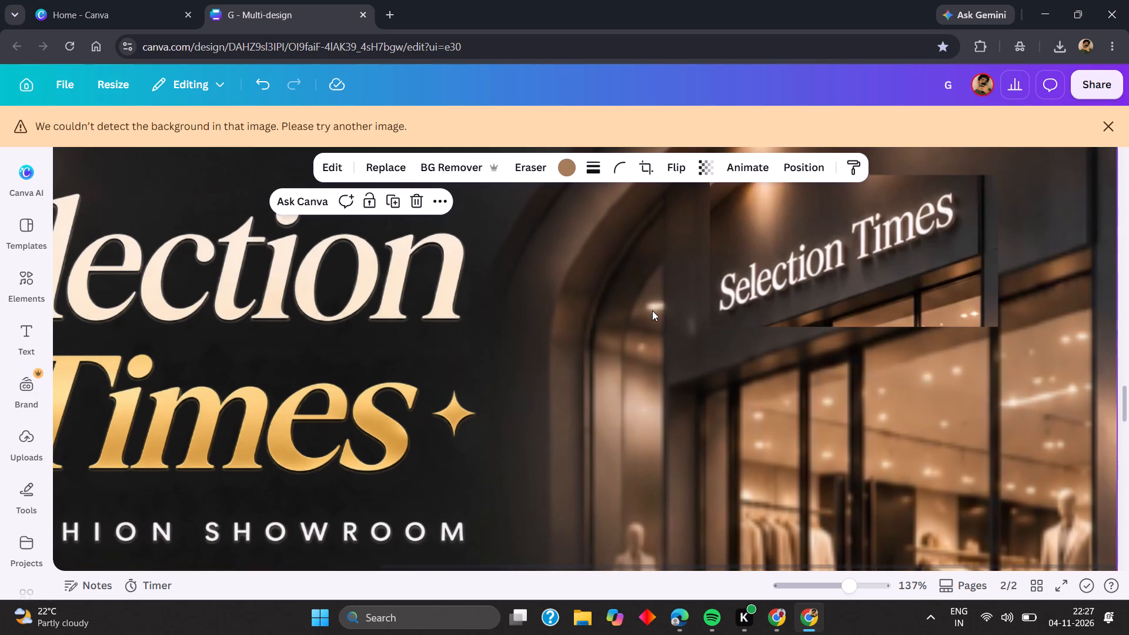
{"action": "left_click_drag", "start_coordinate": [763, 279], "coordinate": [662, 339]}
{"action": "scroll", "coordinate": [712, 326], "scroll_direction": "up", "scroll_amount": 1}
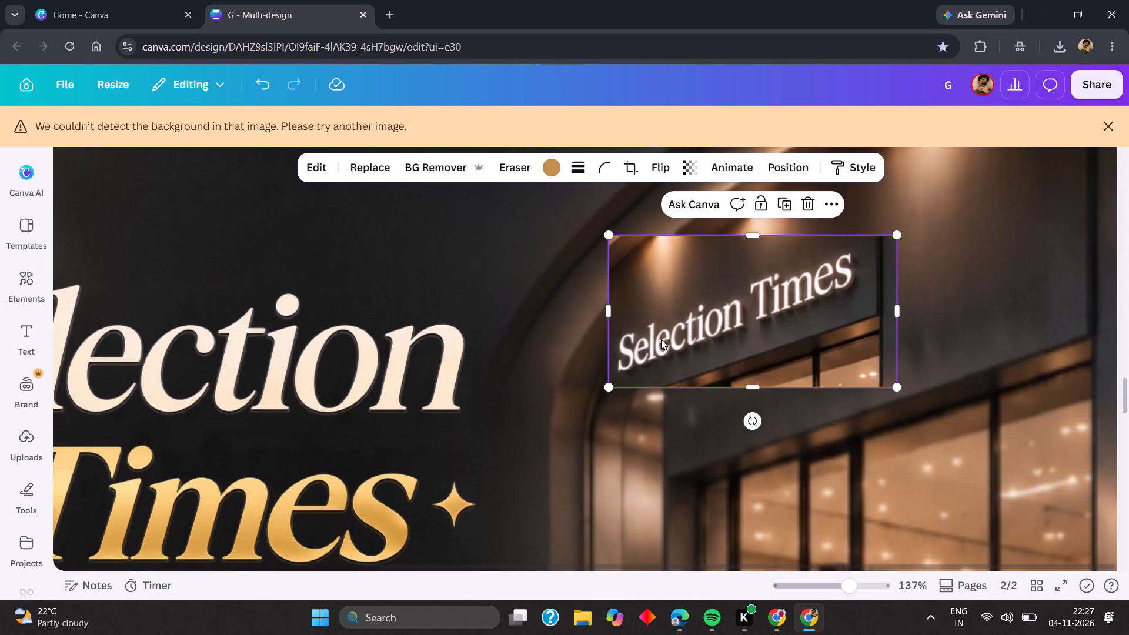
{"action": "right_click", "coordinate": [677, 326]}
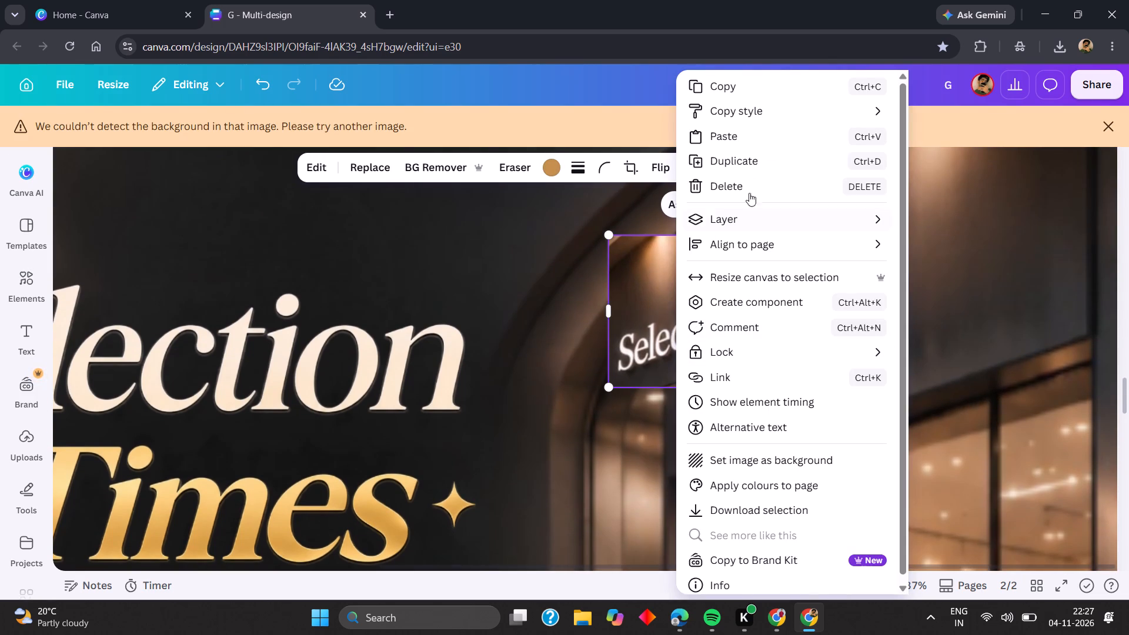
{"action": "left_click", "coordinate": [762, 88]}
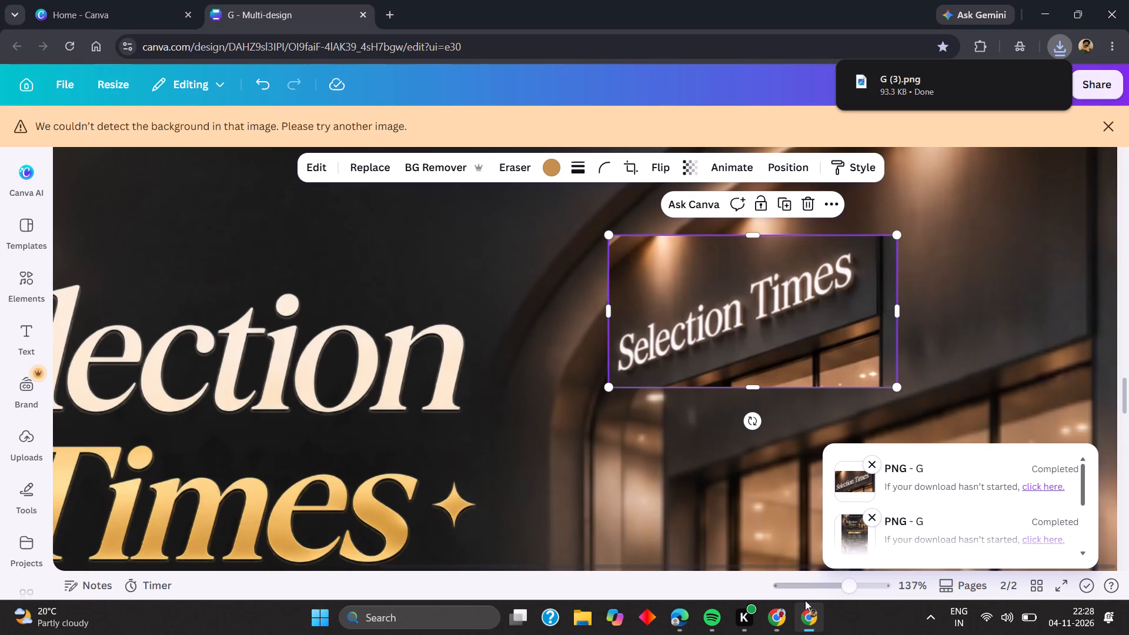
{"action": "key", "text": "BackSpace"}
{"action": "left_click", "coordinate": [549, 329]}
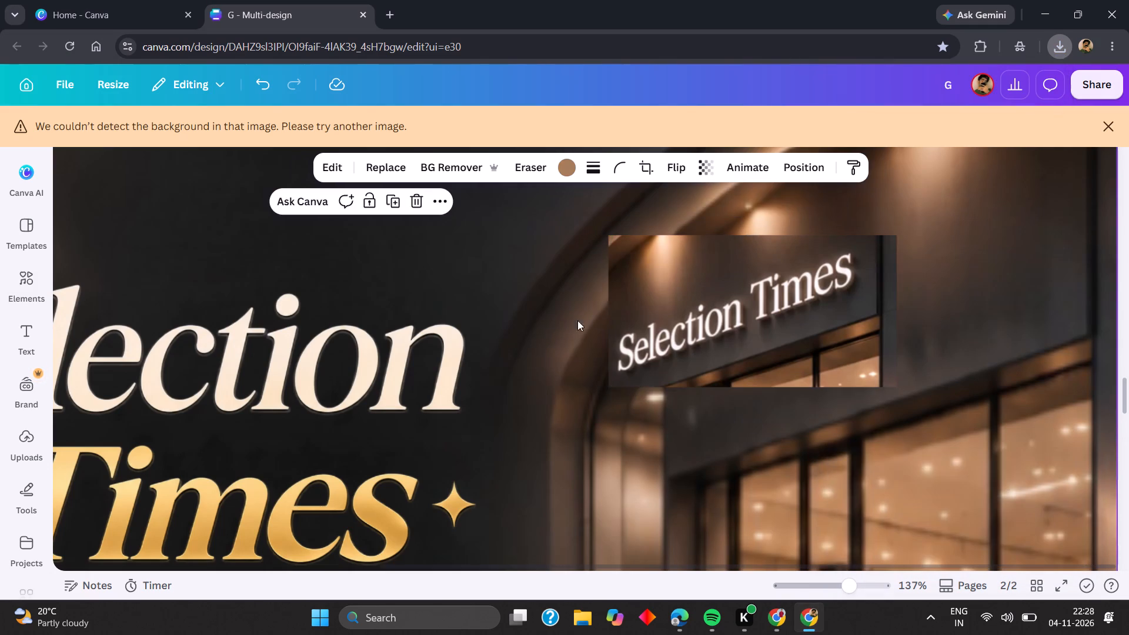
{"action": "left_click", "coordinate": [658, 300]}
{"action": "key", "text": "BackSpace"}
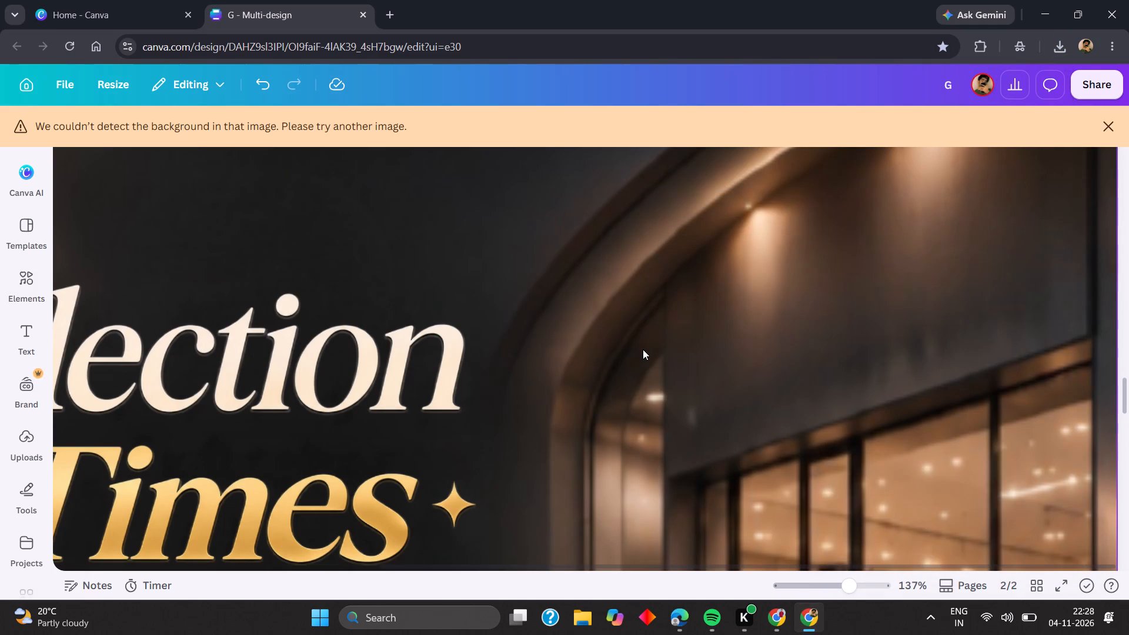
Paste the transparent Selection Times lettering, shrink it to about 11 wide and place it on the blank storefront fascia.
{"action": "key", "text": "ctrl+v"}
{"action": "scroll", "coordinate": [614, 390], "scroll_direction": "down", "scroll_amount": 1}
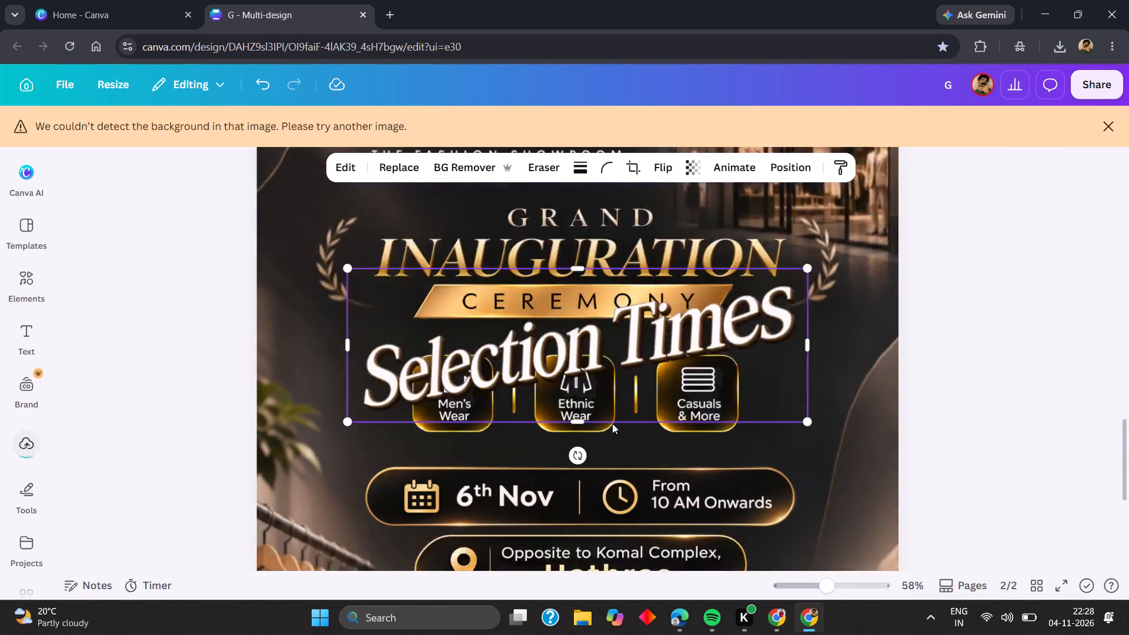
{"action": "scroll", "coordinate": [612, 423], "scroll_direction": "down", "scroll_amount": 1}
{"action": "left_click_drag", "start_coordinate": [590, 349], "coordinate": [690, 287]}
{"action": "scroll", "coordinate": [597, 340], "scroll_direction": "up", "scroll_amount": 4}
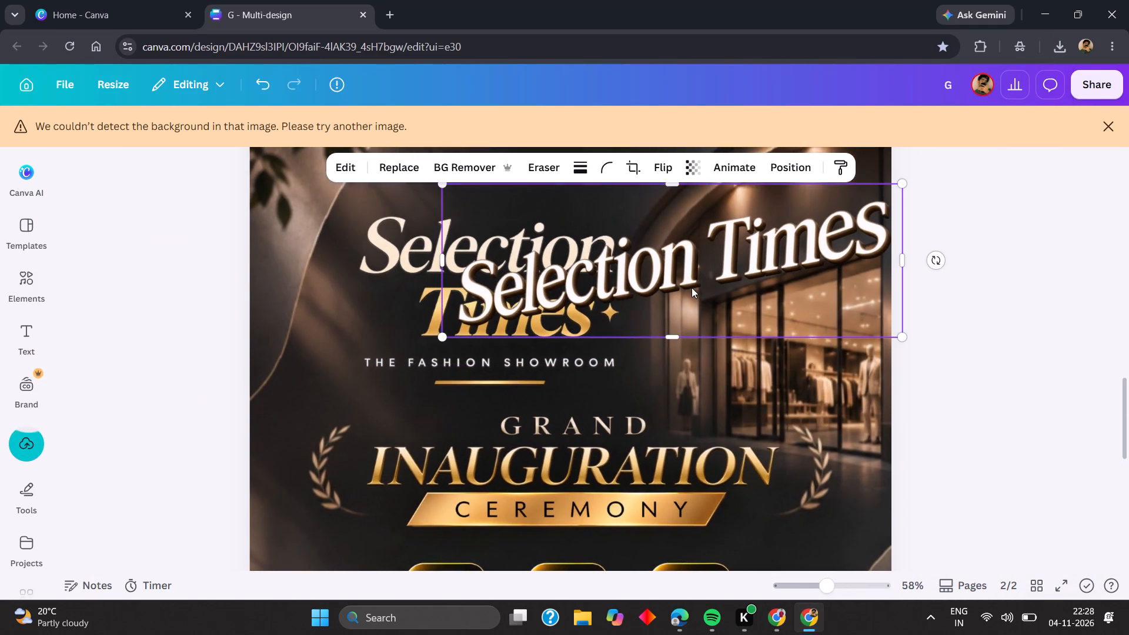
{"action": "left_click_drag", "start_coordinate": [922, 338], "coordinate": [613, 334]}
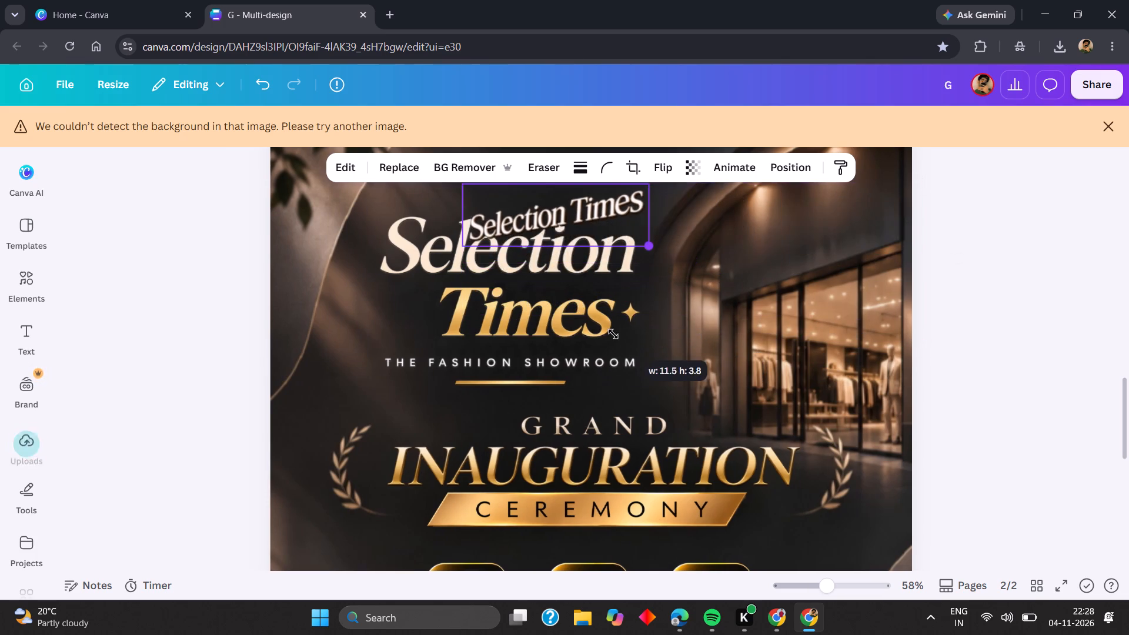
{"action": "left_click_drag", "start_coordinate": [613, 334], "coordinate": [612, 334]}
{"action": "left_click_drag", "start_coordinate": [546, 226], "coordinate": [793, 249]}
{"action": "scroll", "coordinate": [799, 255], "scroll_direction": "left", "scroll_amount": 3}
{"action": "left_click_drag", "start_coordinate": [856, 252], "coordinate": [876, 250]}
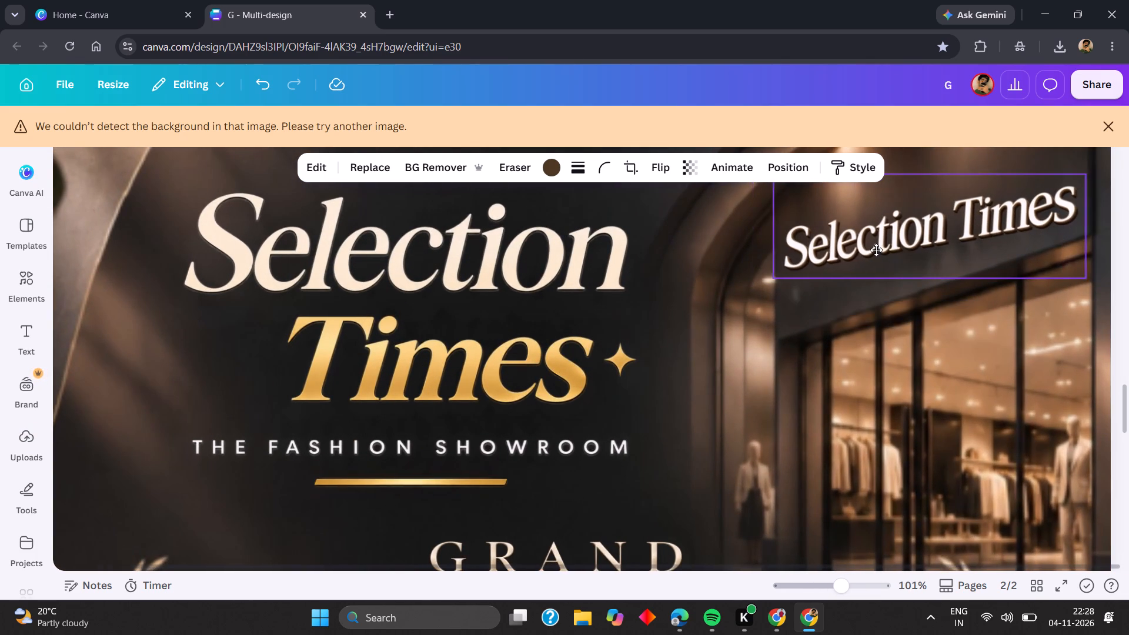
{"action": "left_click_drag", "start_coordinate": [876, 250], "coordinate": [887, 255]}
{"action": "left_click", "coordinate": [716, 323]}
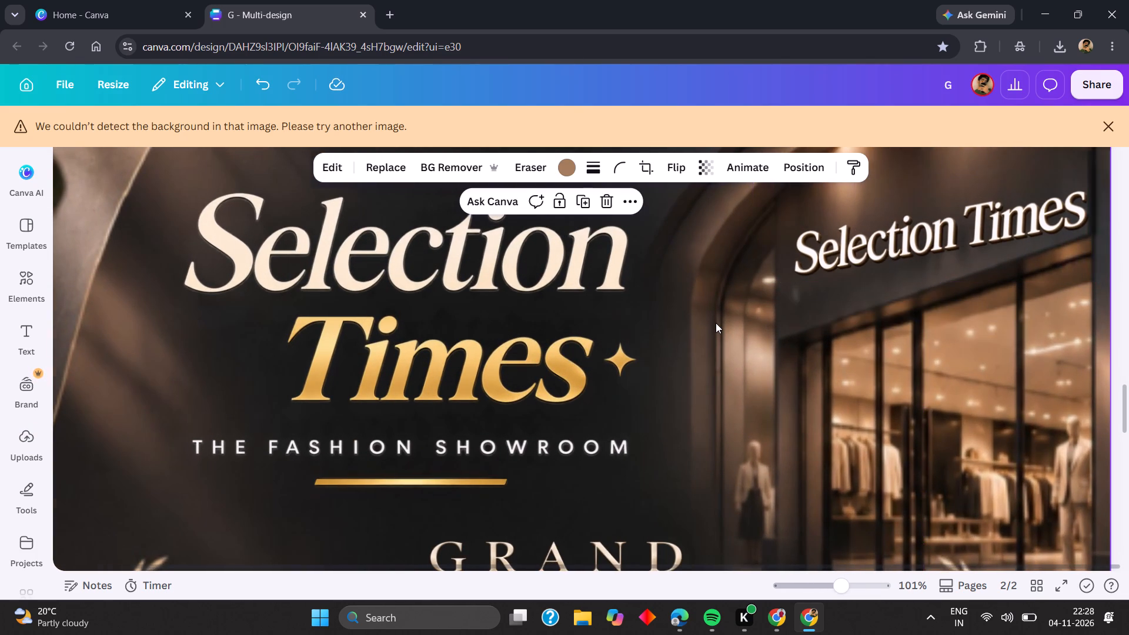
Reduce the storefront Selection Times lettering slightly and reposition it centrally on the fascia.
{"action": "scroll", "coordinate": [719, 323], "scroll_direction": "left", "scroll_amount": 1}
{"action": "scroll", "coordinate": [944, 259], "scroll_direction": "up", "scroll_amount": 1}
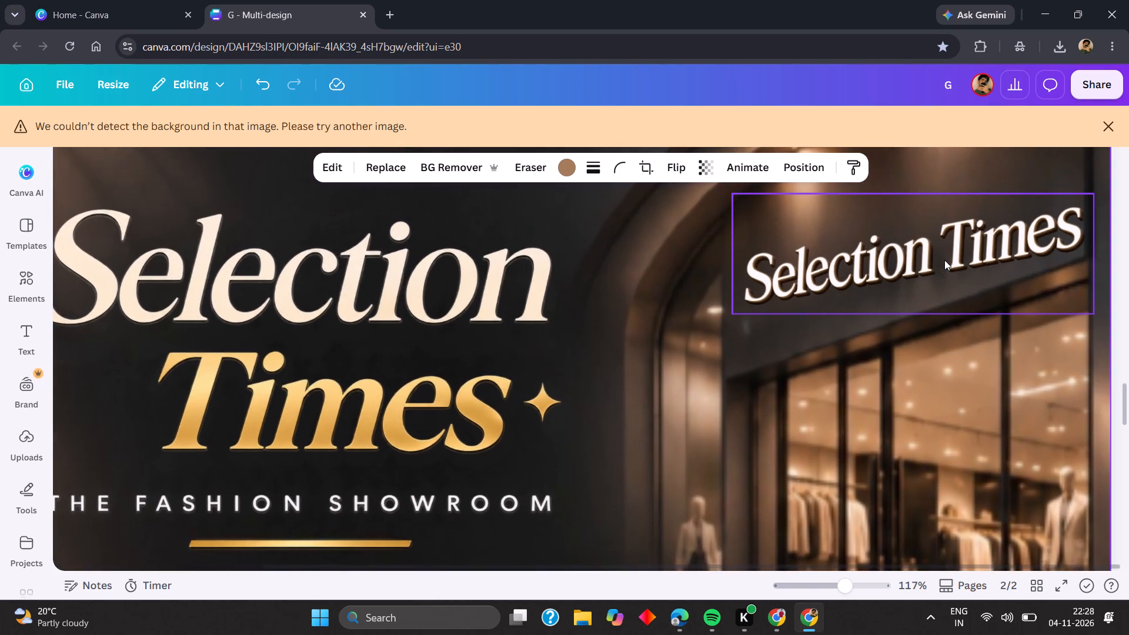
{"action": "scroll", "coordinate": [944, 260], "scroll_direction": "up", "scroll_amount": 1}
{"action": "double_click", "coordinate": [951, 277]}
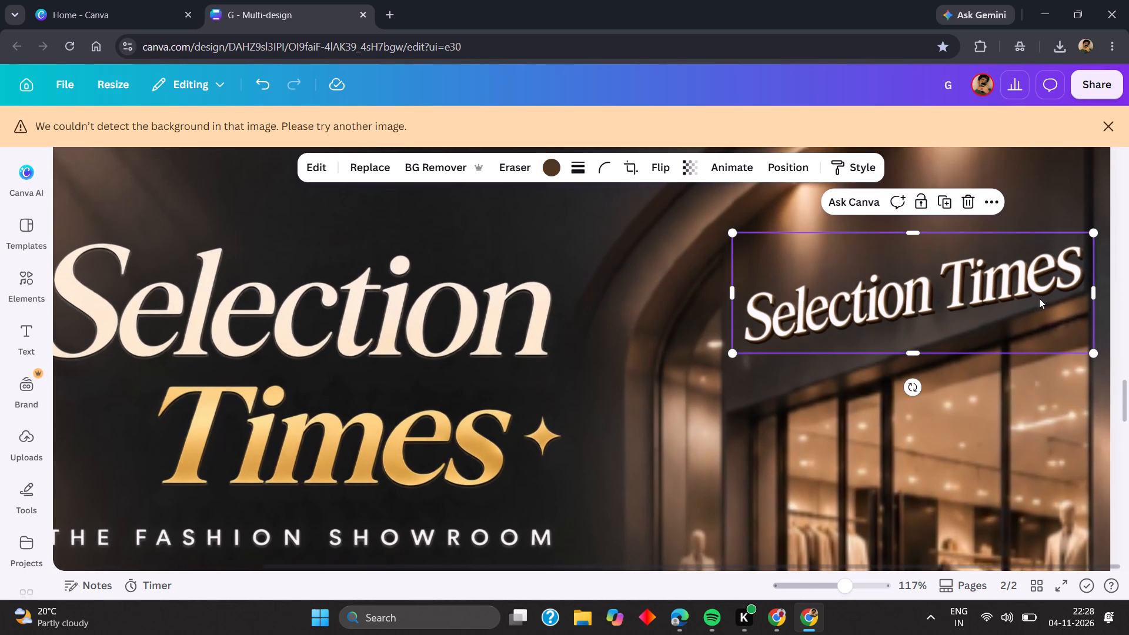
{"action": "left_click_drag", "start_coordinate": [1094, 355], "coordinate": [1044, 336]}
{"action": "left_click_drag", "start_coordinate": [988, 317], "coordinate": [989, 316]}
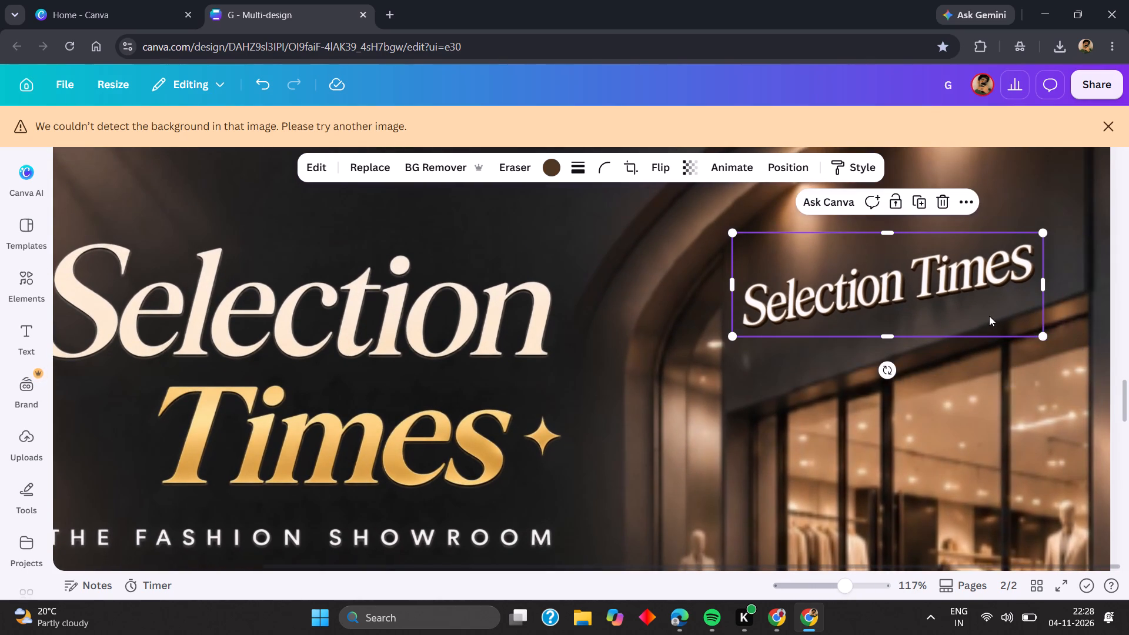
{"action": "left_click_drag", "start_coordinate": [989, 316], "coordinate": [1006, 310]}
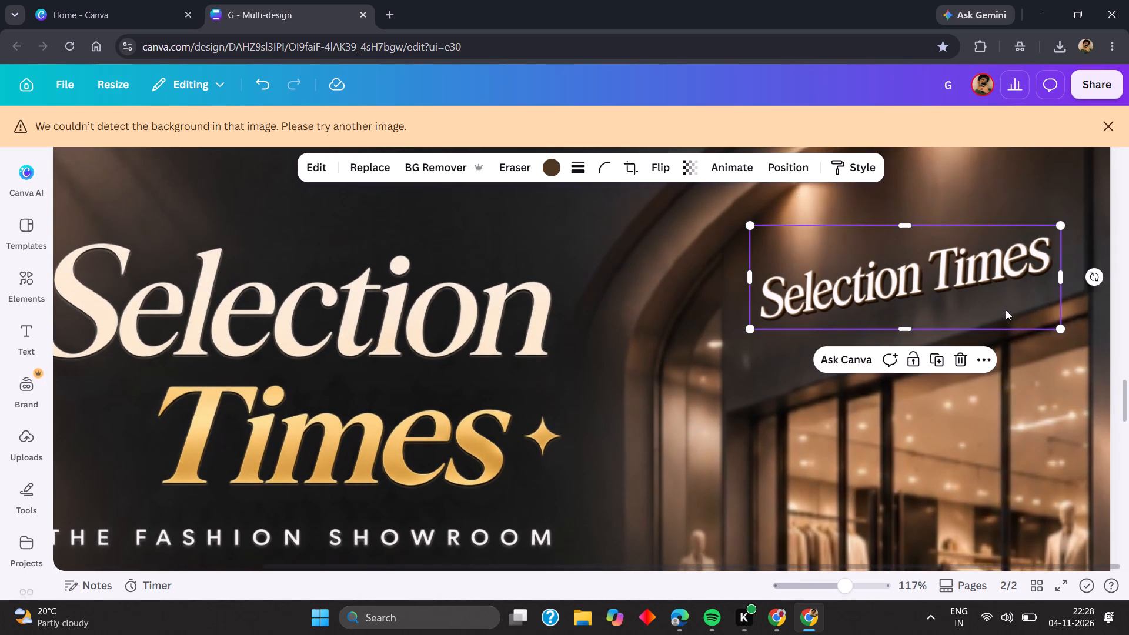
{"action": "left_click", "coordinate": [810, 302]}
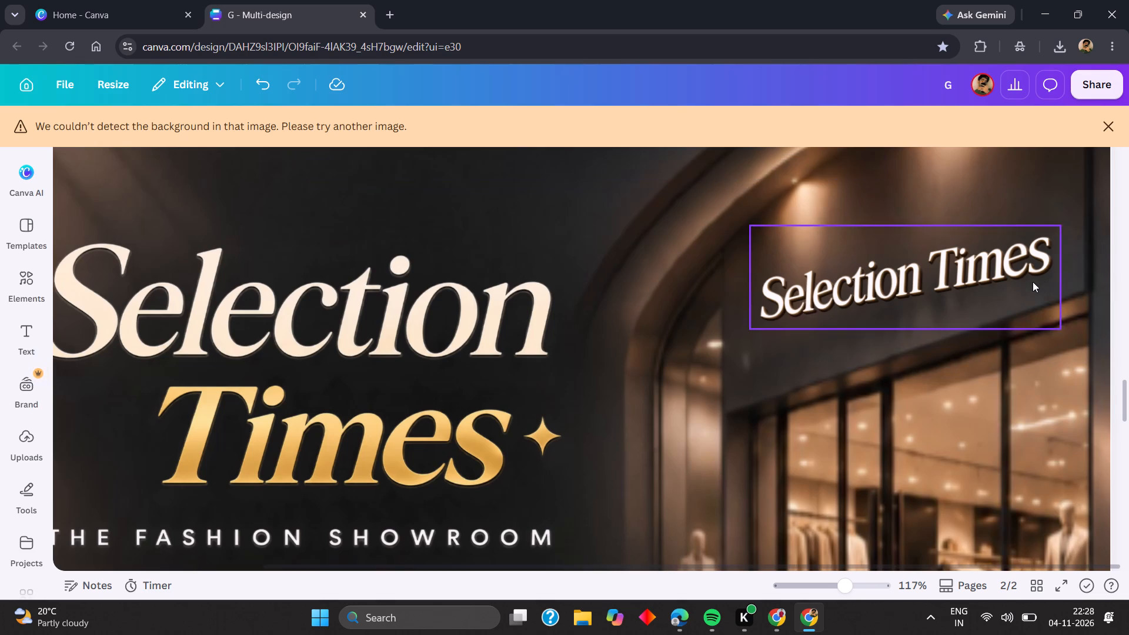
Rotate the storefront Selection Times lettering a few degrees counter-clockwise to follow the slope of the fascia.
{"action": "left_click", "coordinate": [1033, 282]}
{"action": "left_click_drag", "start_coordinate": [1095, 272], "coordinate": [1095, 245]}
{"action": "left_click", "coordinate": [665, 317]}
Enlarge the storefront Selection Times lettering to about 10.7 wide by 3.6 high and reposition it on the fascia.
{"action": "left_click_drag", "start_coordinate": [856, 294], "coordinate": [845, 302]}
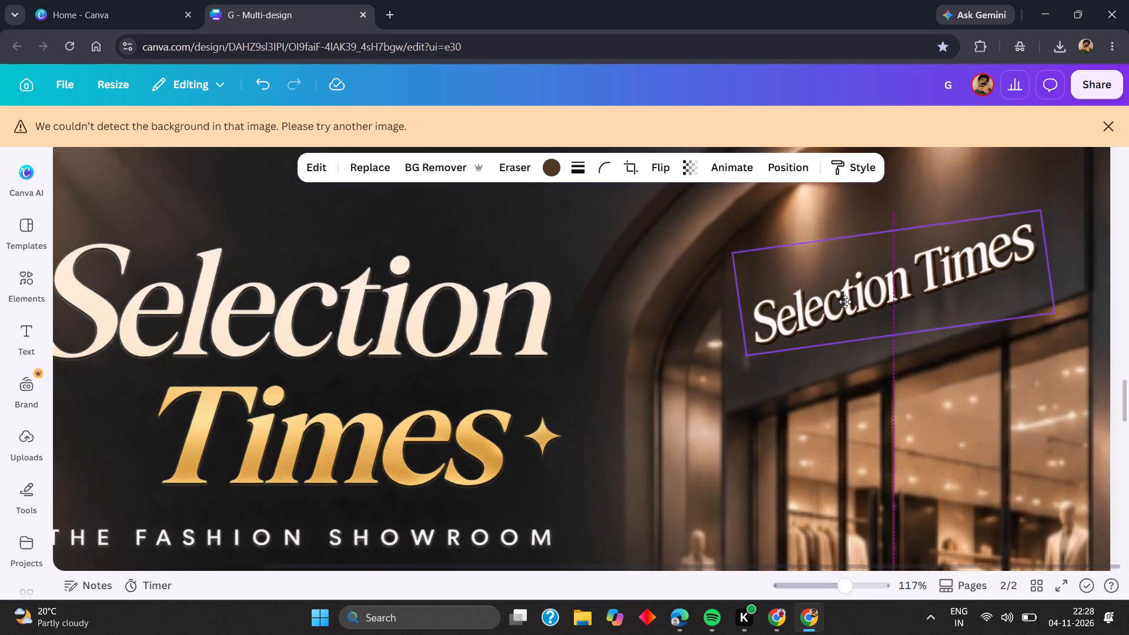
{"action": "left_click_drag", "start_coordinate": [845, 302], "coordinate": [845, 305]}
{"action": "left_click_drag", "start_coordinate": [1056, 321], "coordinate": [1093, 334]}
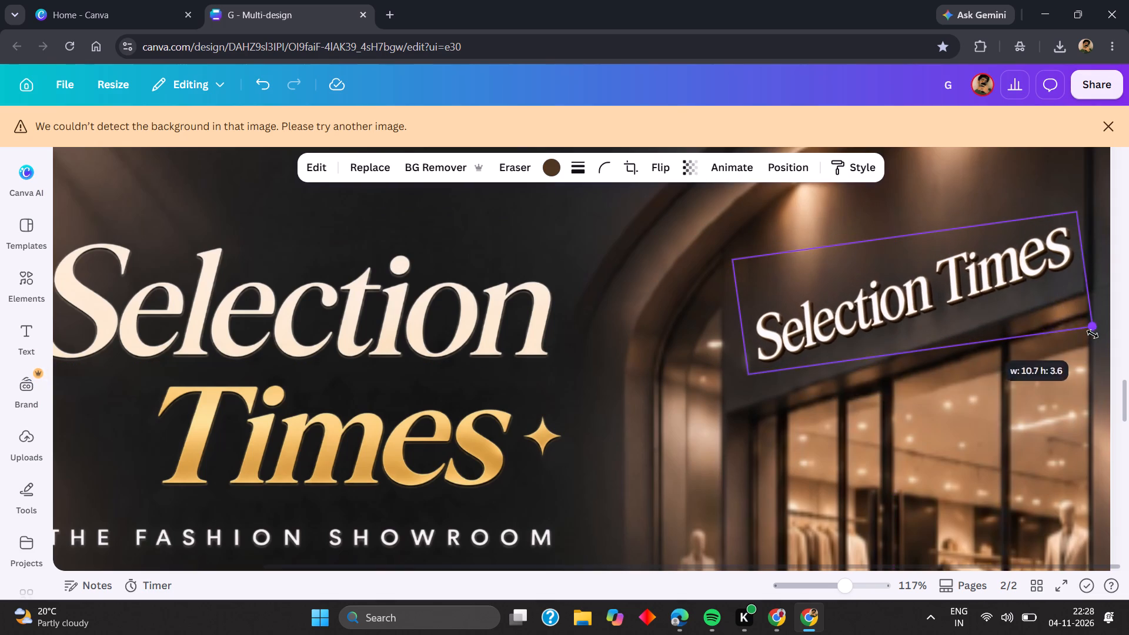
{"action": "left_click_drag", "start_coordinate": [1093, 334], "coordinate": [1094, 334]}
{"action": "left_click_drag", "start_coordinate": [943, 311], "coordinate": [931, 313]}
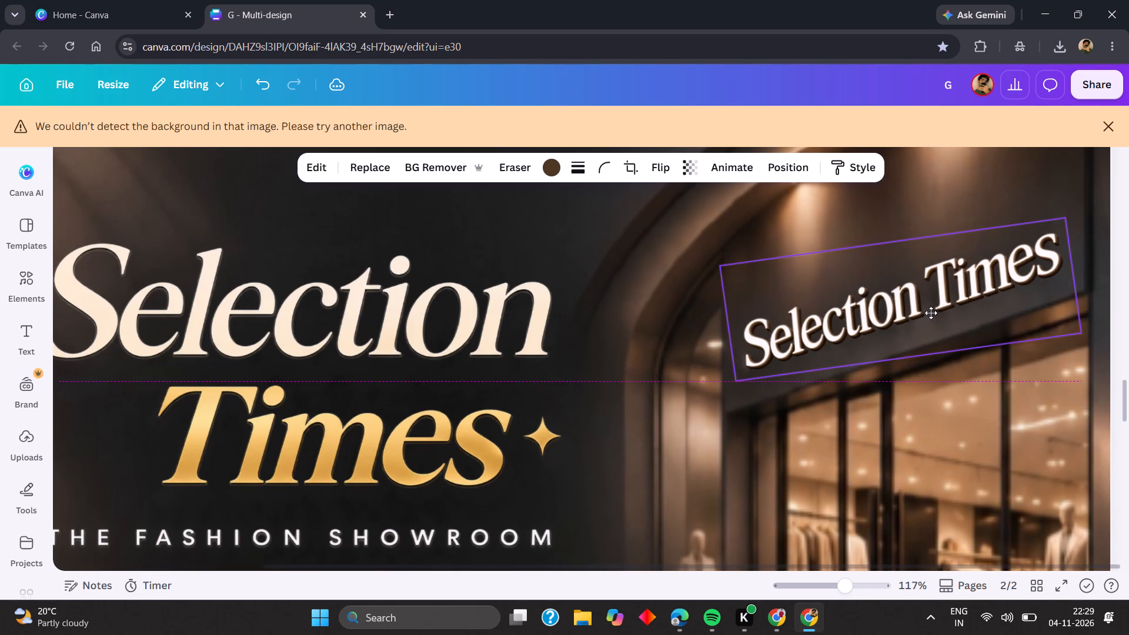
{"action": "left_click_drag", "start_coordinate": [931, 313], "coordinate": [930, 300]}
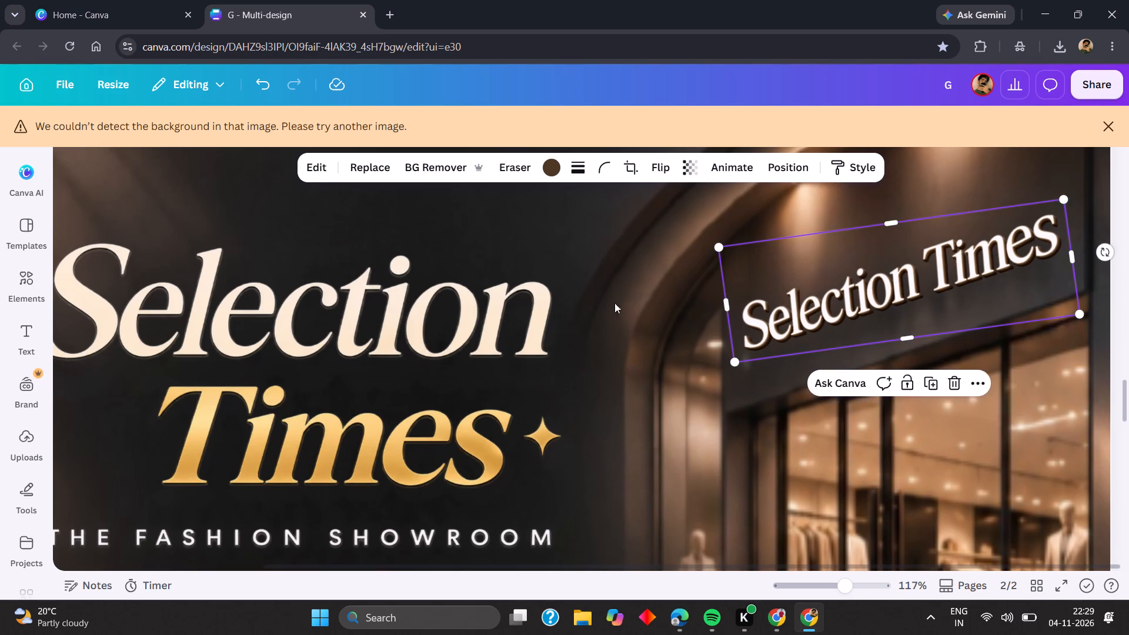
{"action": "left_click", "coordinate": [592, 299]}
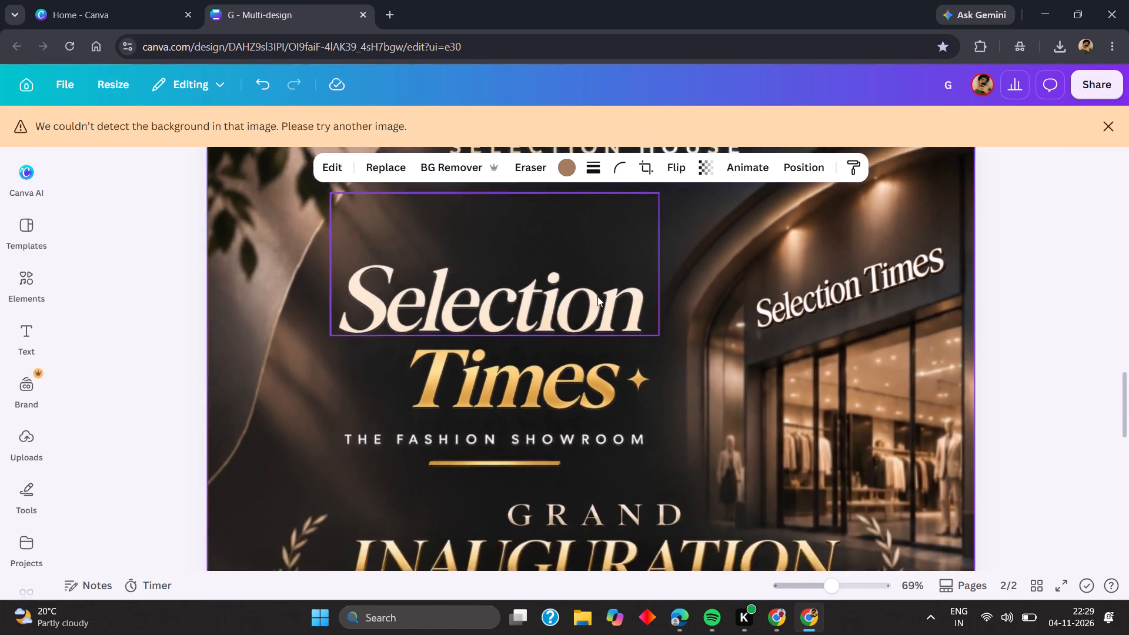
{"action": "left_click", "coordinate": [950, 275]}
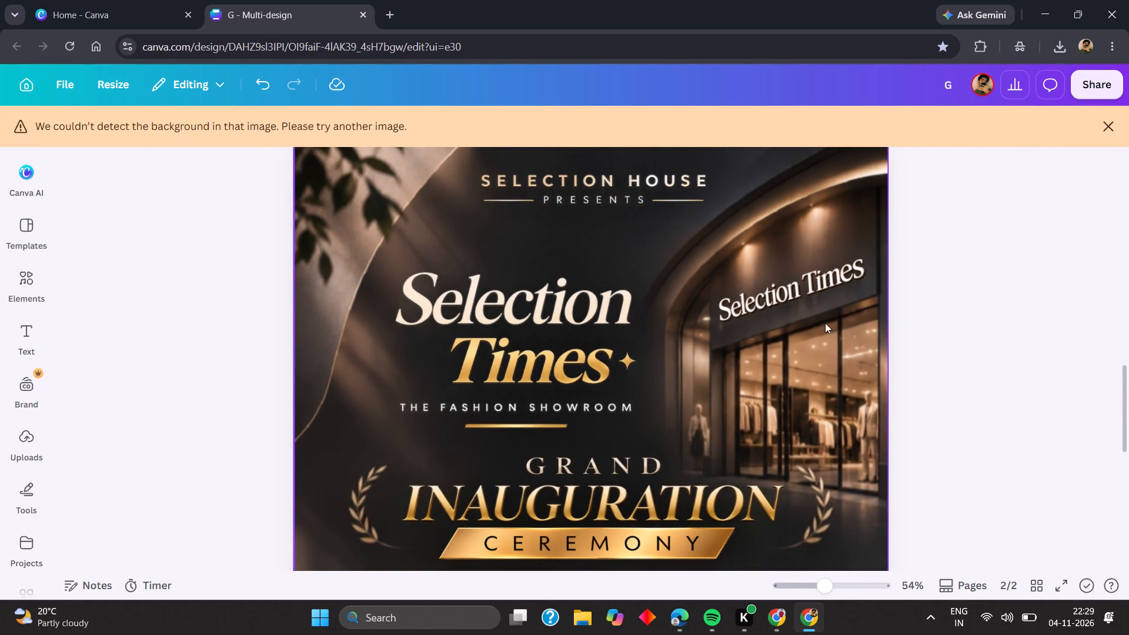
Shrink the storefront Selection Times lettering slightly and nudge it to sit centrally on the fascia.
{"action": "left_click", "coordinate": [784, 298]}
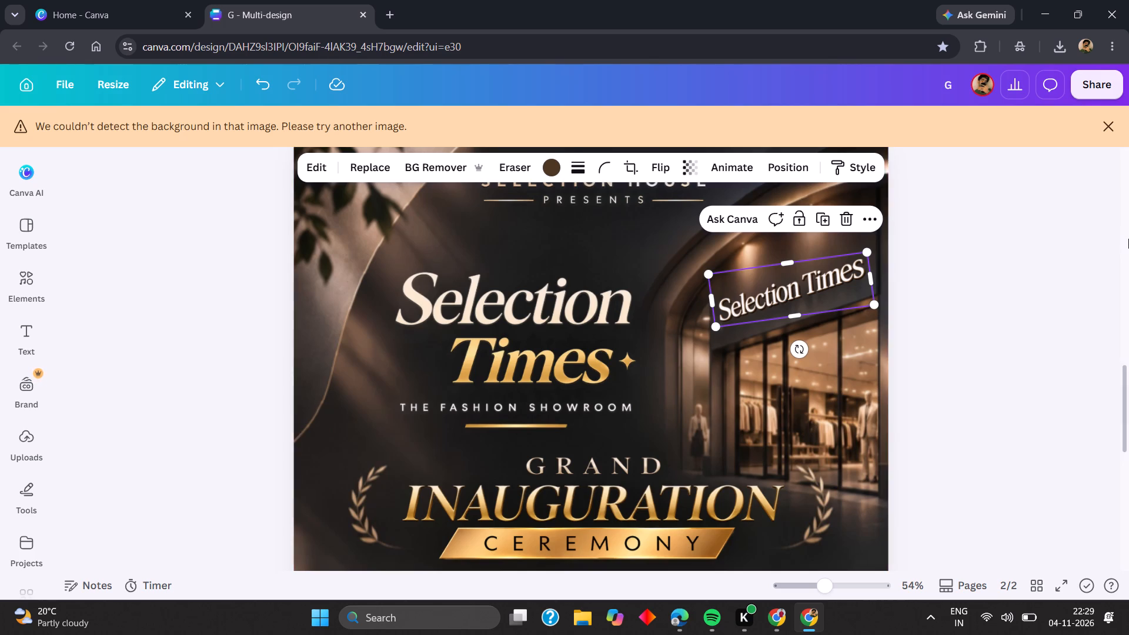
{"action": "left_click", "coordinate": [1128, 239]}
{"action": "left_click", "coordinate": [911, 383]}
{"action": "scroll", "coordinate": [896, 395], "scroll_direction": "down", "scroll_amount": 2}
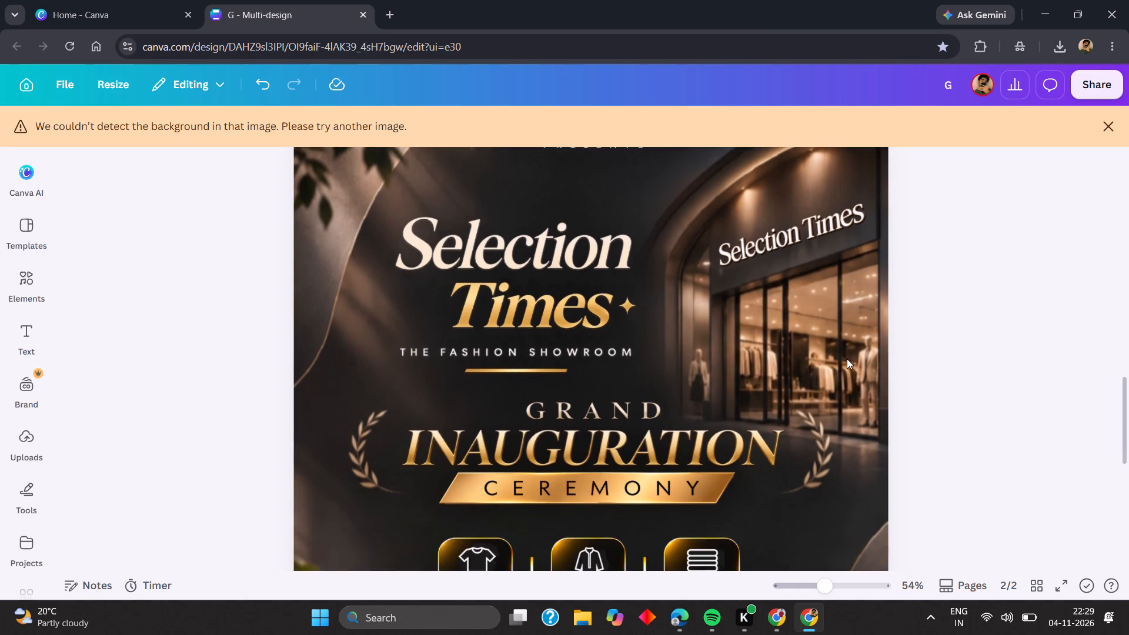
{"action": "left_click", "coordinate": [788, 246]}
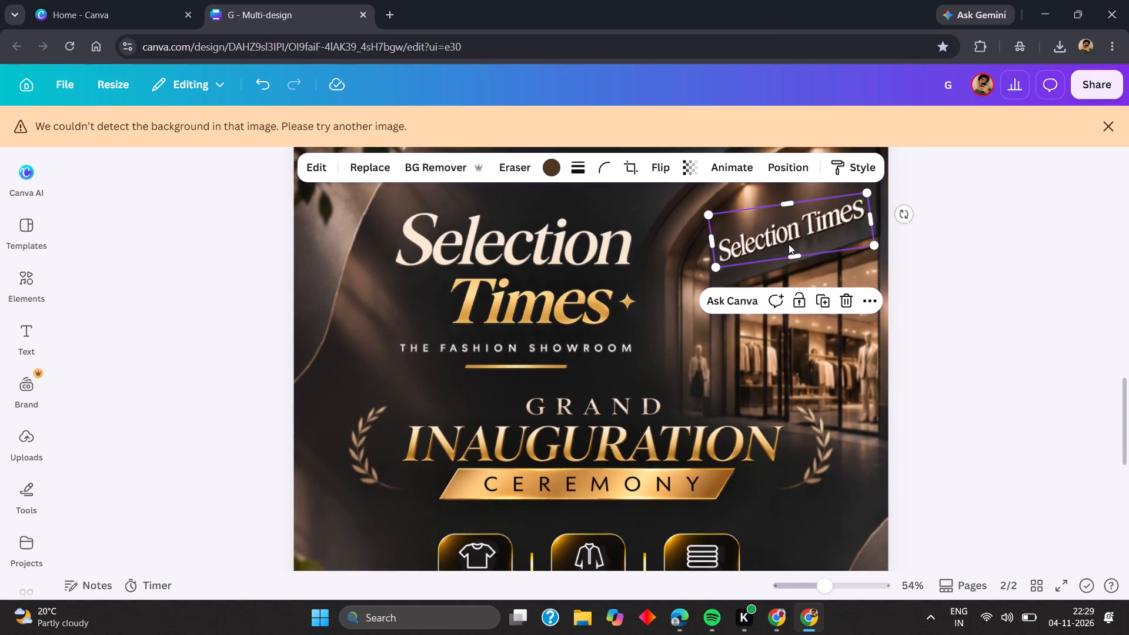
{"action": "left_click", "coordinate": [1024, 236]}
{"action": "left_click", "coordinate": [791, 240]}
{"action": "left_click_drag", "start_coordinate": [873, 244], "coordinate": [863, 240]}
{"action": "left_click_drag", "start_coordinate": [828, 236], "coordinate": [831, 236]}
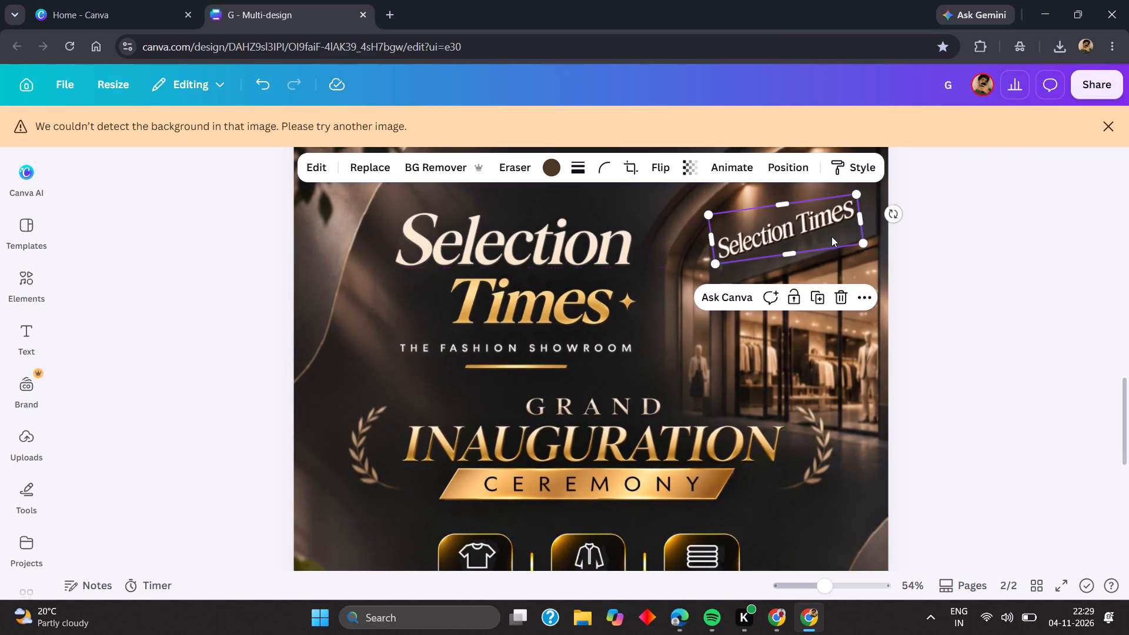
{"action": "left_click_drag", "start_coordinate": [831, 236], "coordinate": [835, 239]}
{"action": "left_click", "coordinate": [953, 205]}
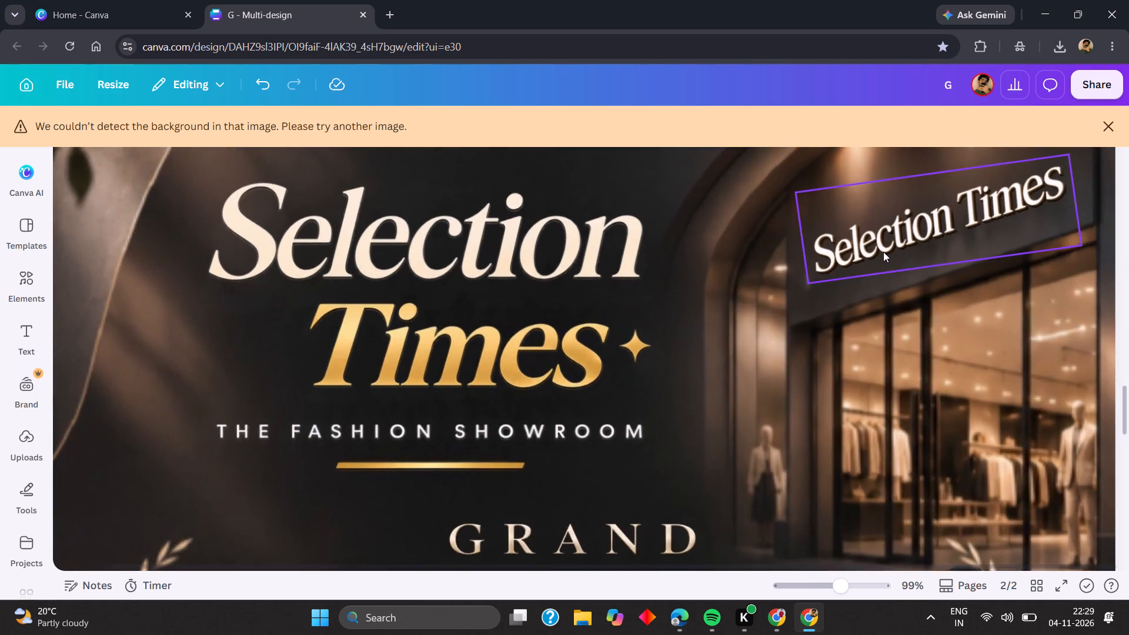
Rotate the storefront Selection Times lettering to about -9° so it follows the slope of the fascia.
{"action": "scroll", "coordinate": [883, 252], "scroll_direction": "left", "scroll_amount": 3}
{"action": "left_click", "coordinate": [877, 249]}
{"action": "scroll", "coordinate": [884, 268], "scroll_direction": "up", "scroll_amount": 1}
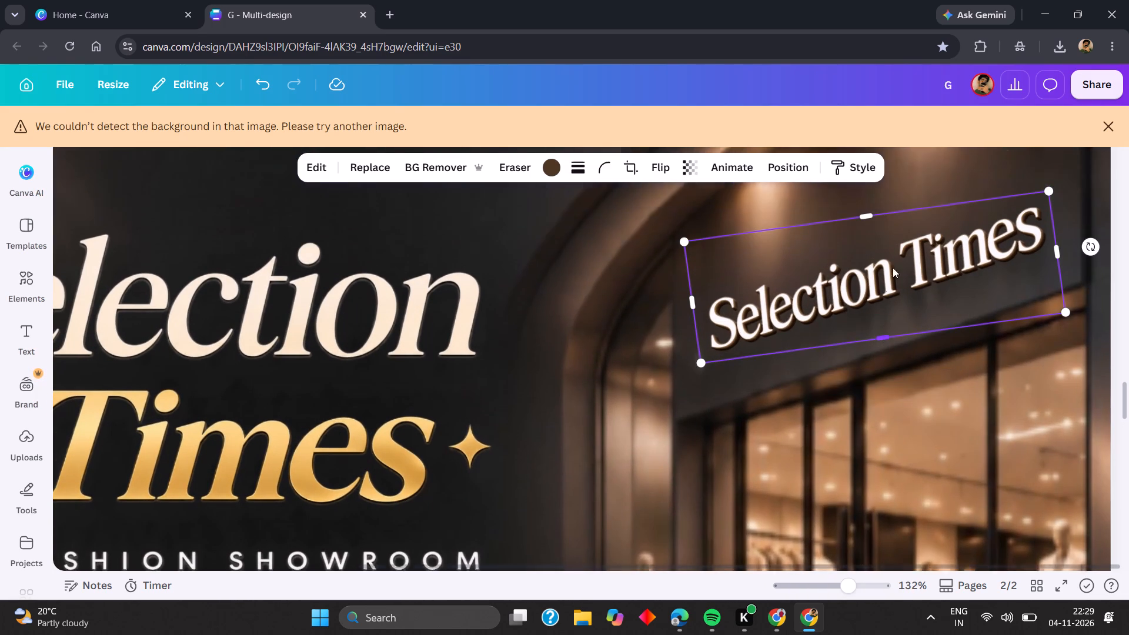
{"action": "scroll", "coordinate": [893, 268], "scroll_direction": "up", "scroll_amount": 1}
{"action": "left_click_drag", "start_coordinate": [1090, 253], "coordinate": [1091, 248]}
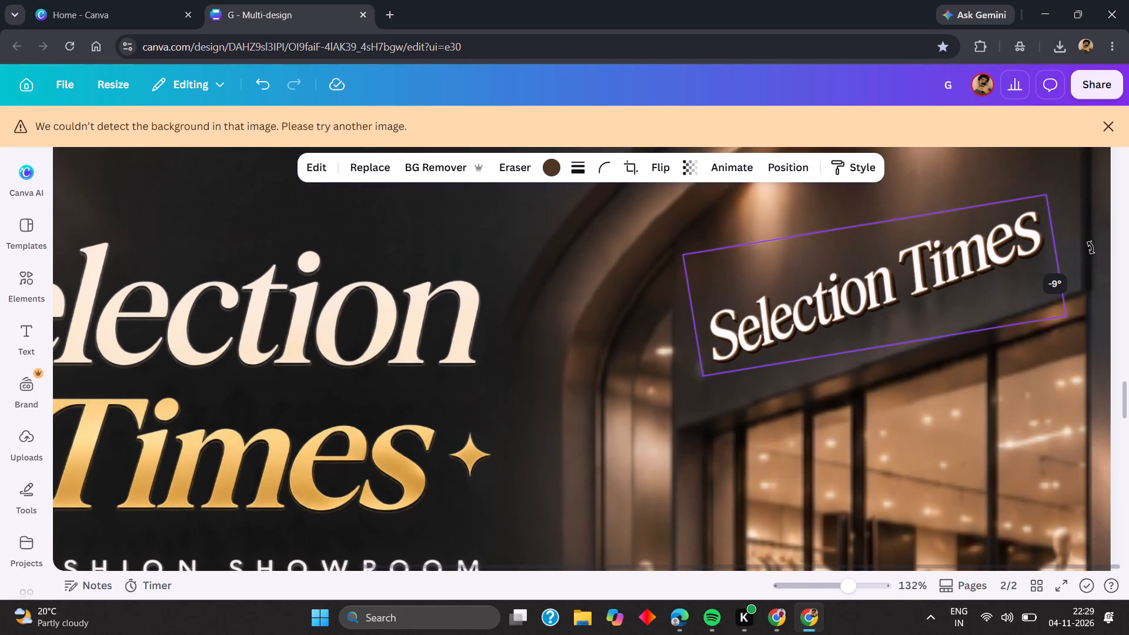
{"action": "left_click_drag", "start_coordinate": [1091, 248], "coordinate": [1092, 246]}
{"action": "left_click", "coordinate": [672, 280]}
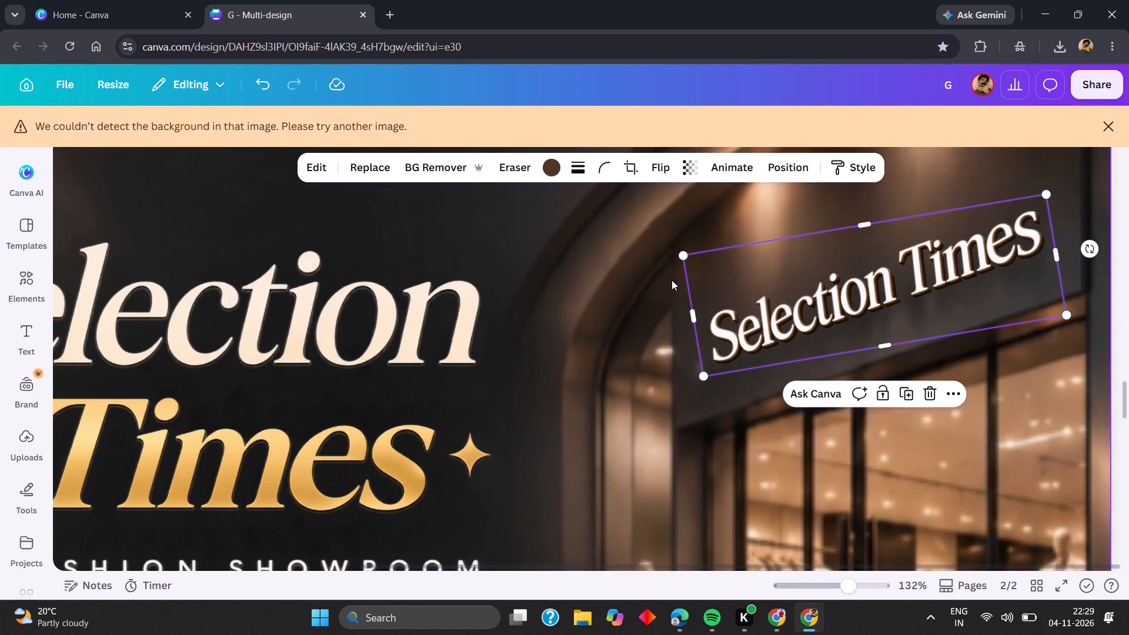
{"action": "scroll", "coordinate": [675, 276], "scroll_direction": "left", "scroll_amount": 2}
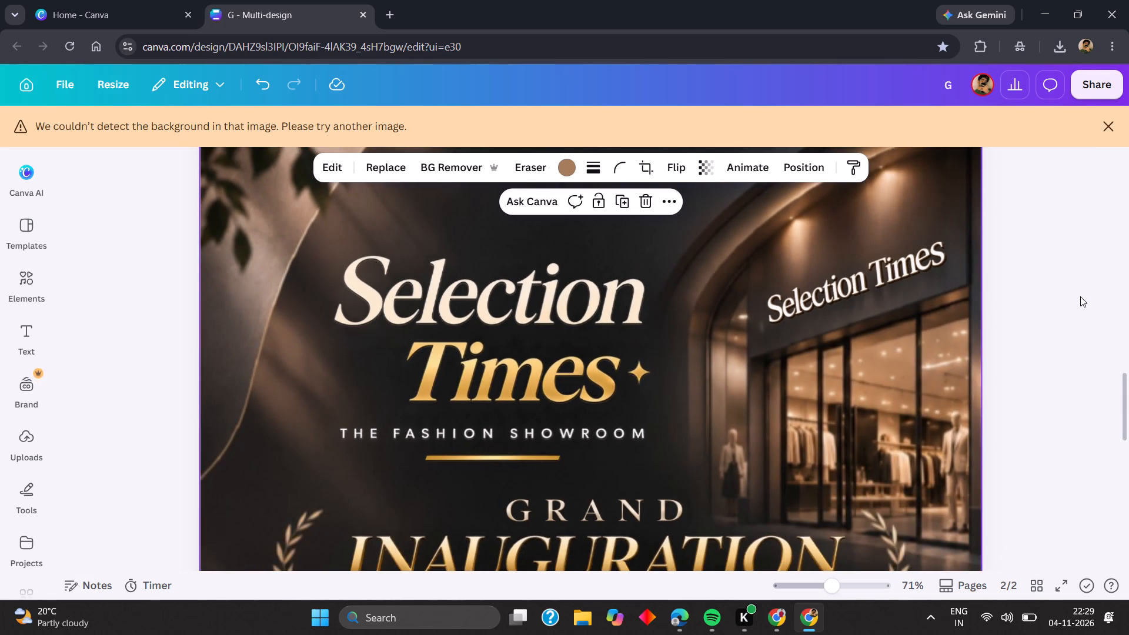
{"action": "left_click", "coordinate": [1080, 296]}
Download only page 2 of the poster as a high-quality PNG at size 3.125.
{"action": "scroll", "coordinate": [1077, 300], "scroll_direction": "up", "scroll_amount": 1}
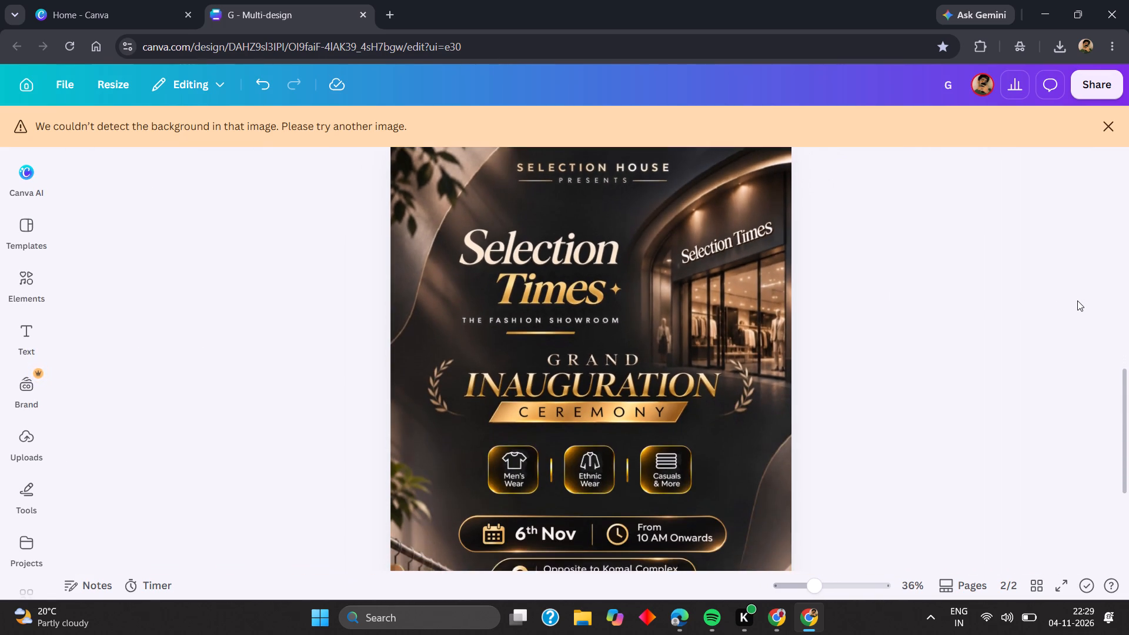
{"action": "scroll", "coordinate": [1077, 300], "scroll_direction": "up", "scroll_amount": 1}
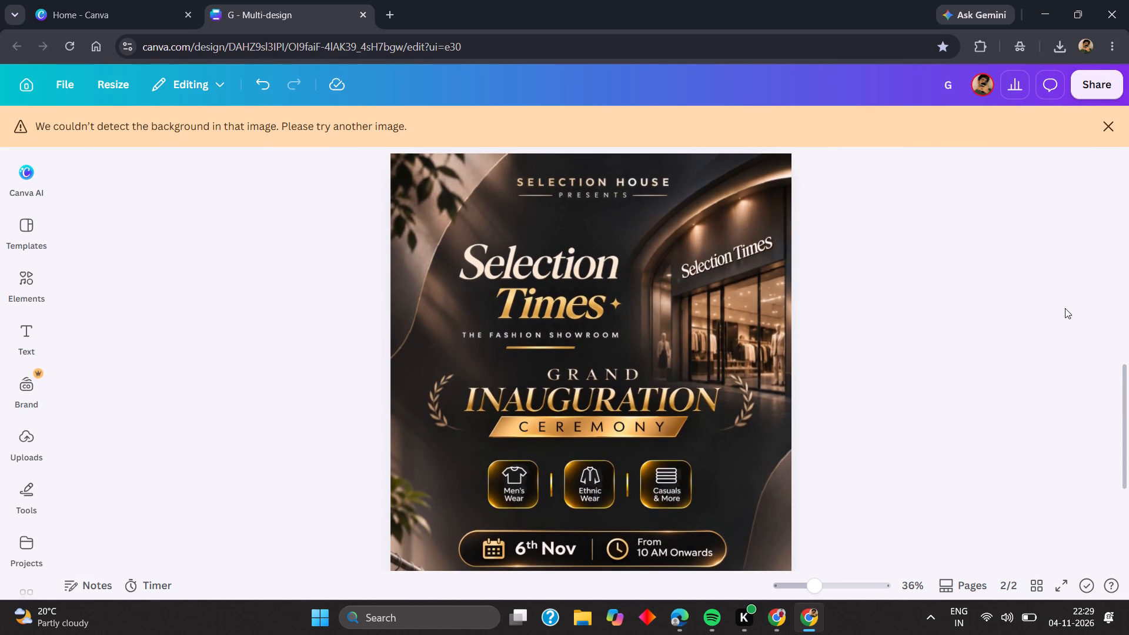
{"action": "scroll", "coordinate": [724, 312], "scroll_direction": "up", "scroll_amount": 1}
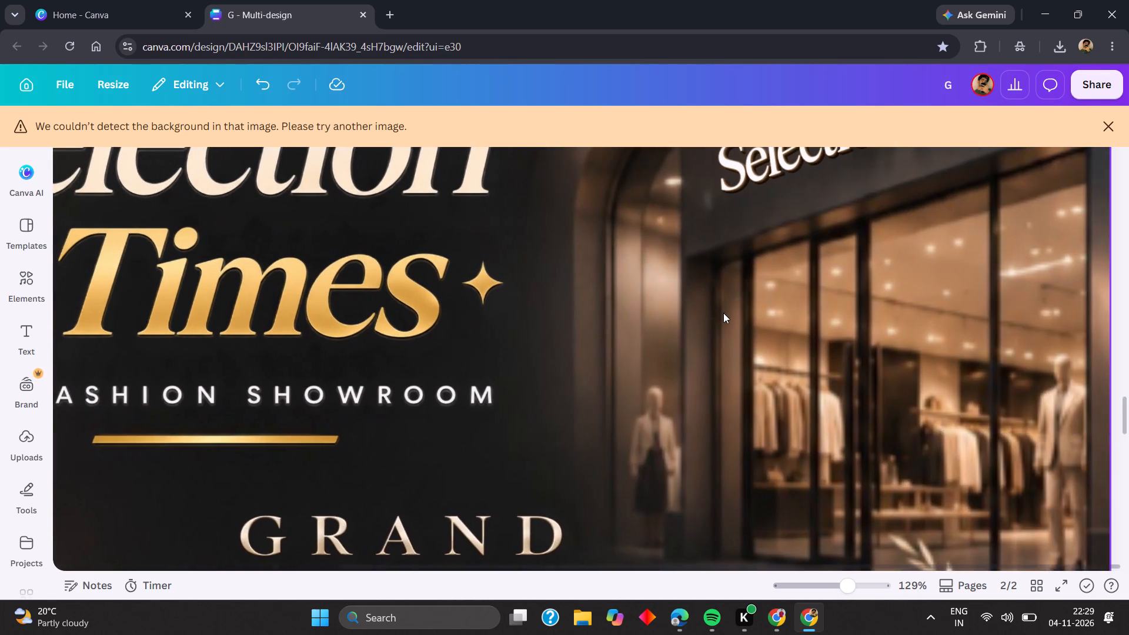
{"action": "scroll", "coordinate": [723, 313], "scroll_direction": "up", "scroll_amount": 1}
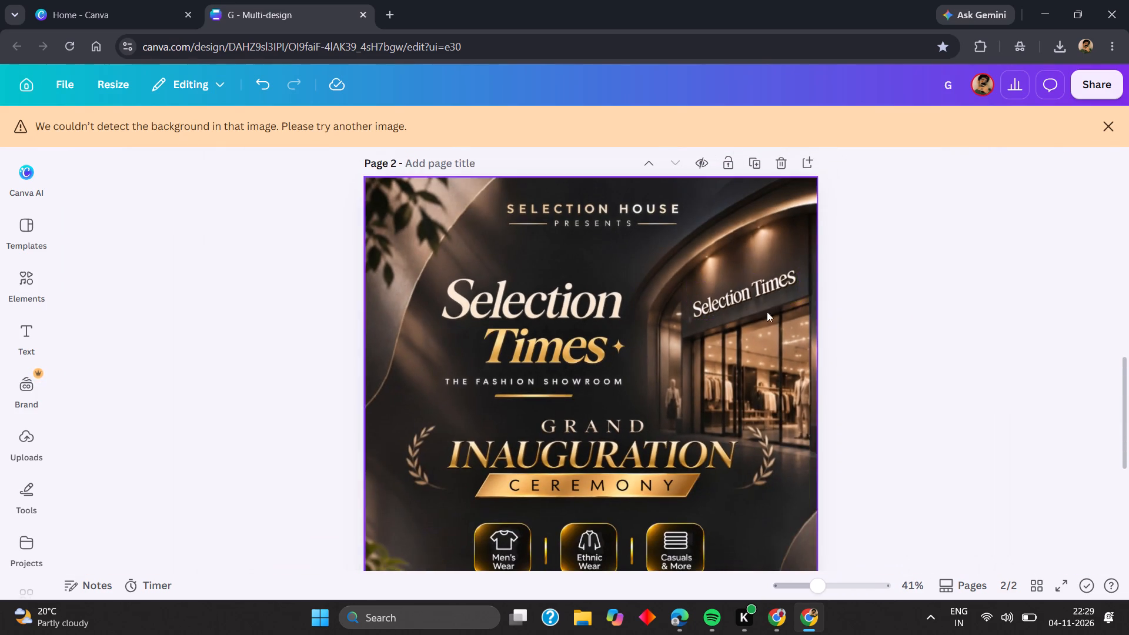
{"action": "left_click", "coordinate": [928, 232]}
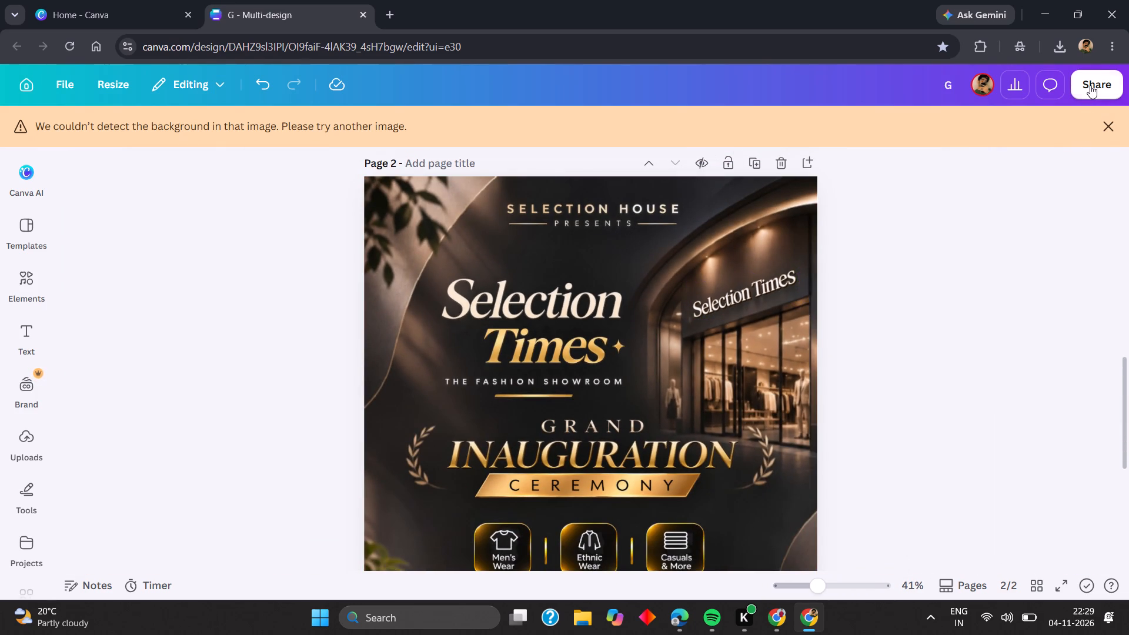
{"action": "left_click", "coordinate": [1090, 85]}
{"action": "left_click", "coordinate": [857, 406]}
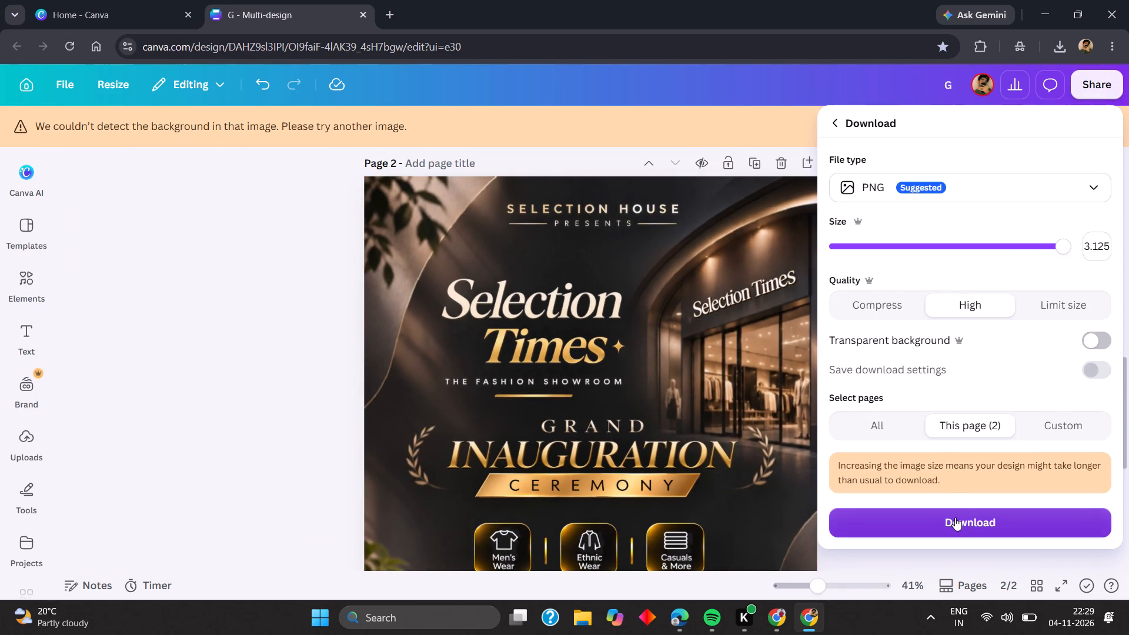
{"action": "left_click", "coordinate": [956, 517]}
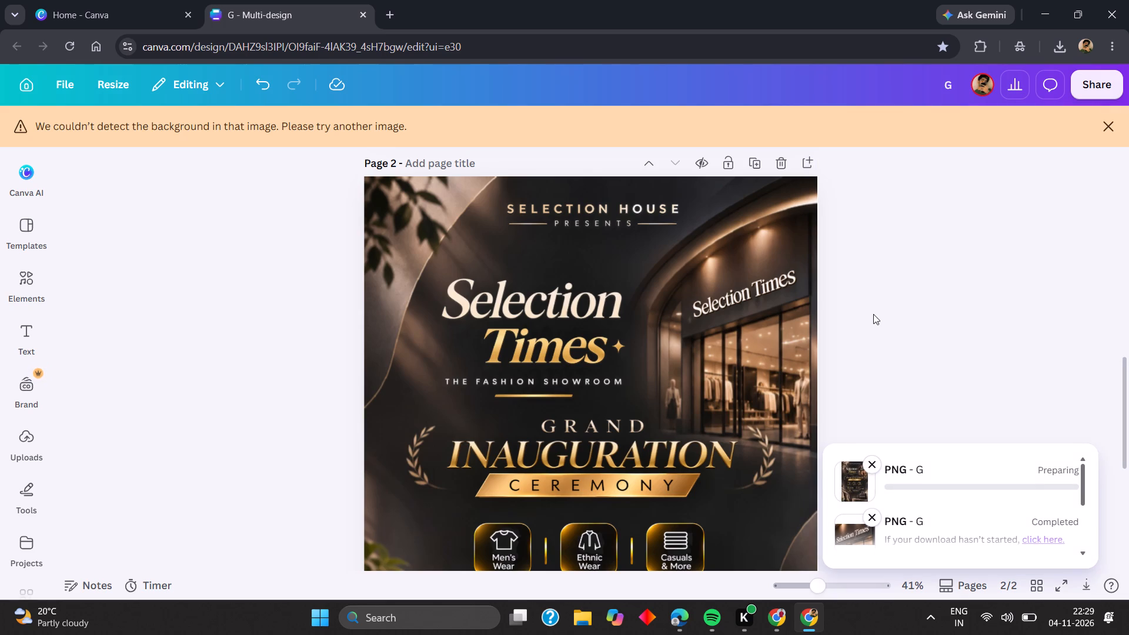
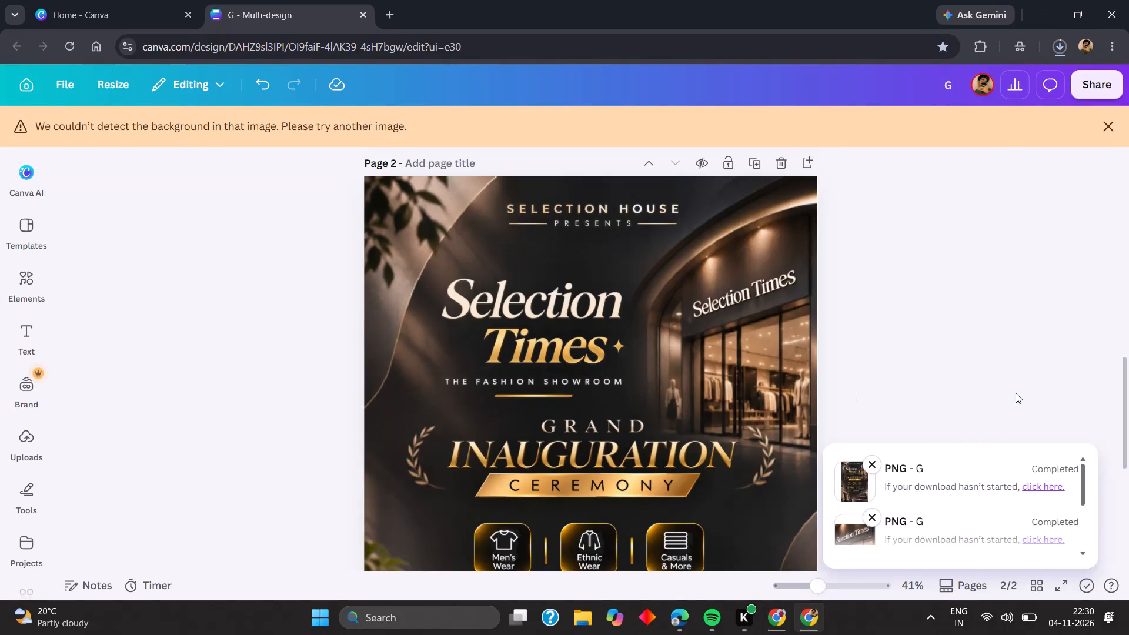
Check the progress of the poster's PNG download in the browser's recent download history.
{"action": "left_click", "coordinate": [907, 226]}
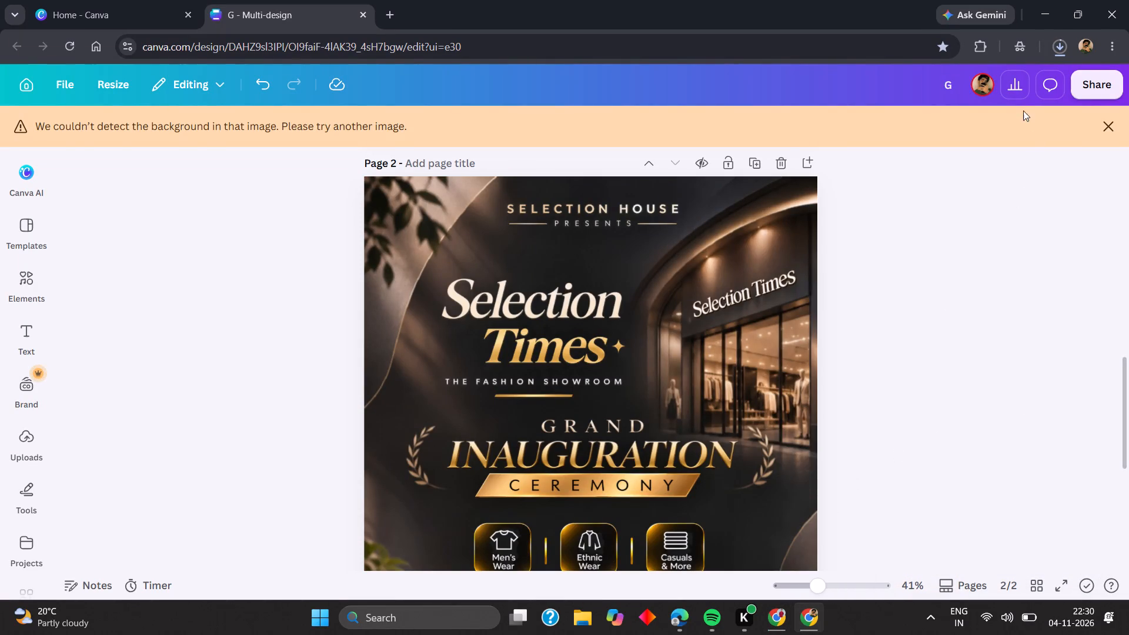
{"action": "left_click", "coordinate": [1055, 48]}
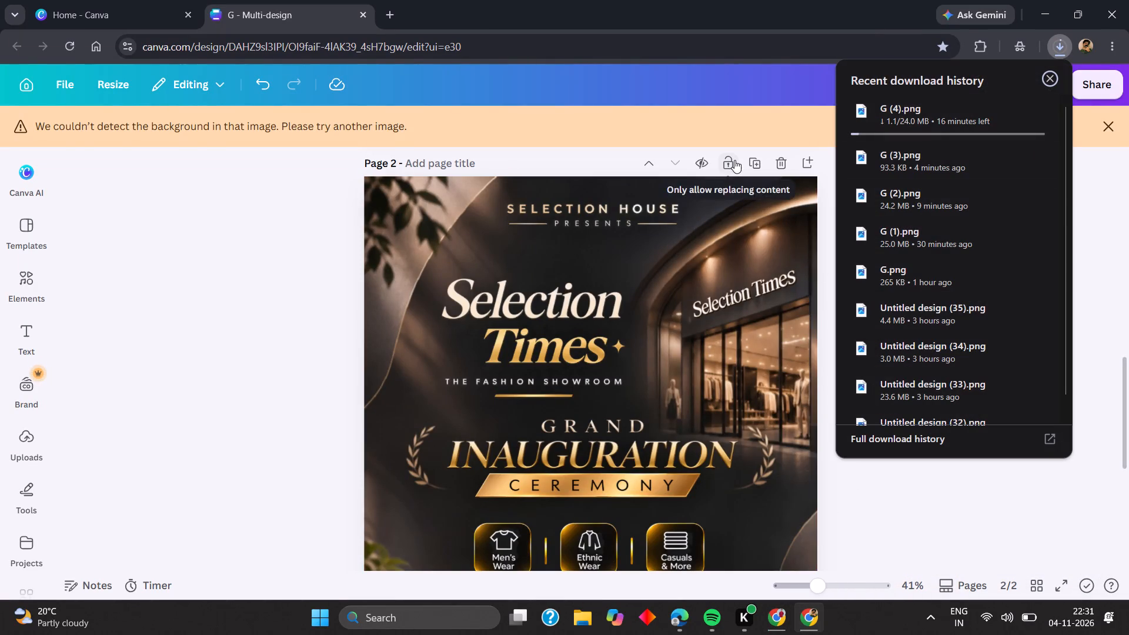
{"action": "left_click", "coordinate": [325, 224]}
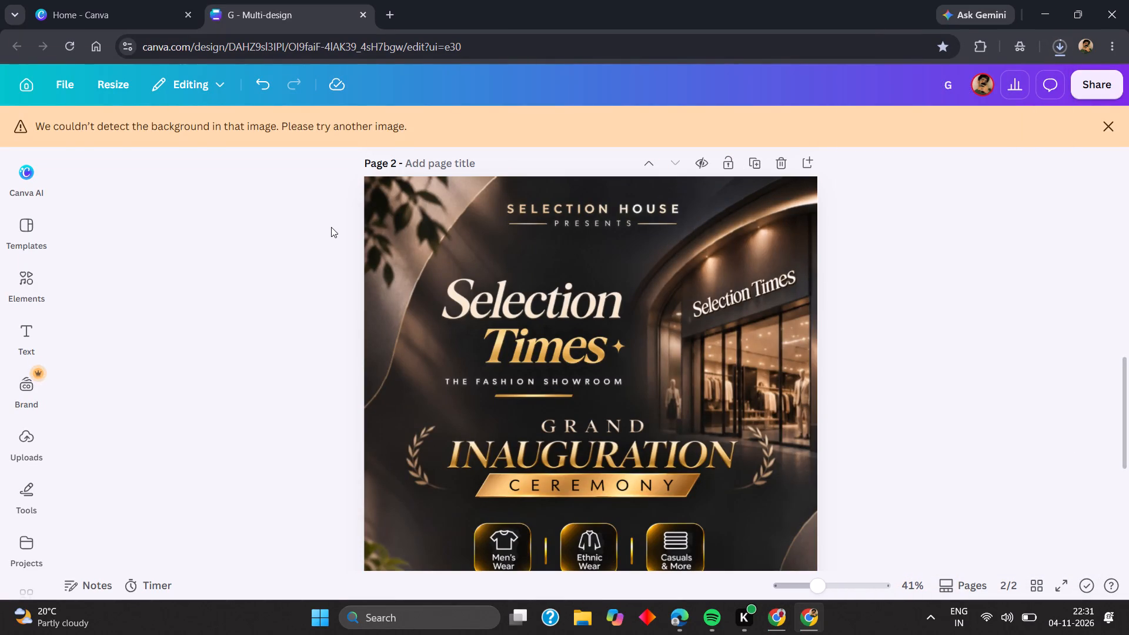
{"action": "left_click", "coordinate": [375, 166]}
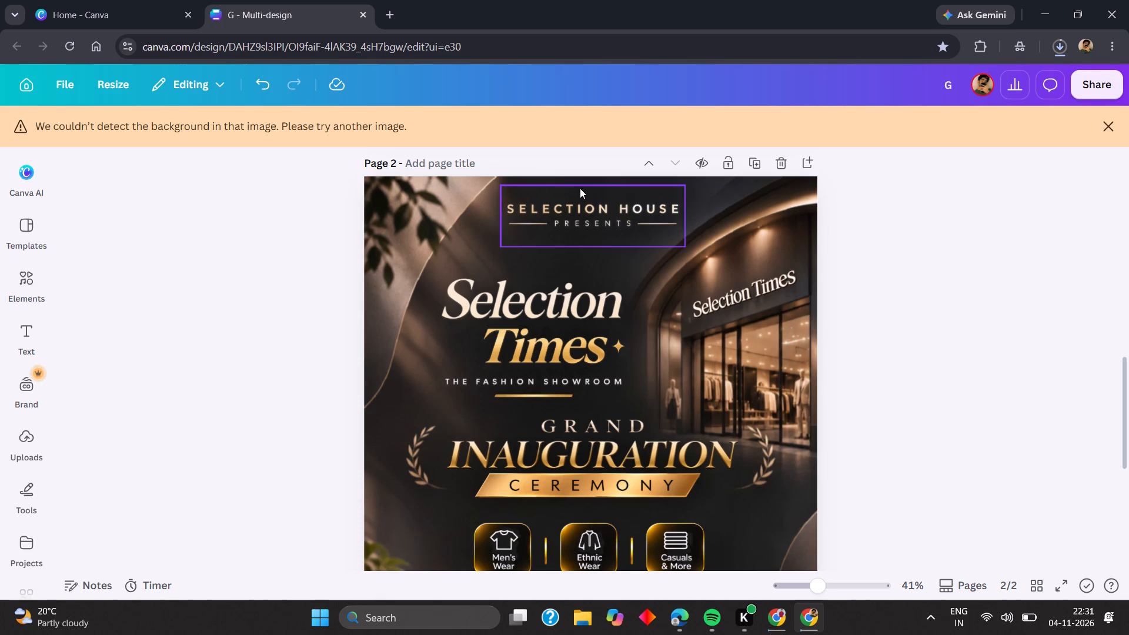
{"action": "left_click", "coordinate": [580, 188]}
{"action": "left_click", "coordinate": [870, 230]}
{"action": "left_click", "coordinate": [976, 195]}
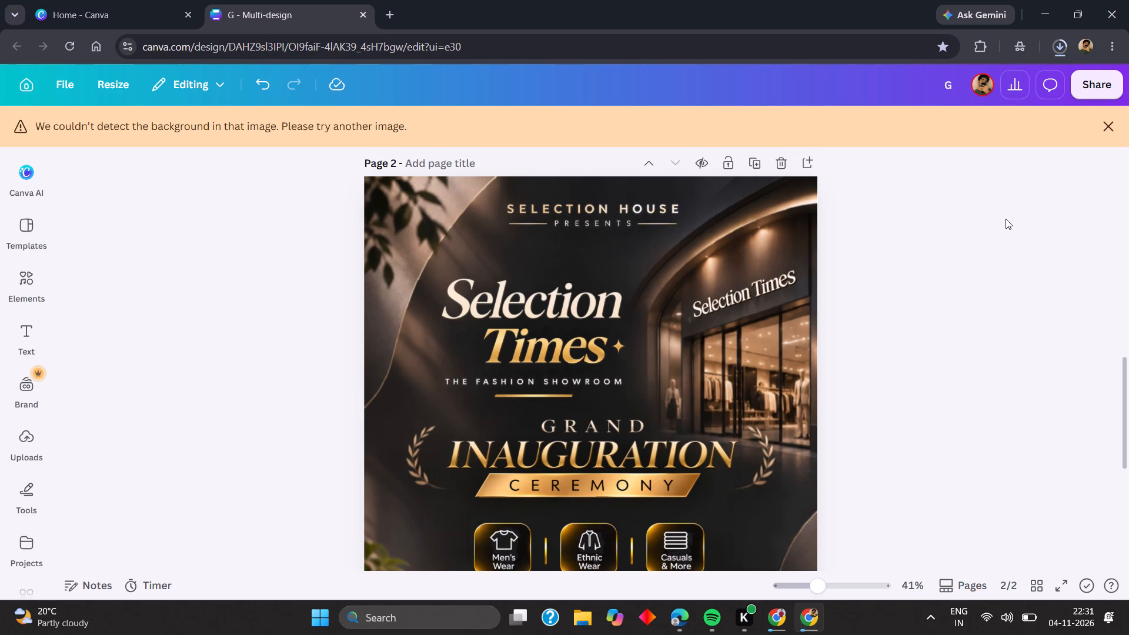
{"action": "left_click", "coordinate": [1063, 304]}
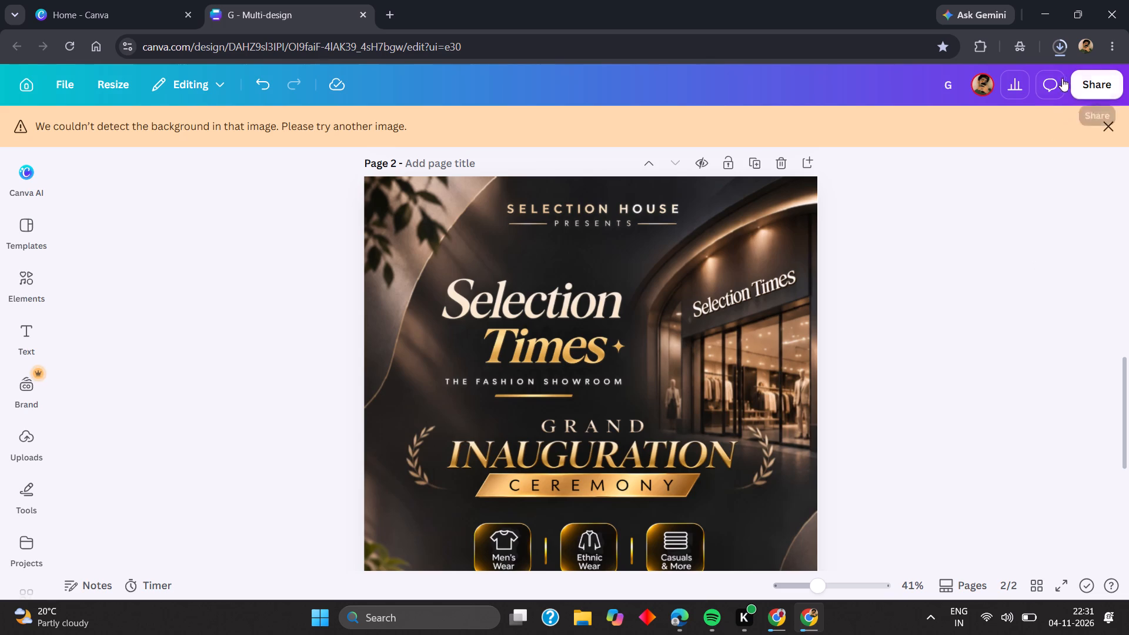
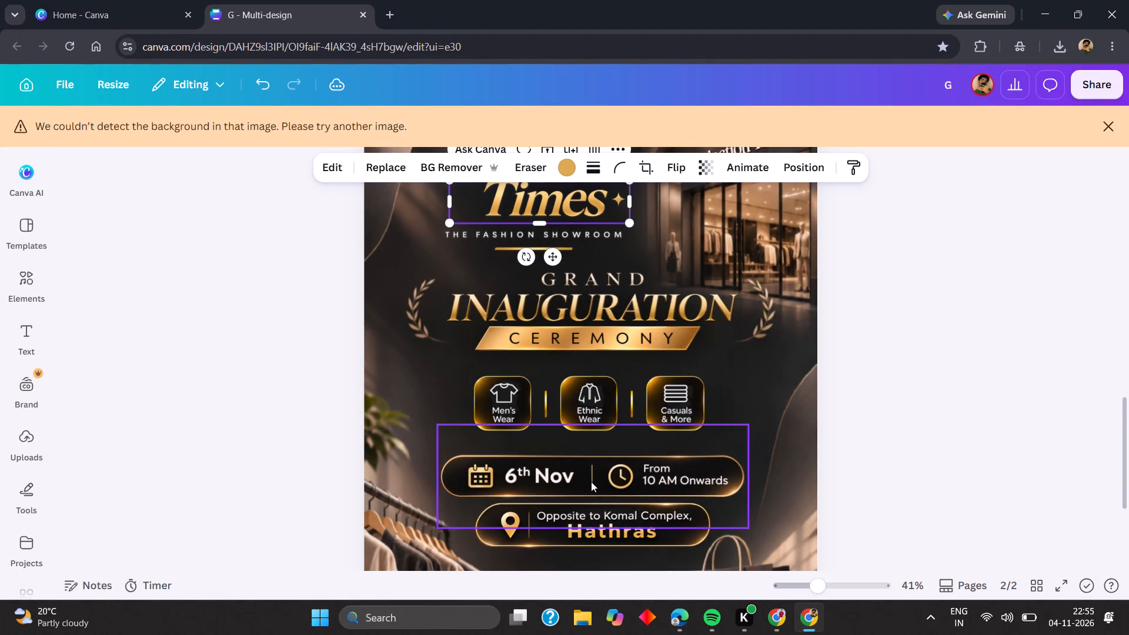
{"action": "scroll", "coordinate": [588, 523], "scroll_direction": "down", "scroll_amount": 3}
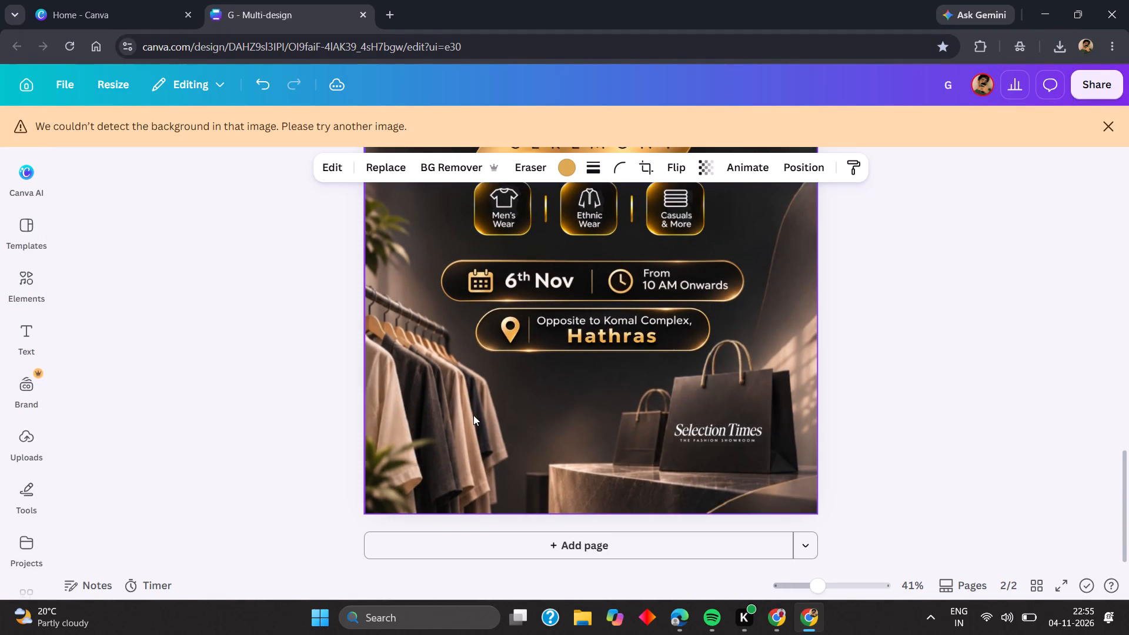
Examine the gold inauguration poster on page 2, from its heading and storefront lettering down to the shopping bags.
{"action": "scroll", "coordinate": [263, 390], "scroll_direction": "up", "scroll_amount": 6}
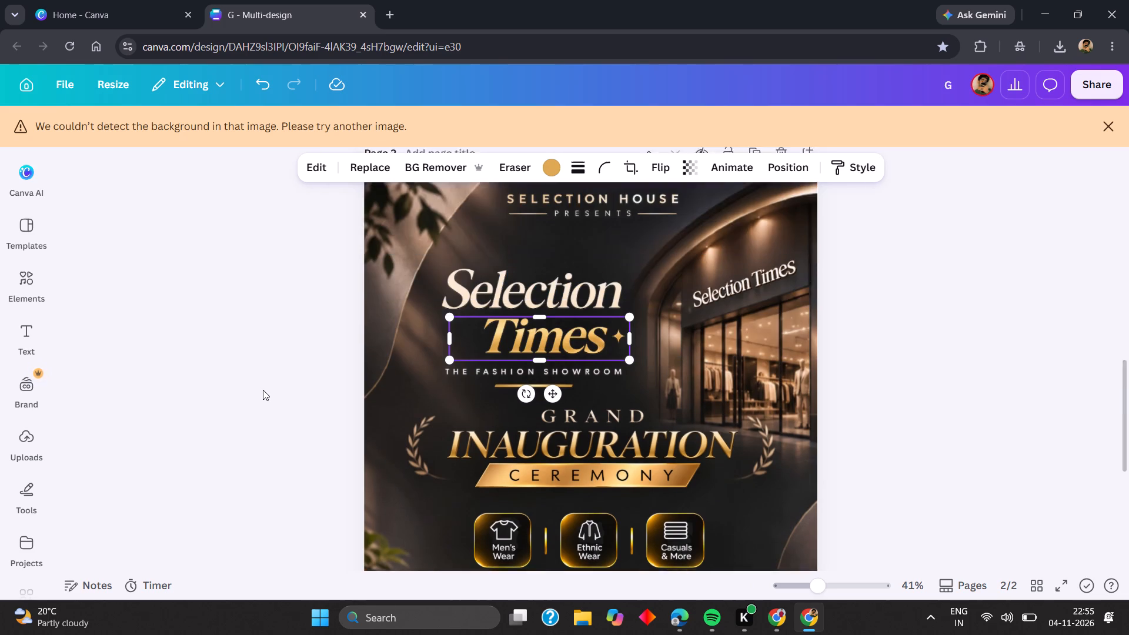
{"action": "scroll", "coordinate": [332, 408], "scroll_direction": "down", "scroll_amount": 2}
{"action": "left_click", "coordinate": [831, 352]}
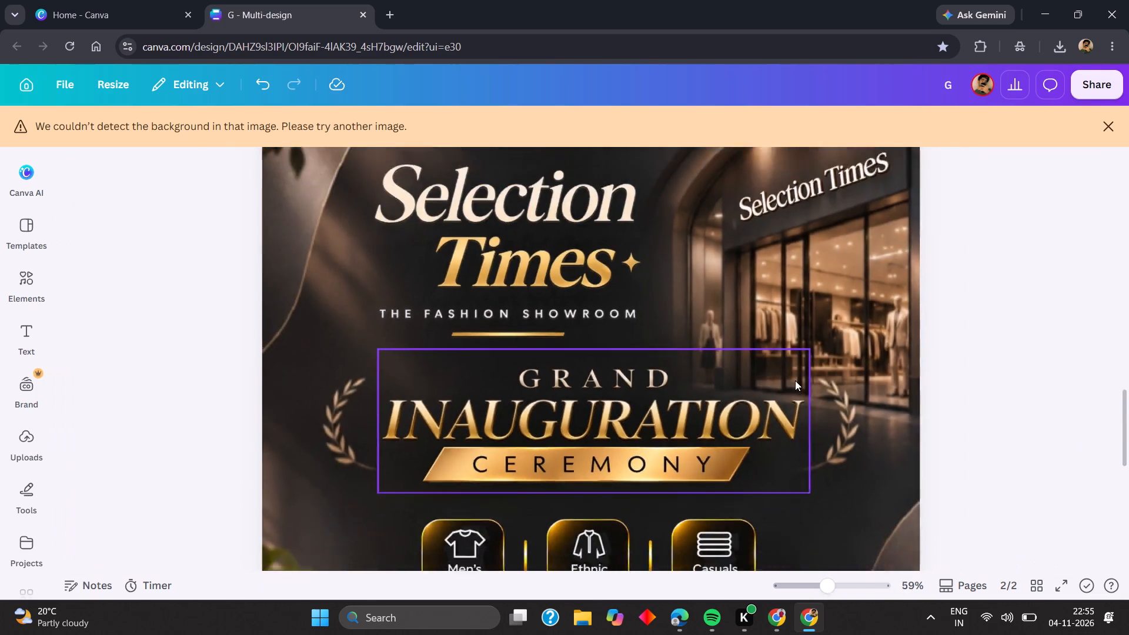
{"action": "left_click", "coordinate": [862, 375]}
{"action": "scroll", "coordinate": [833, 372], "scroll_direction": "down", "scroll_amount": 1}
{"action": "left_click_drag", "start_coordinate": [832, 372], "coordinate": [901, 311]}
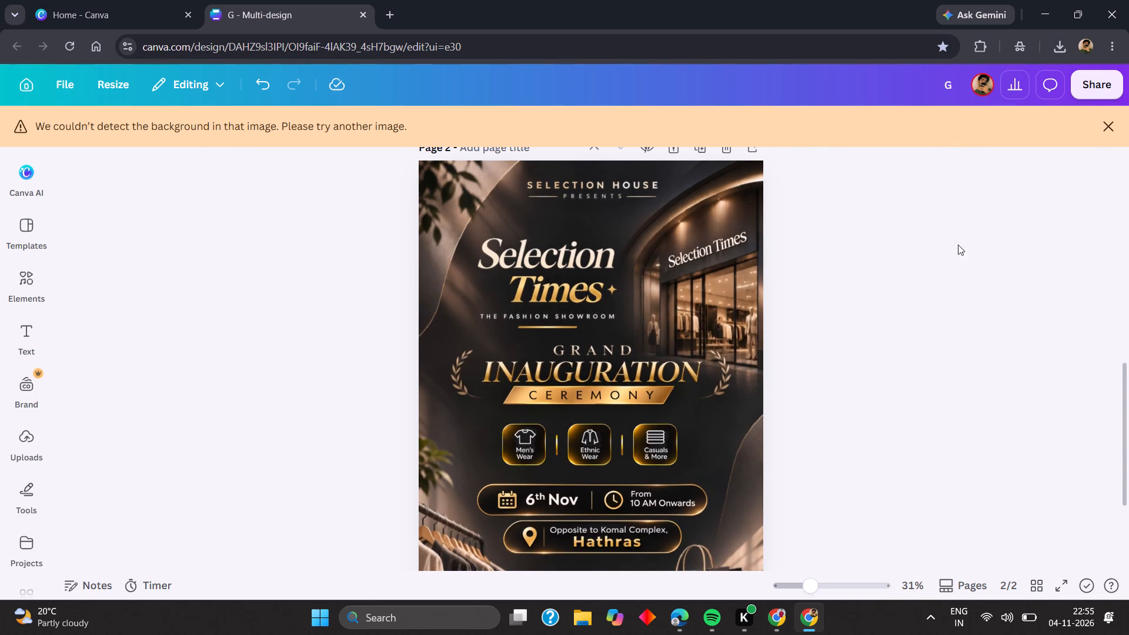
{"action": "scroll", "coordinate": [887, 309], "scroll_direction": "up", "scroll_amount": 1}
Dismiss the background-detection error notice above the canvas.
{"action": "left_click", "coordinate": [1101, 127]}
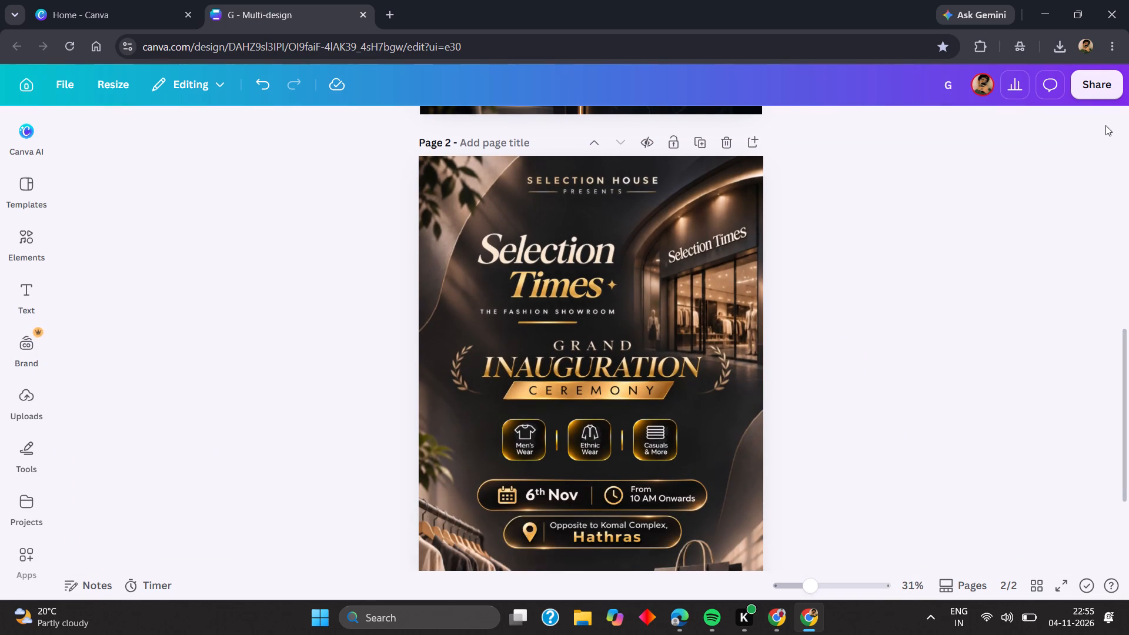
{"action": "left_click", "coordinate": [1105, 125]}
Nudge the Selection Times logo on the large shopping bag slightly upward in six small increments.
{"action": "scroll", "coordinate": [809, 277], "scroll_direction": "down", "scroll_amount": 2}
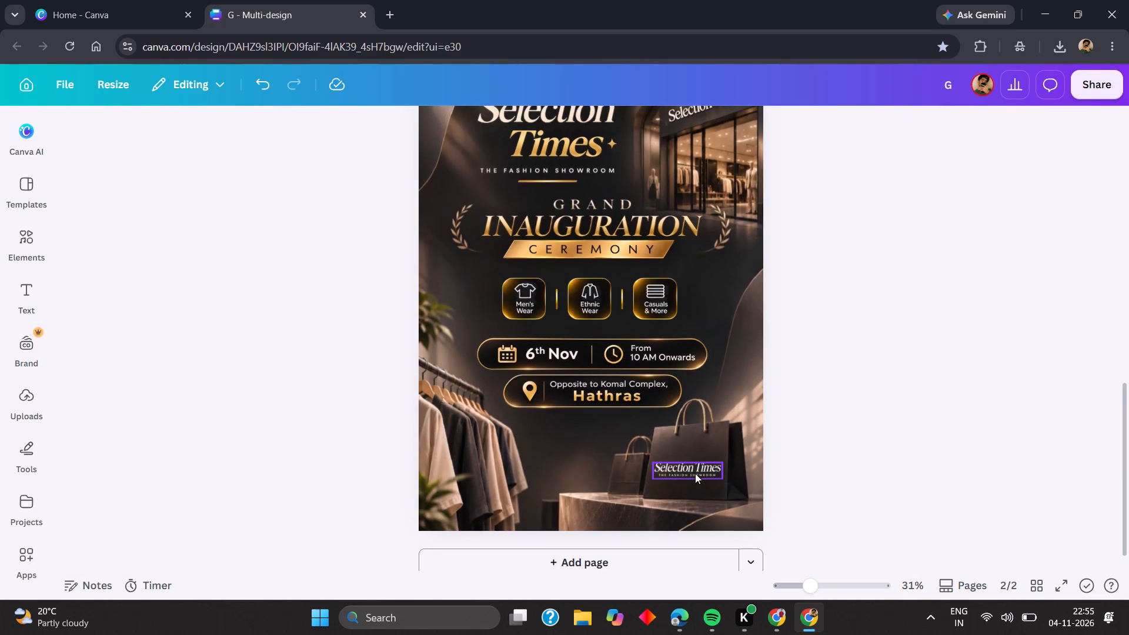
{"action": "scroll", "coordinate": [781, 453], "scroll_direction": "down", "scroll_amount": 1}
{"action": "left_click", "coordinate": [796, 450]}
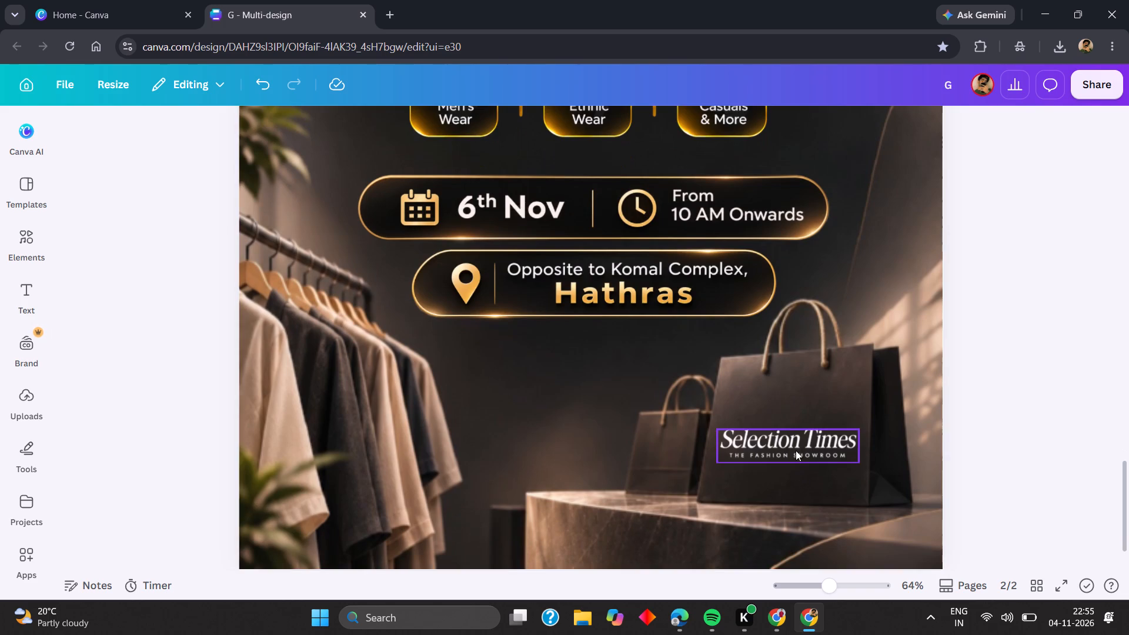
{"action": "key", "text": "Up"}
{"action": "key", "text": "Up"}
{"action": "key", "text": "Up"}
{"action": "key", "text": "Up"}
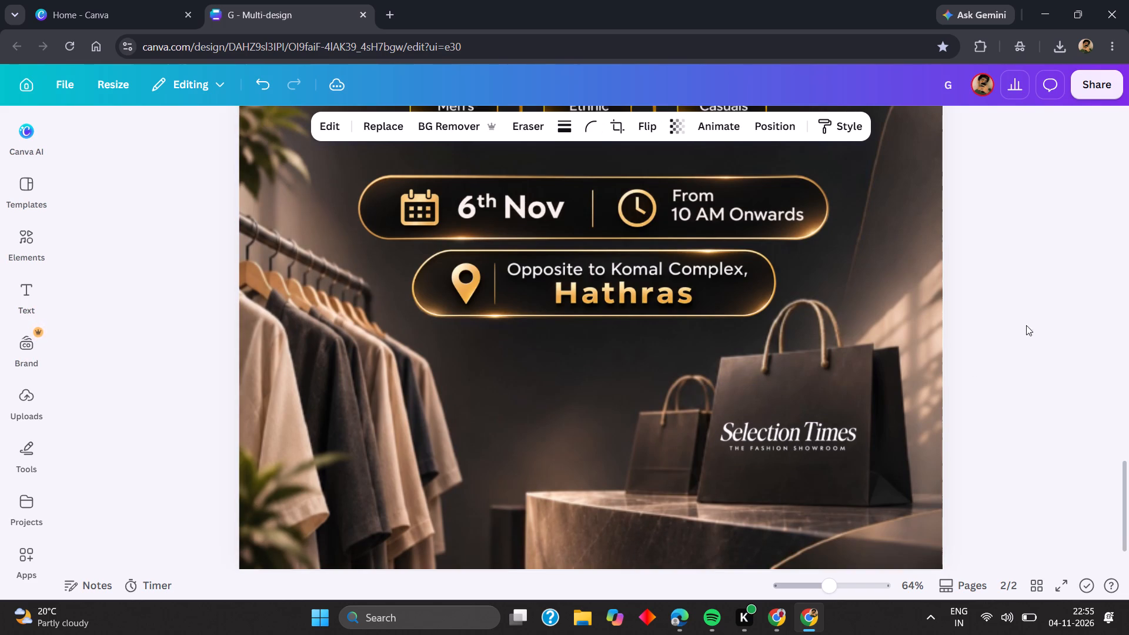
{"action": "key", "text": "Up"}
{"action": "key", "text": "Up"}
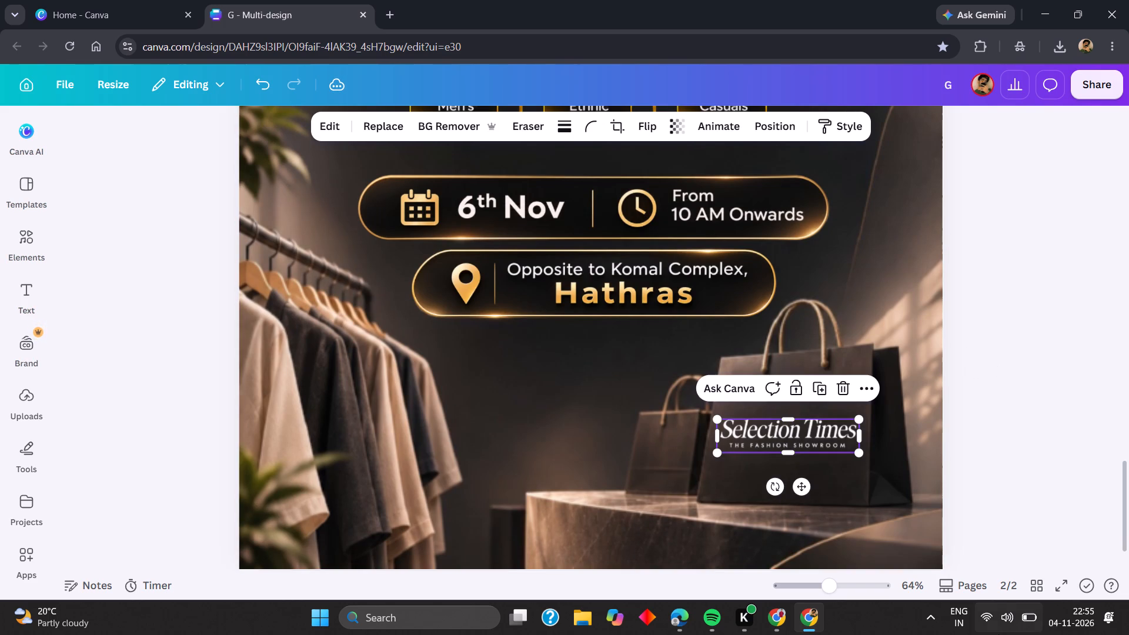
{"action": "scroll", "coordinate": [970, 526], "scroll_direction": "down", "scroll_amount": 1, "text": "ctrl"}
{"action": "left_click", "coordinate": [1017, 405]}
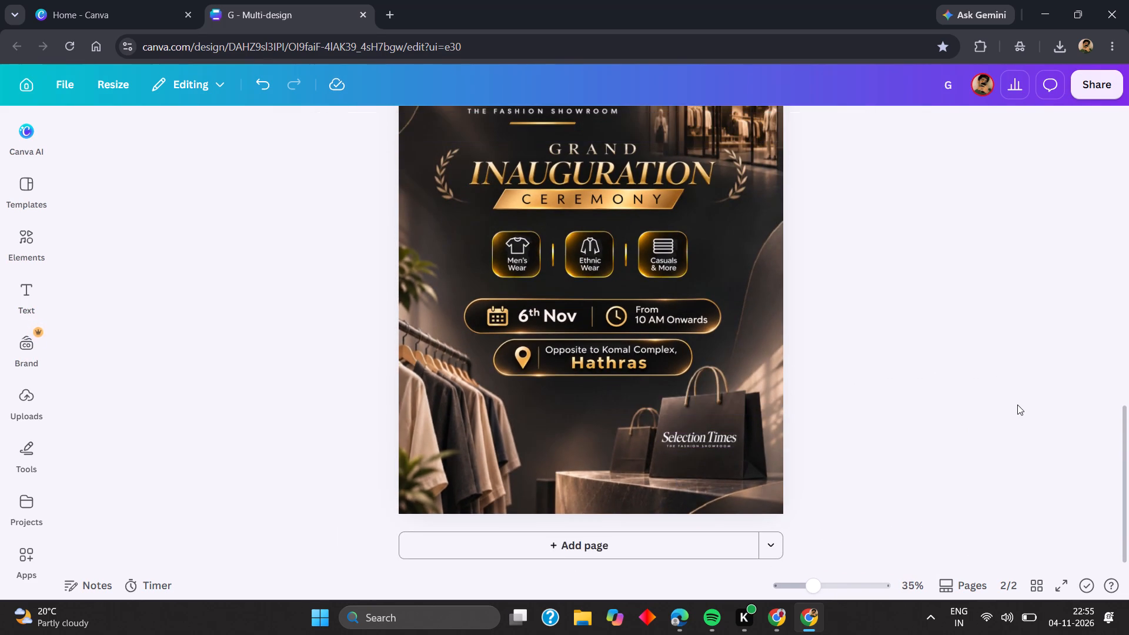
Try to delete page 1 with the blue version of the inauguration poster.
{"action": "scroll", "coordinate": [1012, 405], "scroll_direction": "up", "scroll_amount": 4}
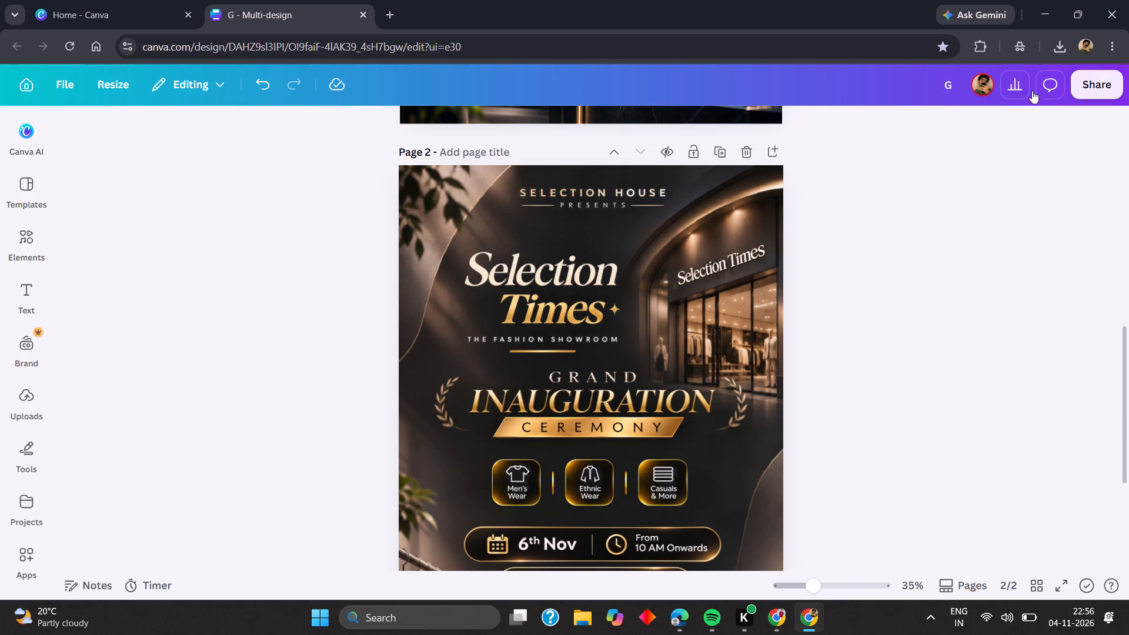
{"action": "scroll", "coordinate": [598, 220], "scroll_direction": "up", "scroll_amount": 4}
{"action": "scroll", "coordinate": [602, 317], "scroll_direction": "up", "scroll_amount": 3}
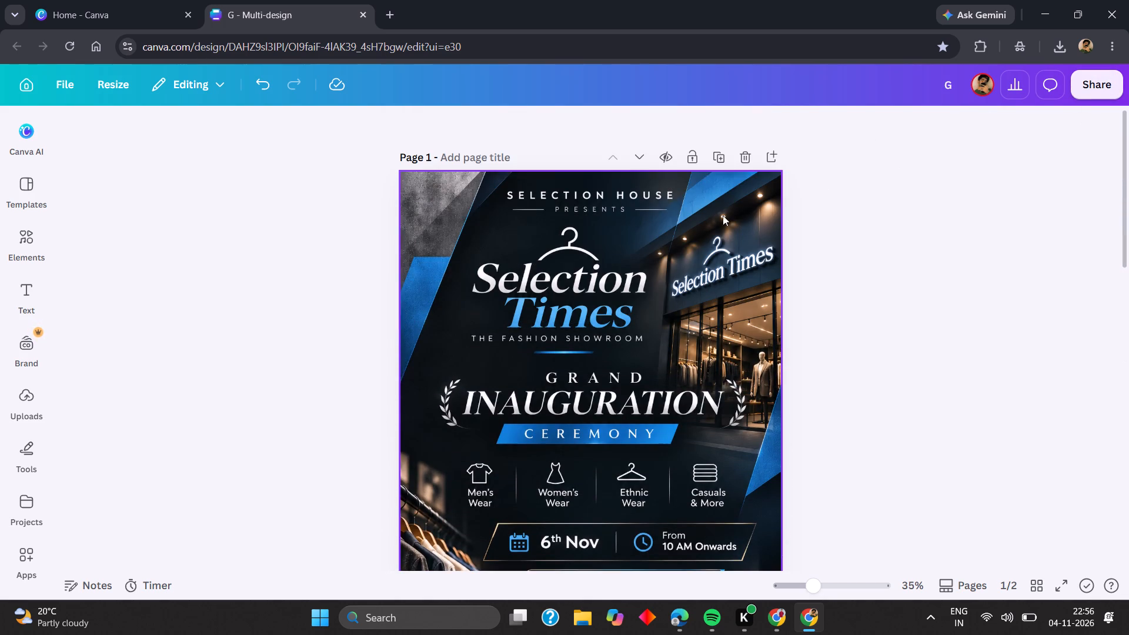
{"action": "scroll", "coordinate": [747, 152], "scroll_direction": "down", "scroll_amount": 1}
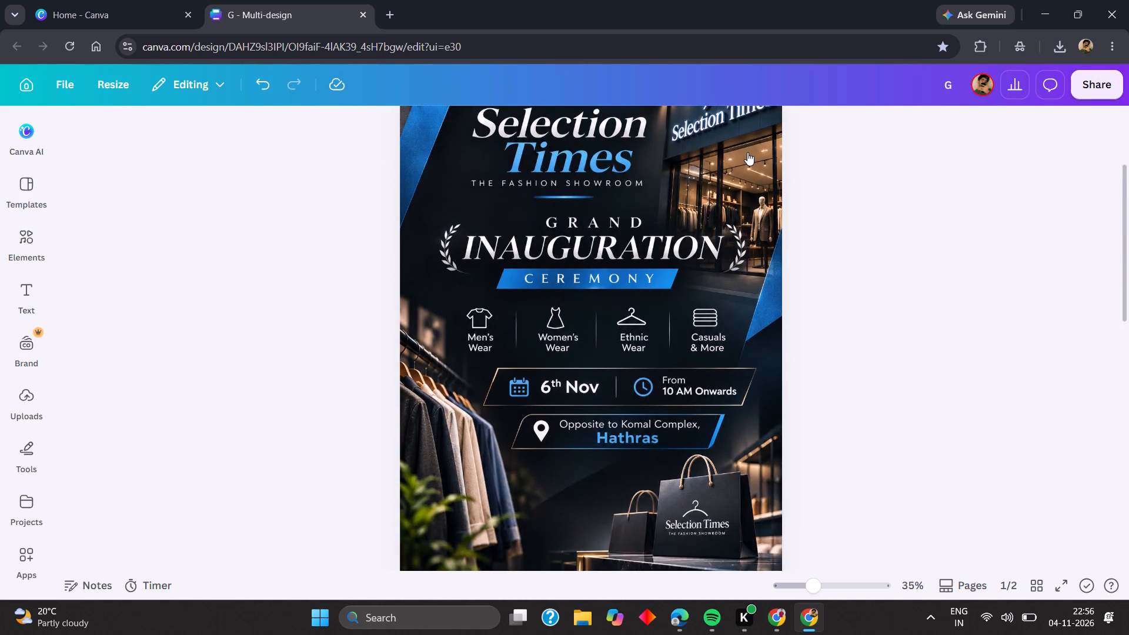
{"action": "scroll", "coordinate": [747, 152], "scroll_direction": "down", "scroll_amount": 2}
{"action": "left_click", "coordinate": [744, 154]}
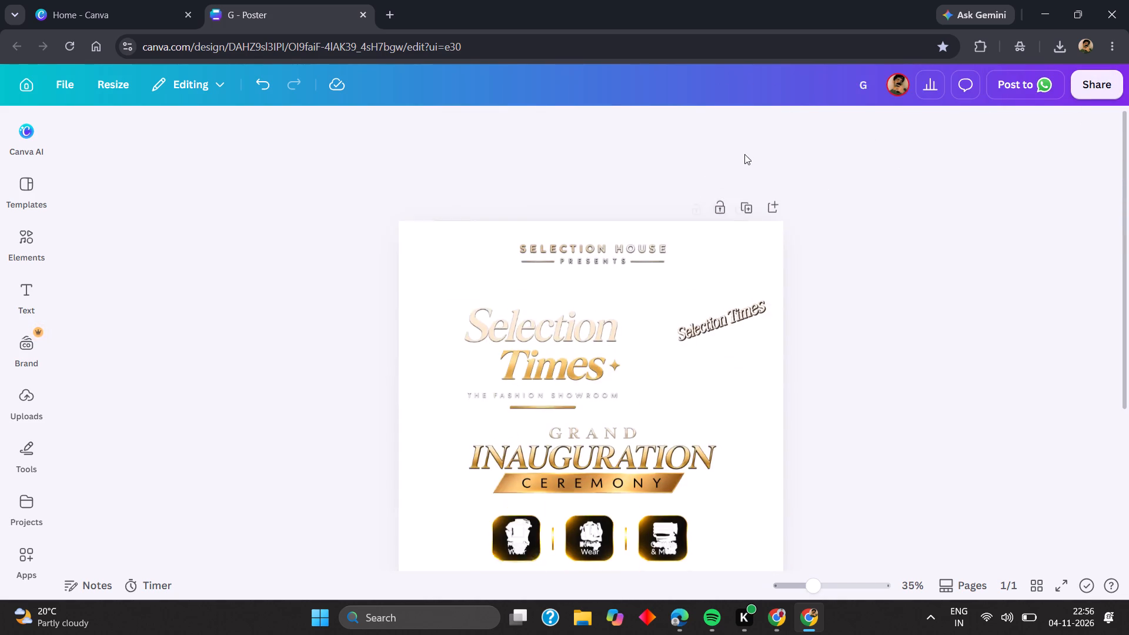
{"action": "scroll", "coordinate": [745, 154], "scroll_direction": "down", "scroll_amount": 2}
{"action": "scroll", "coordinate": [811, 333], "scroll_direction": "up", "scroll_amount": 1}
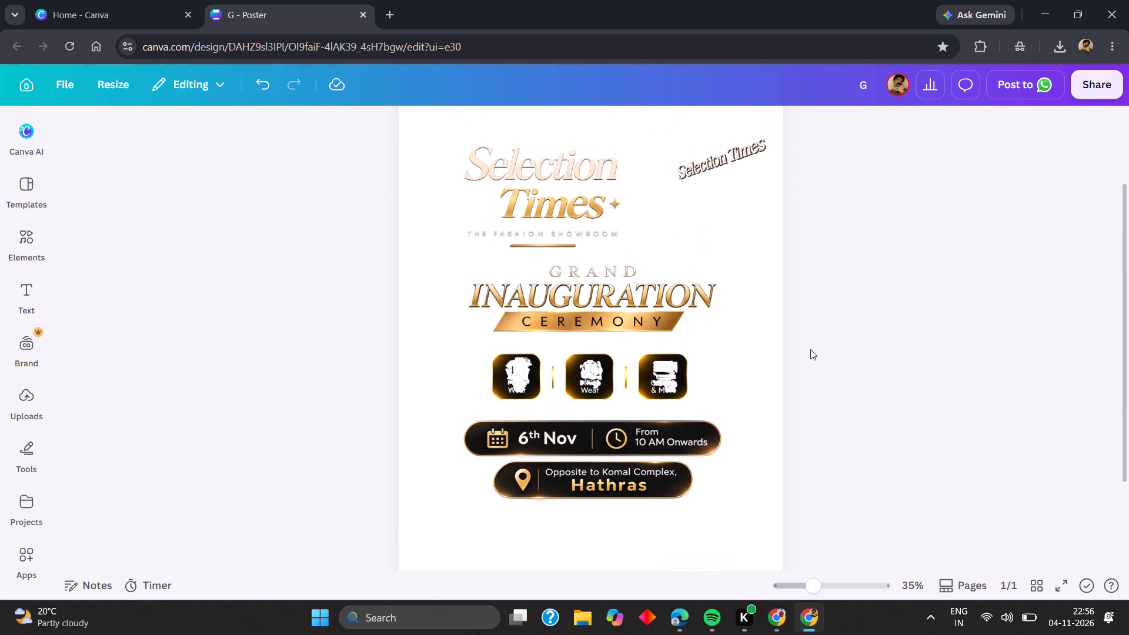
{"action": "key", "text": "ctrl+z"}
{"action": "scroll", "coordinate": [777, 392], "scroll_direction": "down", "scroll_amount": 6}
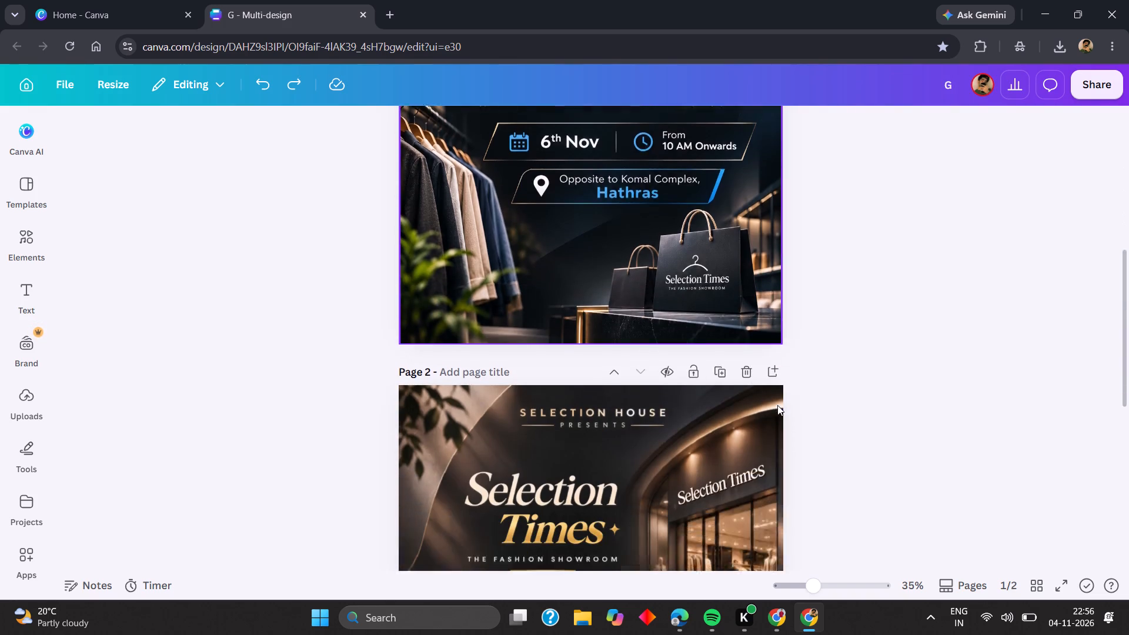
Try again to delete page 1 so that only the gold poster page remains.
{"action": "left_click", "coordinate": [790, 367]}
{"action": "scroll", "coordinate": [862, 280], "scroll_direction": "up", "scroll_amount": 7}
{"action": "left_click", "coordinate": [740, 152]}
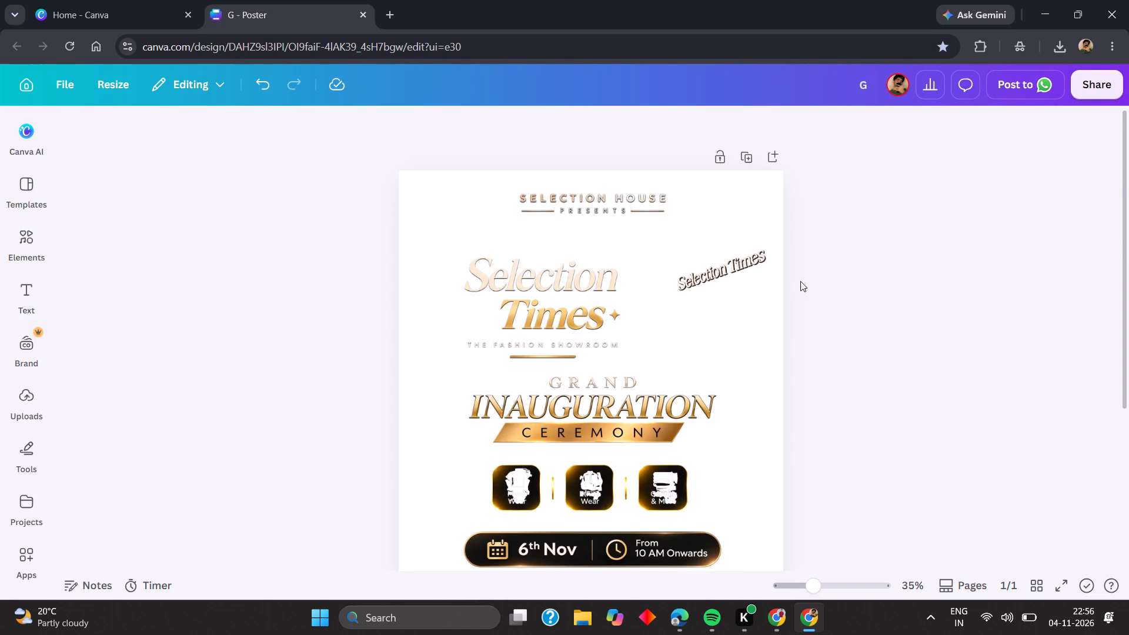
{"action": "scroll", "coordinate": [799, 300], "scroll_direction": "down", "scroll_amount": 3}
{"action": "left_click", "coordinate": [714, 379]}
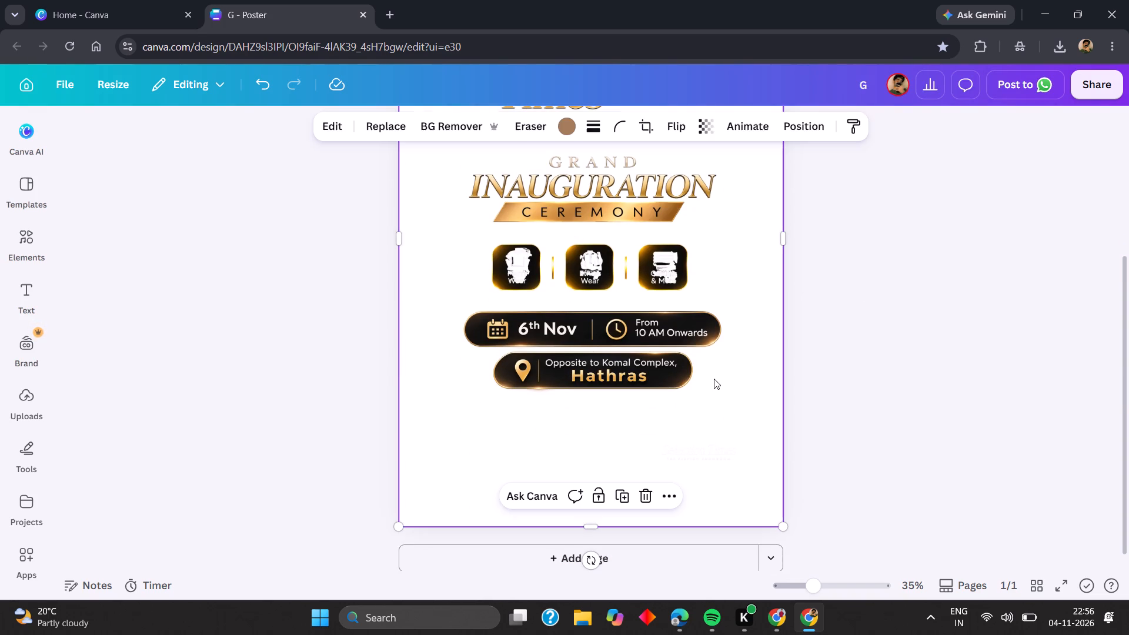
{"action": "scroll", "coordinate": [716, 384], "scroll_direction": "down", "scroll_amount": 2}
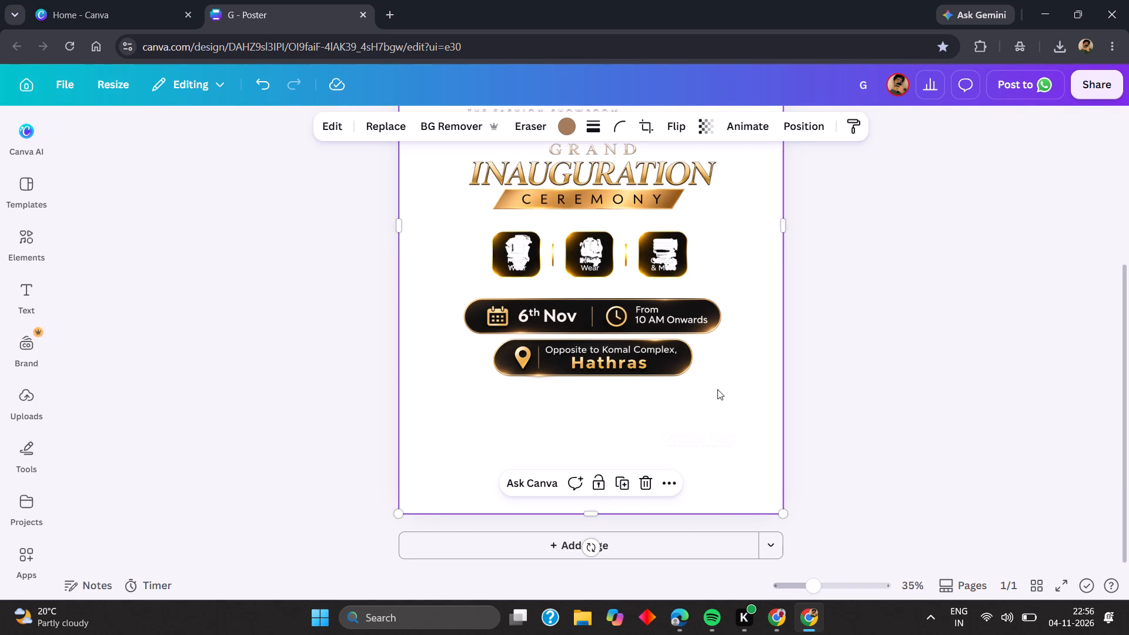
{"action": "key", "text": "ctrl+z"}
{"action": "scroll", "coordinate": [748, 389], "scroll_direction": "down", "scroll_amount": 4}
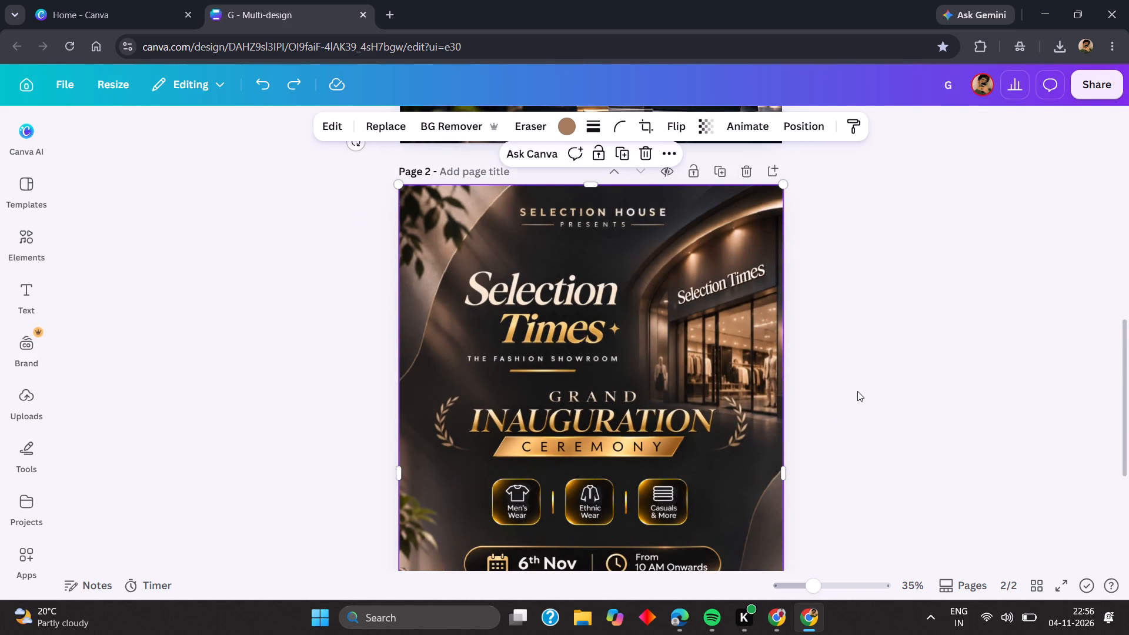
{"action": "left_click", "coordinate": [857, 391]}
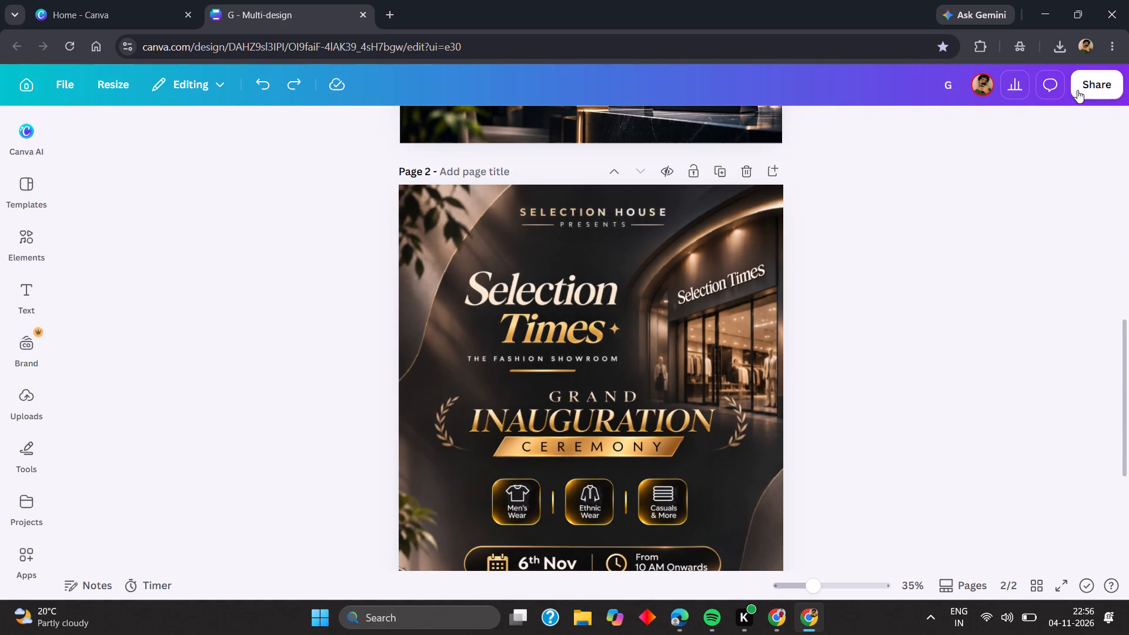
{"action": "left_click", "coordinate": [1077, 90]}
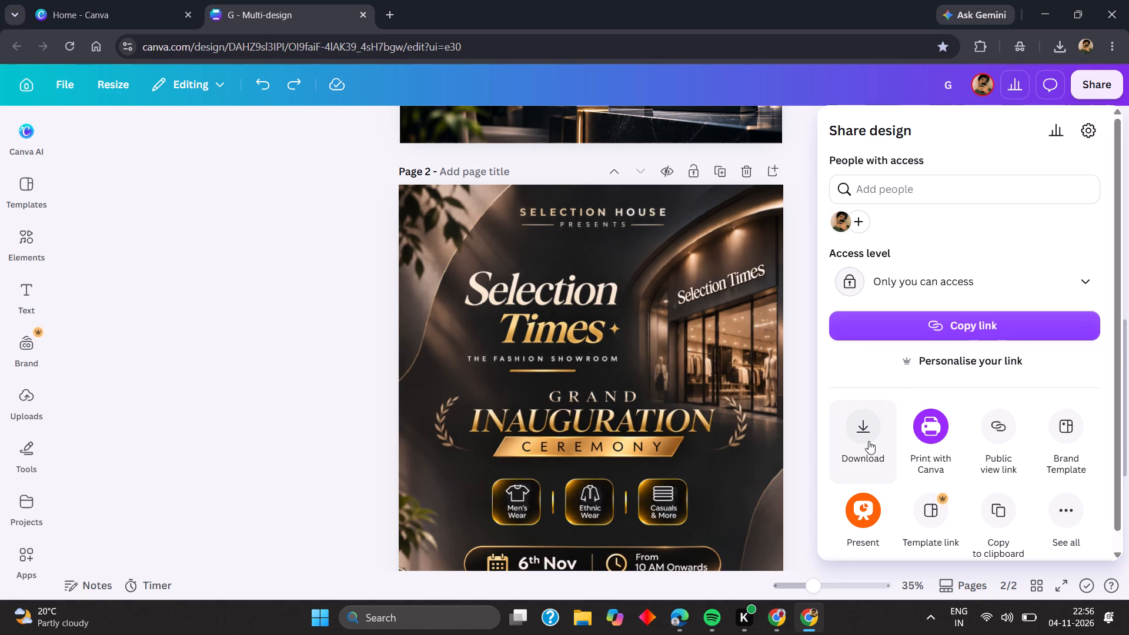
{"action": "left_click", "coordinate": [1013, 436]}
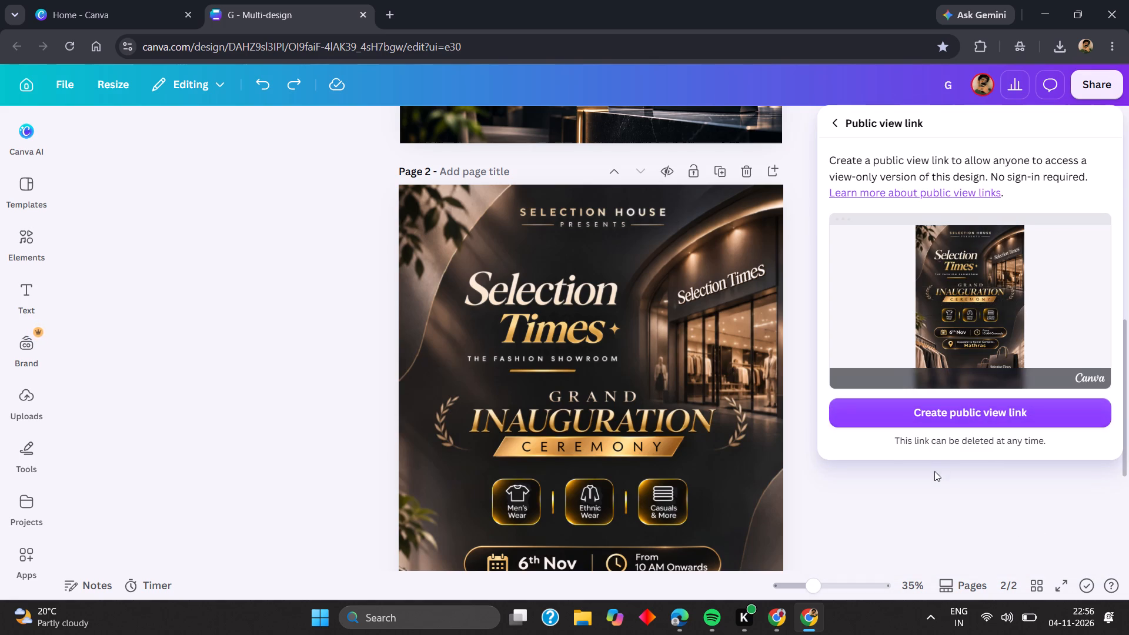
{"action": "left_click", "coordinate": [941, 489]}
Delete the blue poster artwork from page 1, leaving the blank page in the design.
{"action": "scroll", "coordinate": [719, 374], "scroll_direction": "up", "scroll_amount": 4}
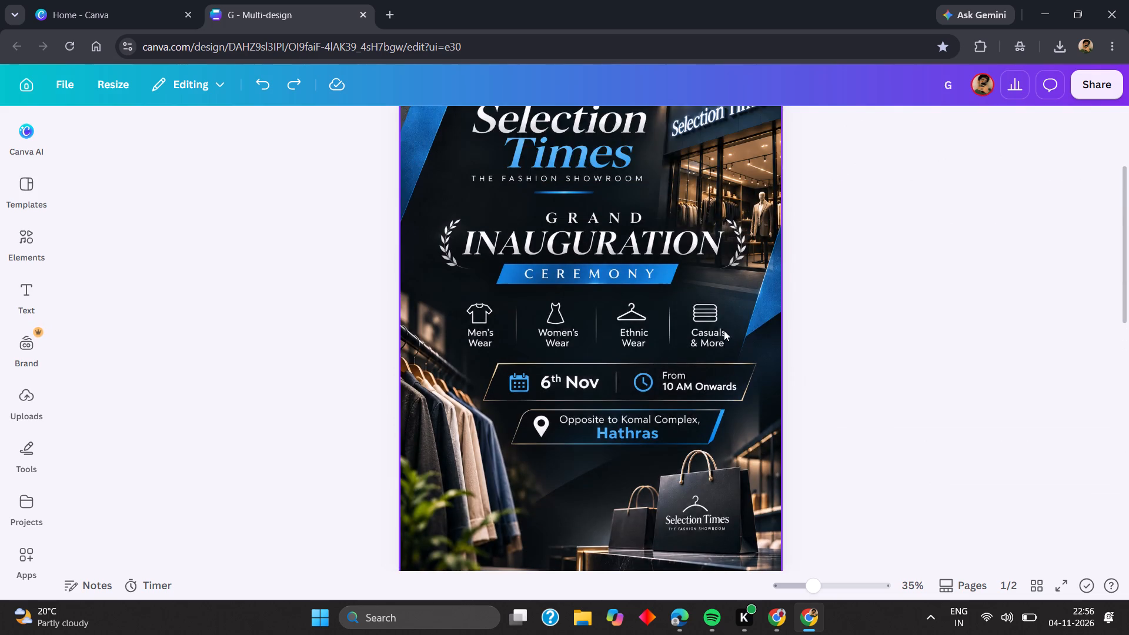
{"action": "left_click", "coordinate": [719, 309]}
{"action": "key", "text": "BackSpace"}
{"action": "scroll", "coordinate": [676, 444], "scroll_direction": "down", "scroll_amount": 2}
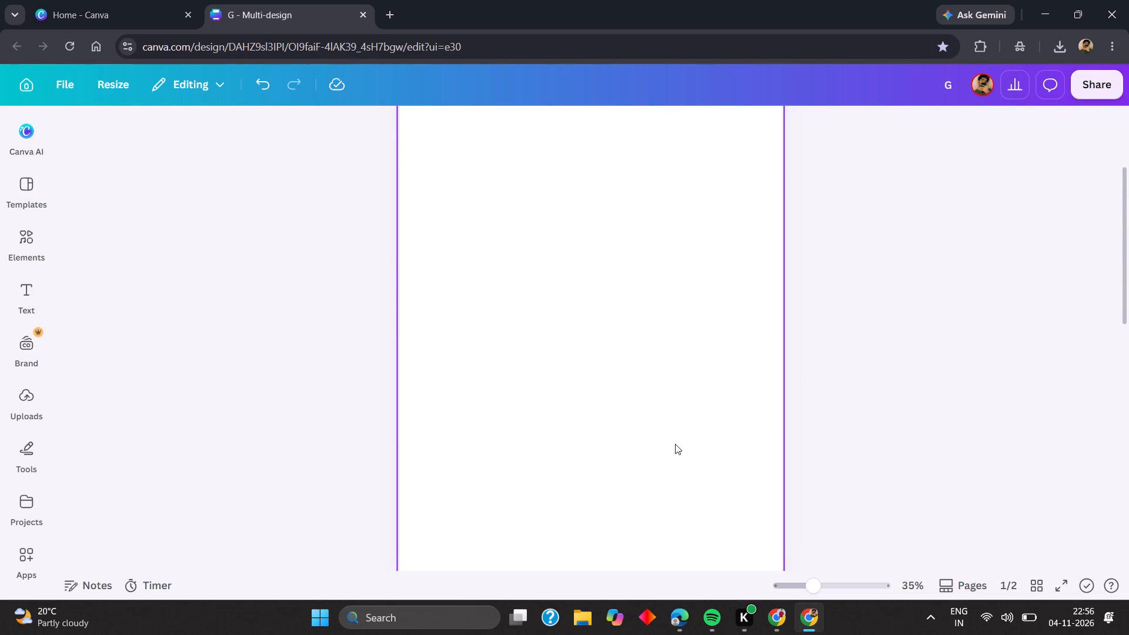
{"action": "scroll", "coordinate": [675, 444], "scroll_direction": "down", "scroll_amount": 3}
{"action": "scroll", "coordinate": [674, 440], "scroll_direction": "up", "scroll_amount": 2}
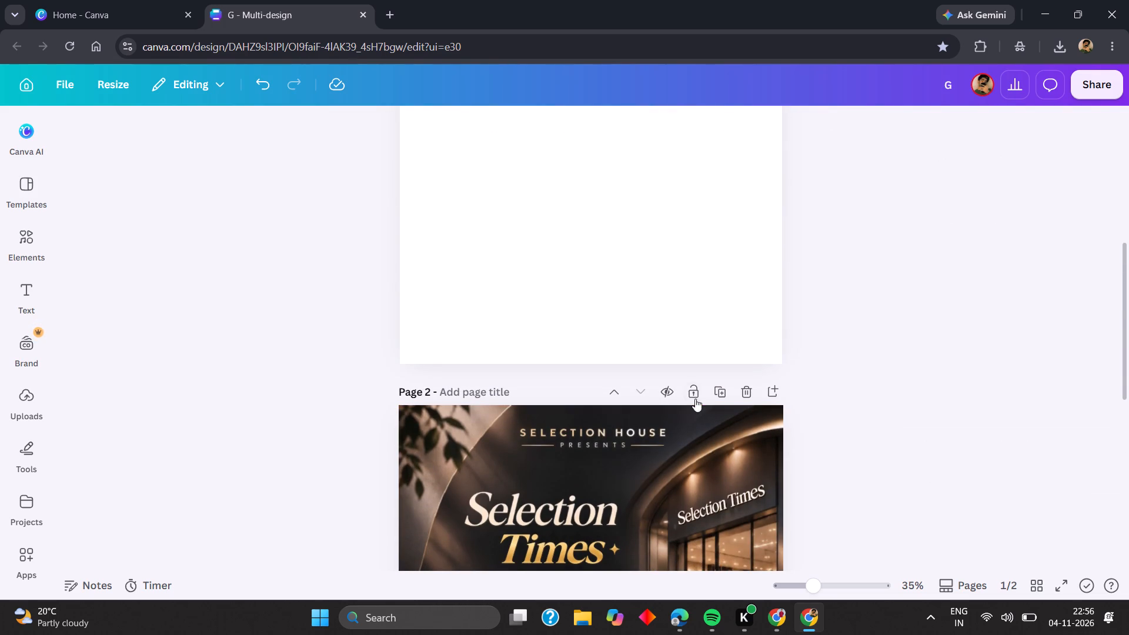
Lock page 2 containing the gold Selection Times poster against editing.
{"action": "left_click", "coordinate": [693, 390]}
{"action": "scroll", "coordinate": [887, 424], "scroll_direction": "down", "scroll_amount": 1}
{"action": "left_click", "coordinate": [753, 385]}
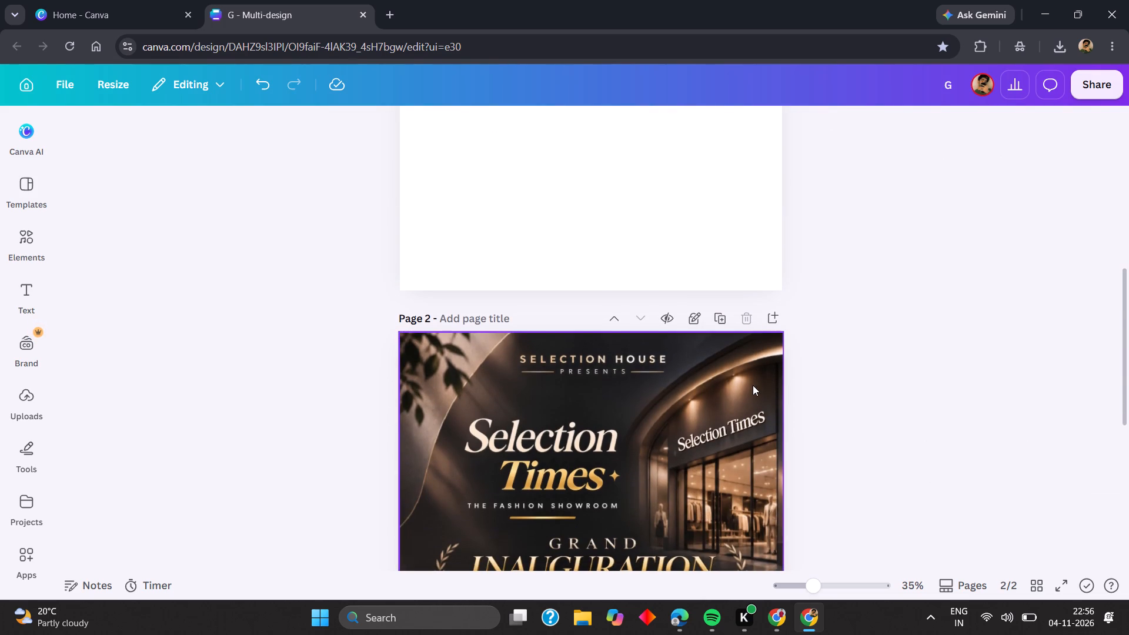
{"action": "left_click", "coordinate": [855, 328]}
{"action": "scroll", "coordinate": [614, 360], "scroll_direction": "up", "scroll_amount": 7}
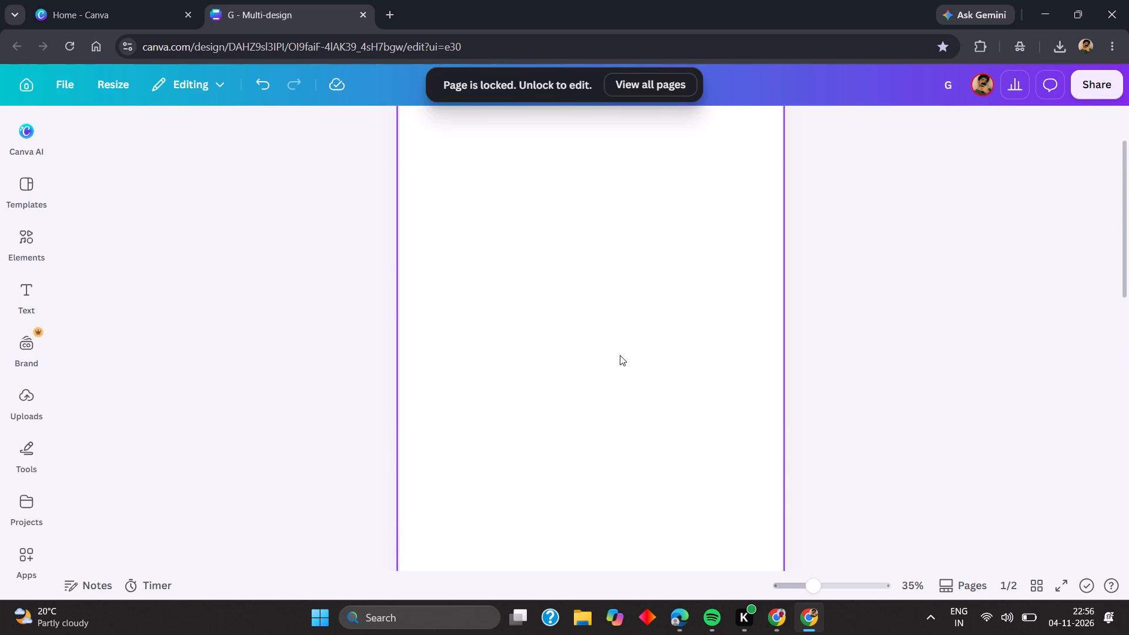
{"action": "scroll", "coordinate": [620, 355], "scroll_direction": "up", "scroll_amount": 4}
{"action": "scroll", "coordinate": [629, 355], "scroll_direction": "down", "scroll_amount": 12}
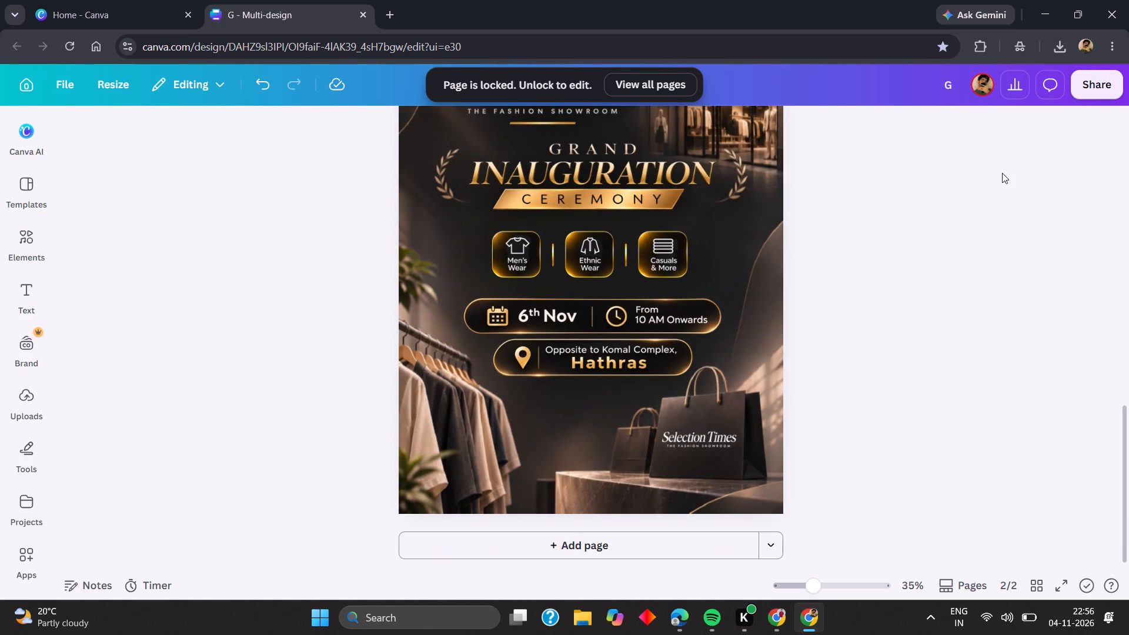
Set the design's access level to Anyone with the link and copy the share link.
{"action": "left_click", "coordinate": [1107, 82]}
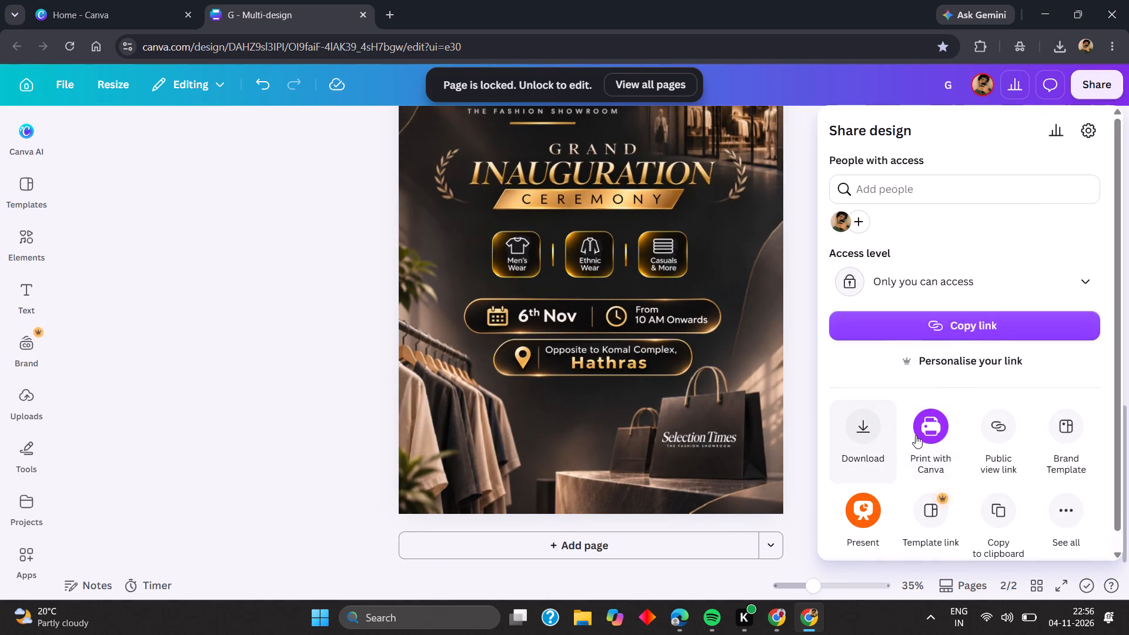
{"action": "left_click", "coordinate": [980, 428]}
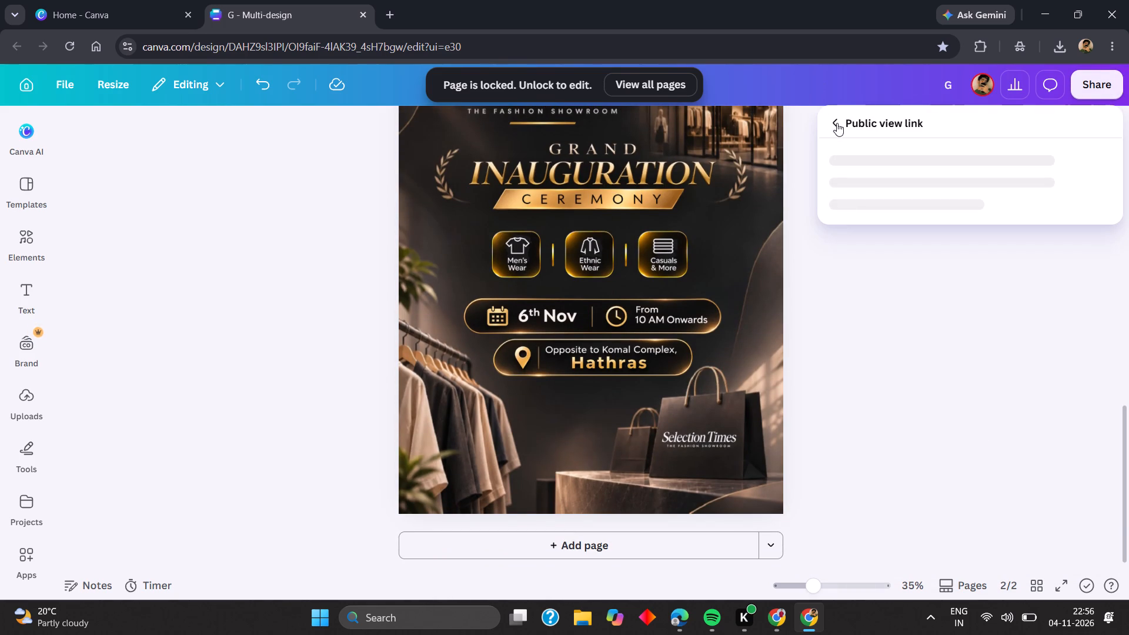
{"action": "left_click", "coordinate": [837, 123]}
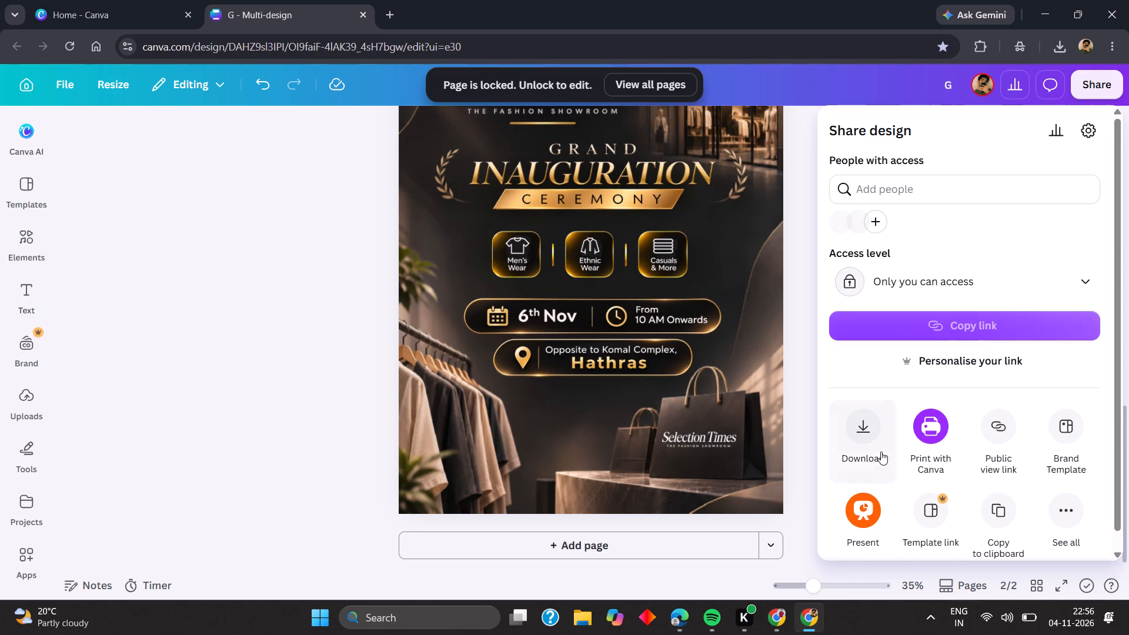
{"action": "left_click", "coordinate": [940, 284]}
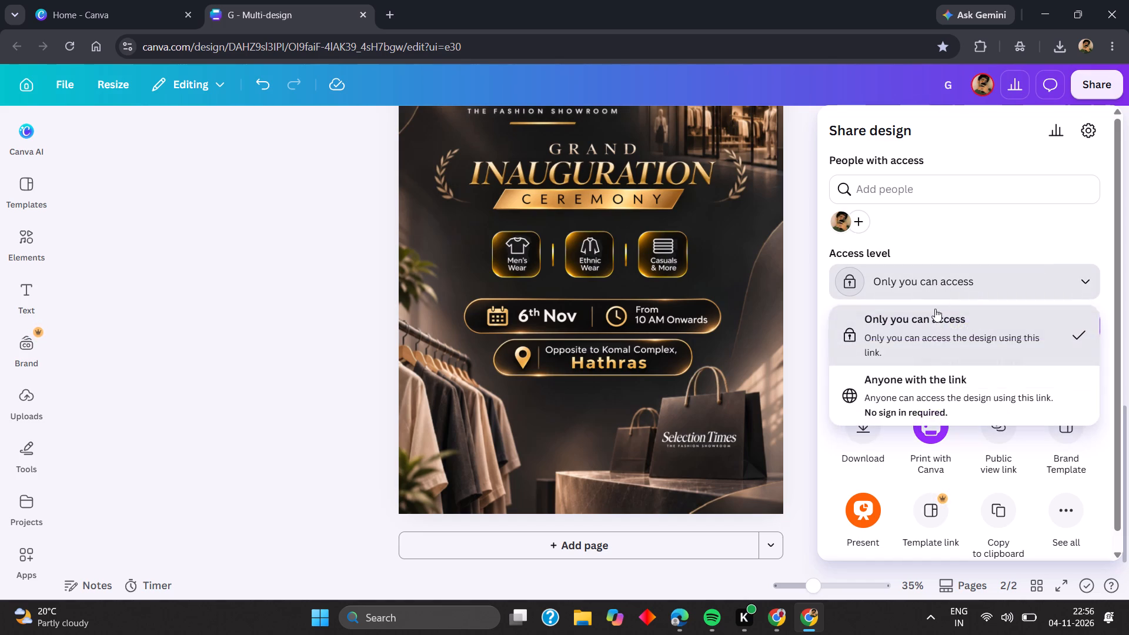
{"action": "left_click", "coordinate": [944, 389]}
{"action": "left_click", "coordinate": [930, 324]}
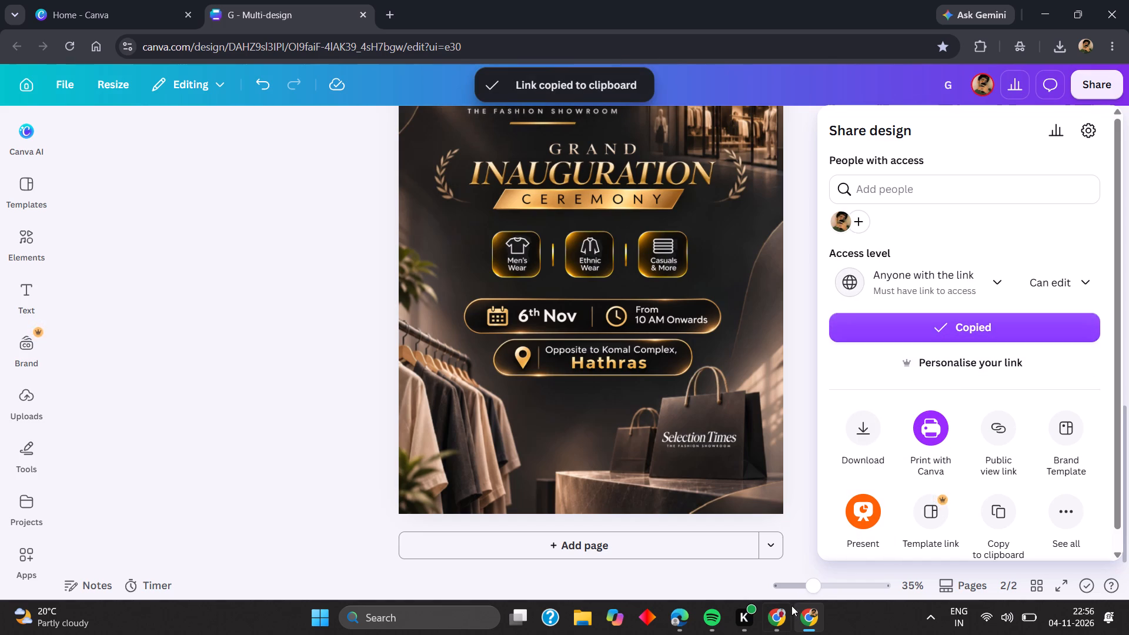
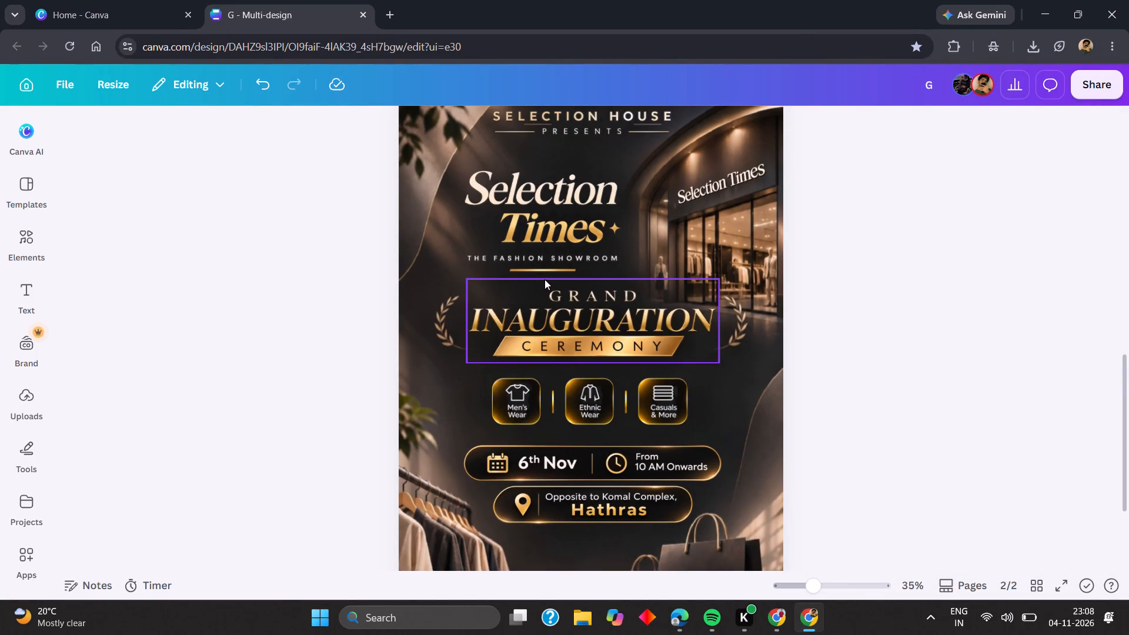
Erase the final "s" from the gold word "Times" in the main title image with the Pixel Eraser.
{"action": "scroll", "coordinate": [638, 296], "scroll_direction": "down", "scroll_amount": 1}
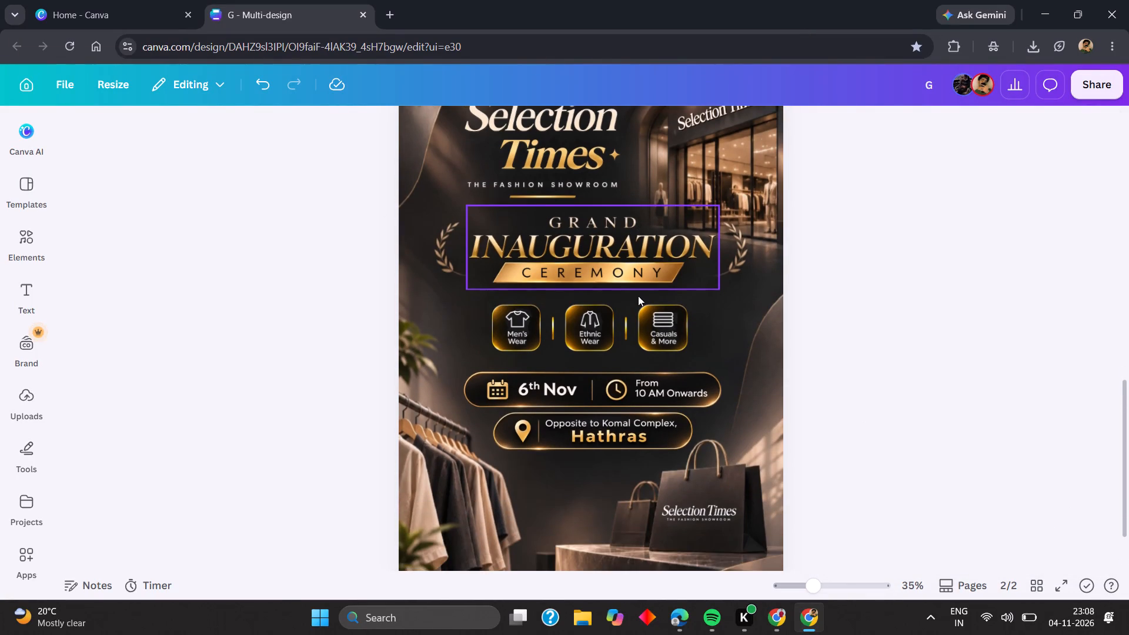
{"action": "scroll", "coordinate": [638, 296], "scroll_direction": "up", "scroll_amount": 2}
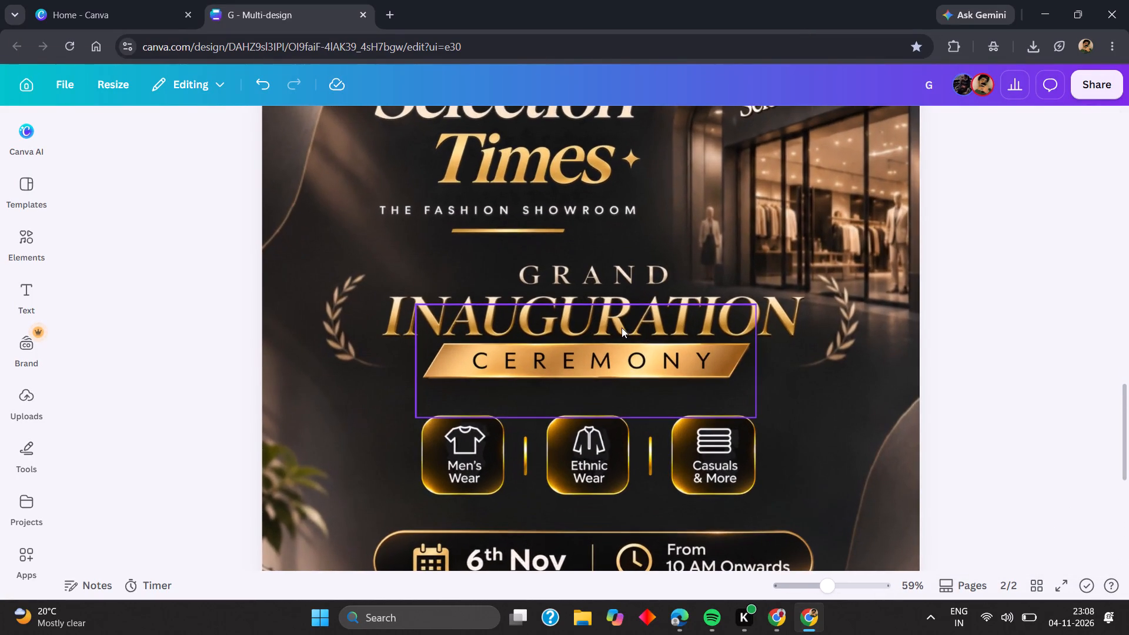
{"action": "scroll", "coordinate": [622, 327], "scroll_direction": "up", "scroll_amount": 1}
{"action": "scroll", "coordinate": [569, 263], "scroll_direction": "up", "scroll_amount": 2}
{"action": "left_click", "coordinate": [512, 283]}
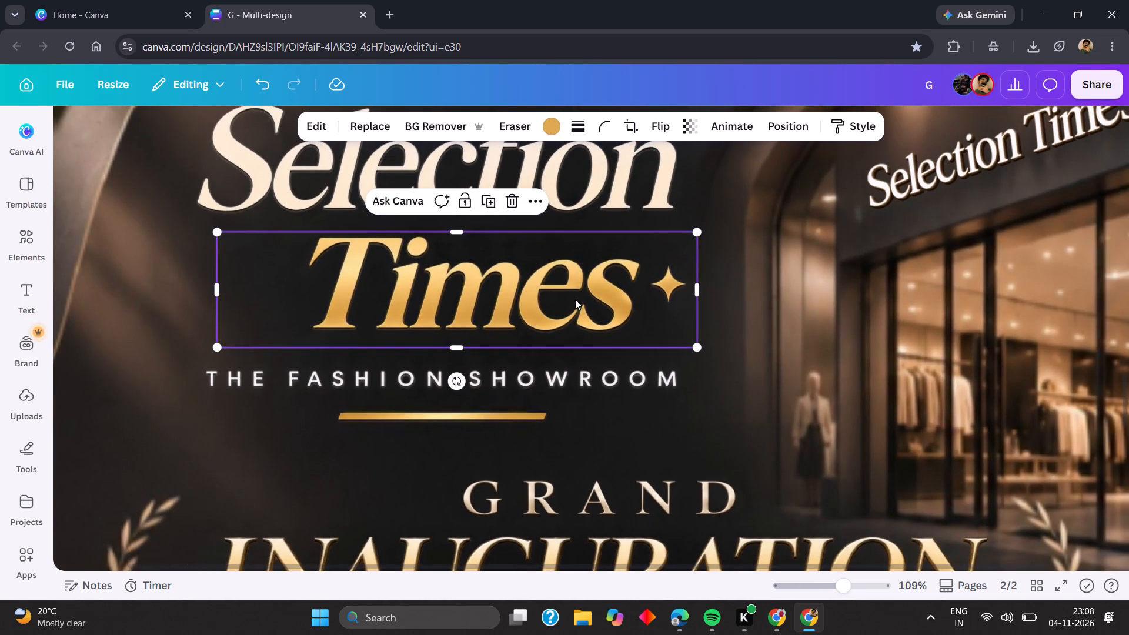
{"action": "left_click", "coordinate": [575, 299]}
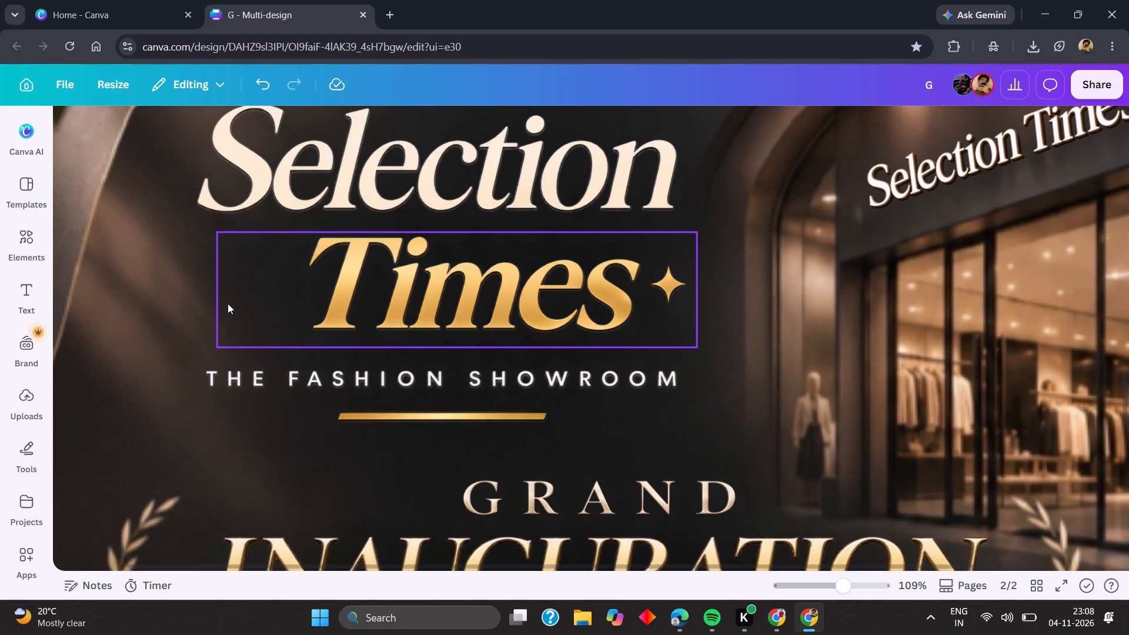
{"action": "left_click", "coordinate": [423, 284]}
{"action": "left_click", "coordinate": [505, 122]}
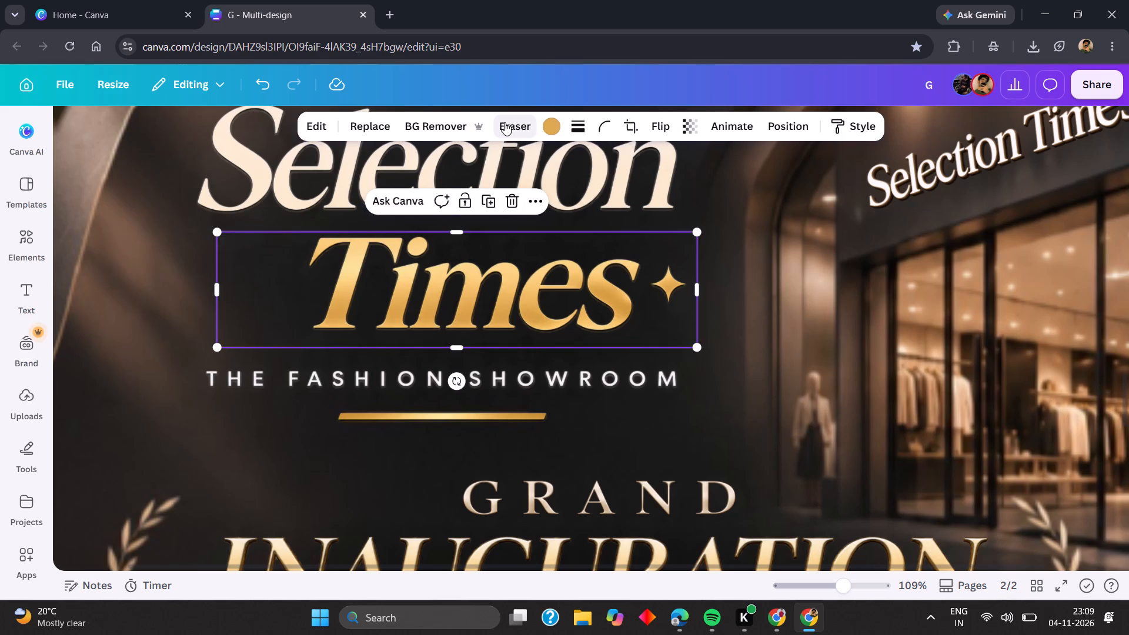
{"action": "left_click", "coordinate": [490, 197]}
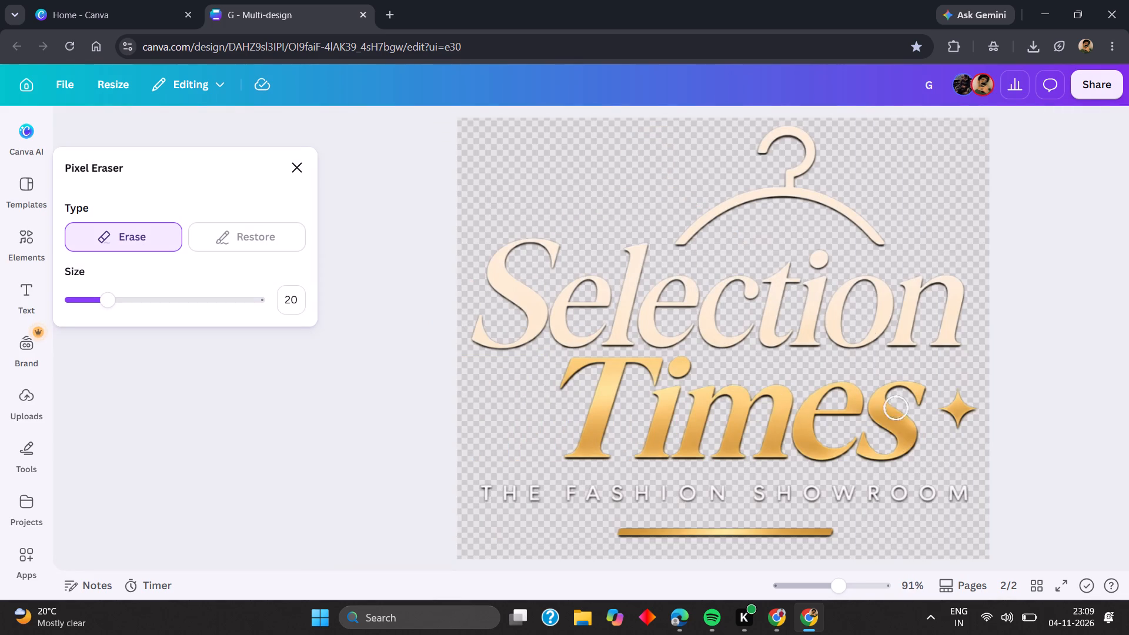
{"action": "left_click_drag", "start_coordinate": [922, 402], "coordinate": [880, 392]}
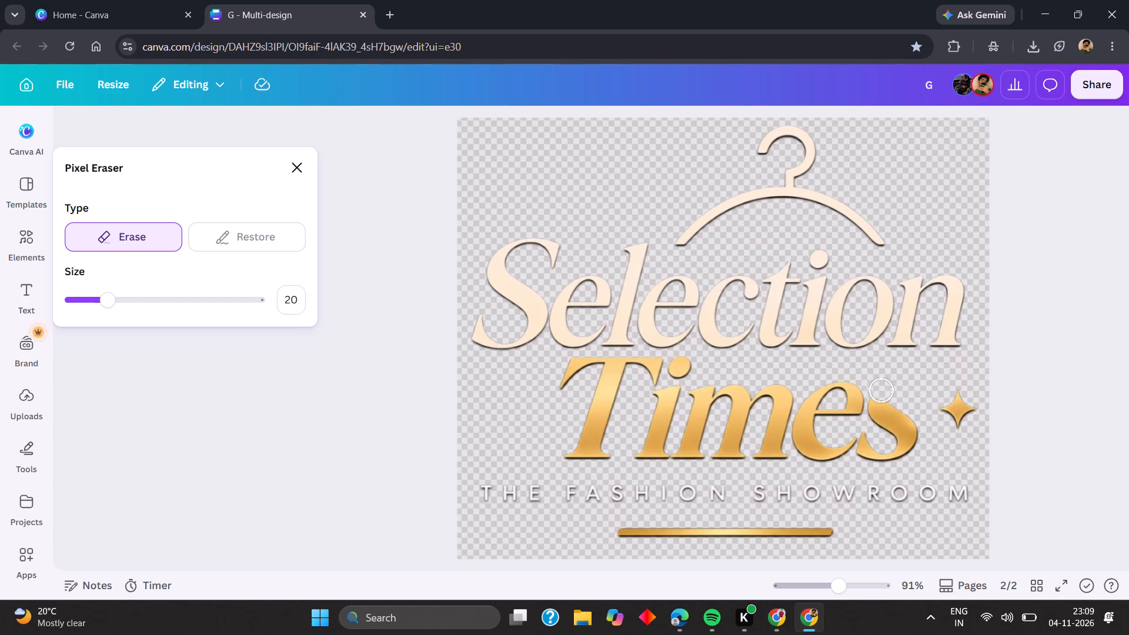
{"action": "left_click_drag", "start_coordinate": [880, 392], "coordinate": [903, 422]}
{"action": "left_click_drag", "start_coordinate": [903, 422], "coordinate": [874, 435]}
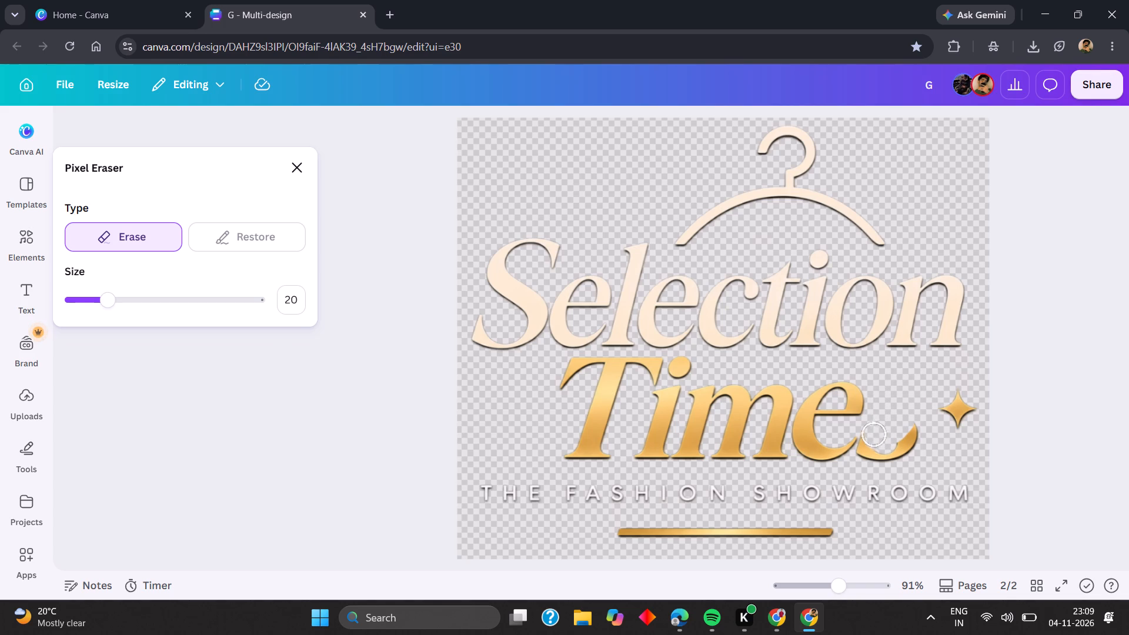
{"action": "left_click_drag", "start_coordinate": [874, 435], "coordinate": [904, 451]}
{"action": "left_click_drag", "start_coordinate": [904, 451], "coordinate": [916, 429]}
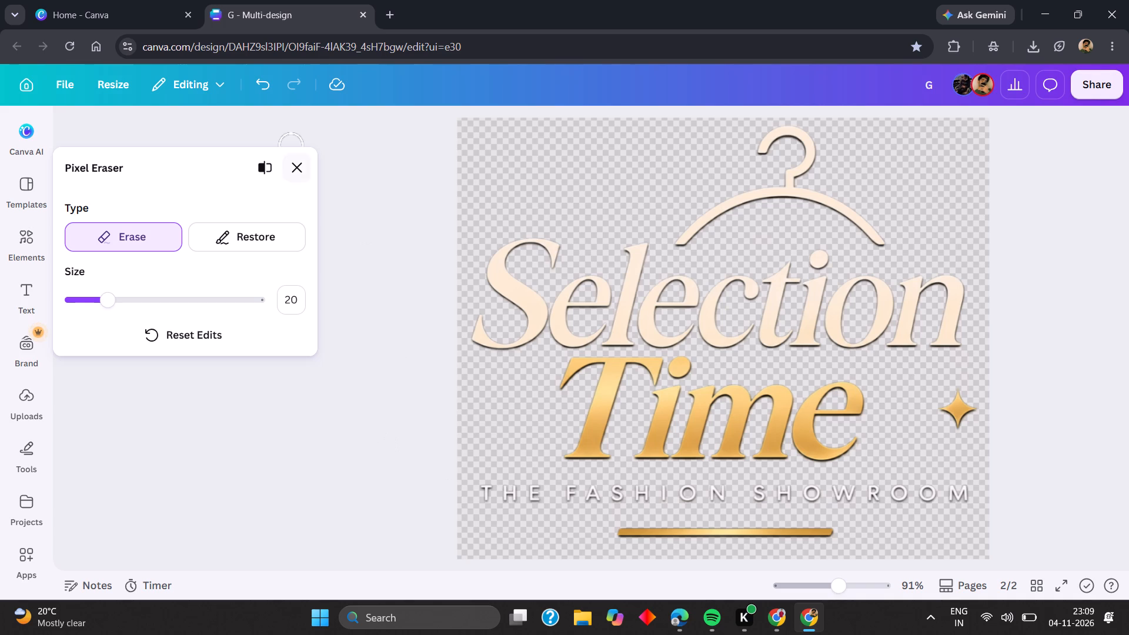
{"action": "left_click", "coordinate": [298, 173]}
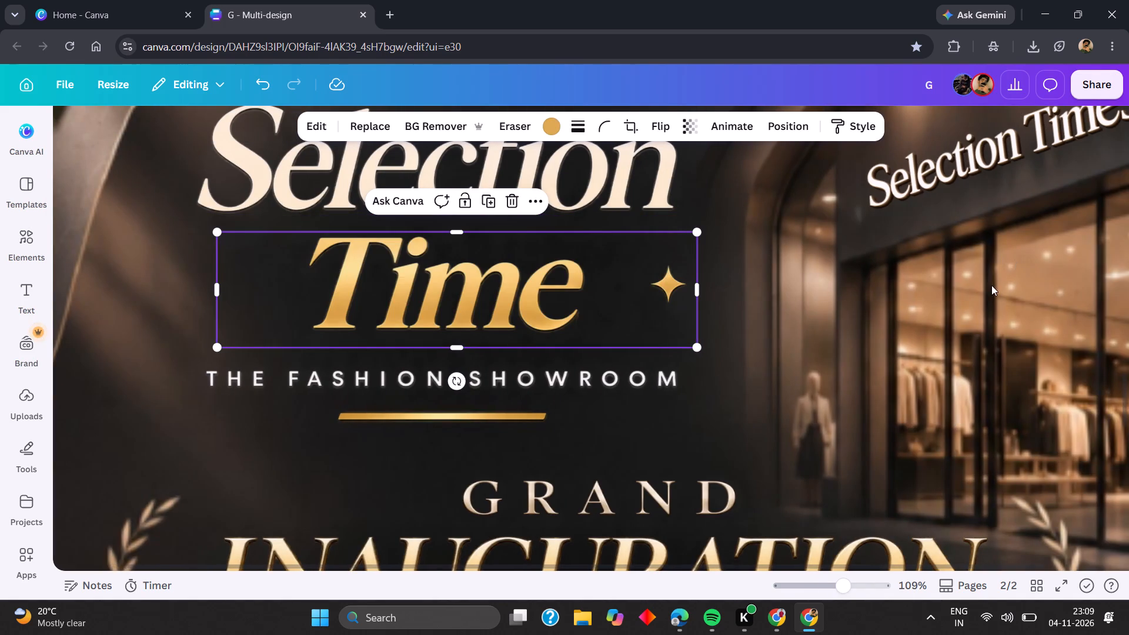
{"action": "left_click", "coordinate": [1039, 289]}
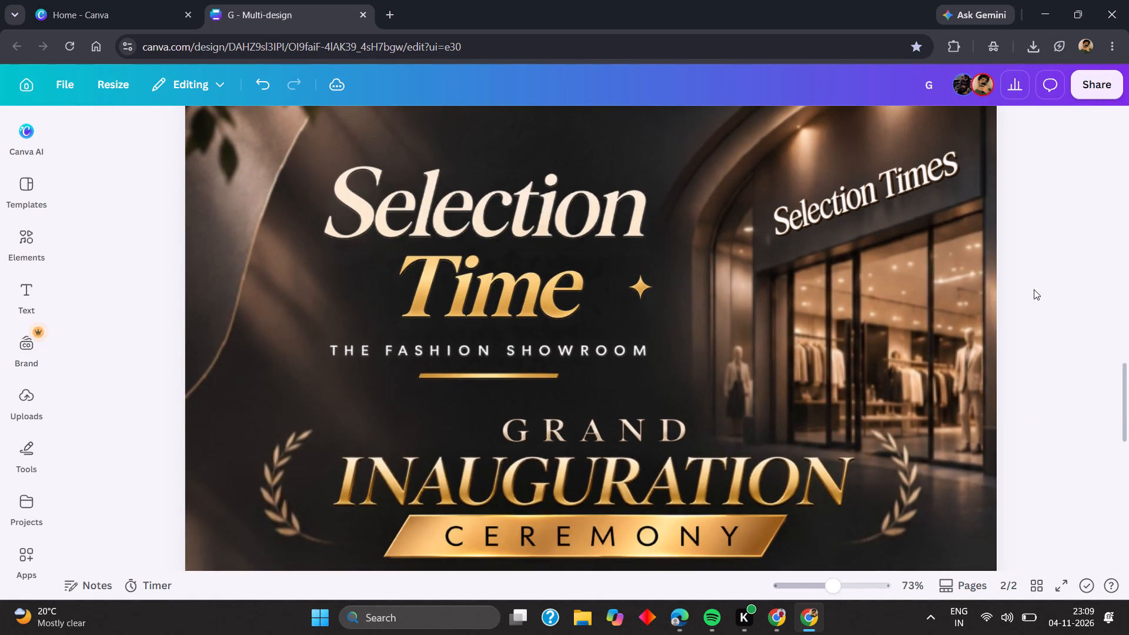
Erase the body of the final "s" from the "Selection Times" storefront sign image with the Pixel Eraser.
{"action": "scroll", "coordinate": [880, 288], "scroll_direction": "up", "scroll_amount": 2}
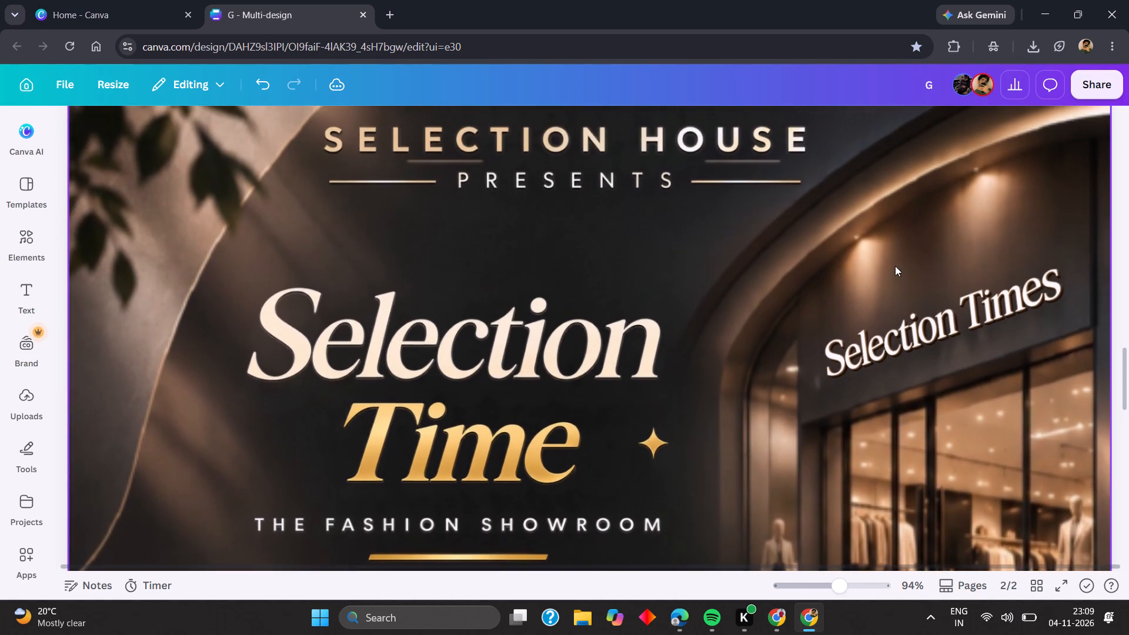
{"action": "left_click", "coordinate": [927, 332]}
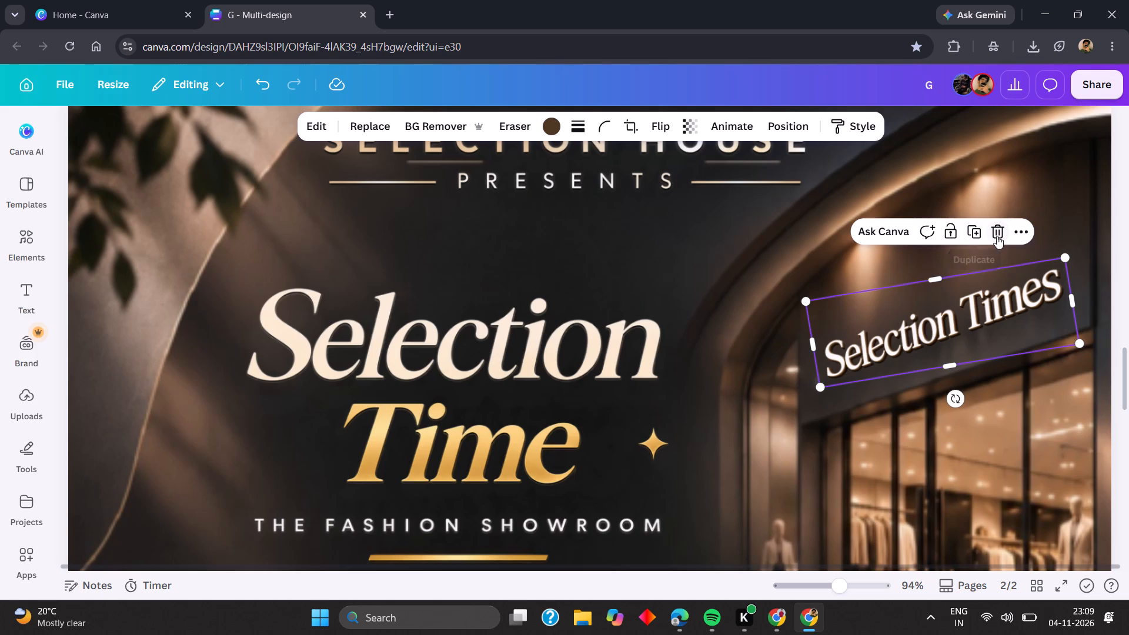
{"action": "left_click", "coordinate": [521, 126]}
{"action": "left_click", "coordinate": [522, 190]}
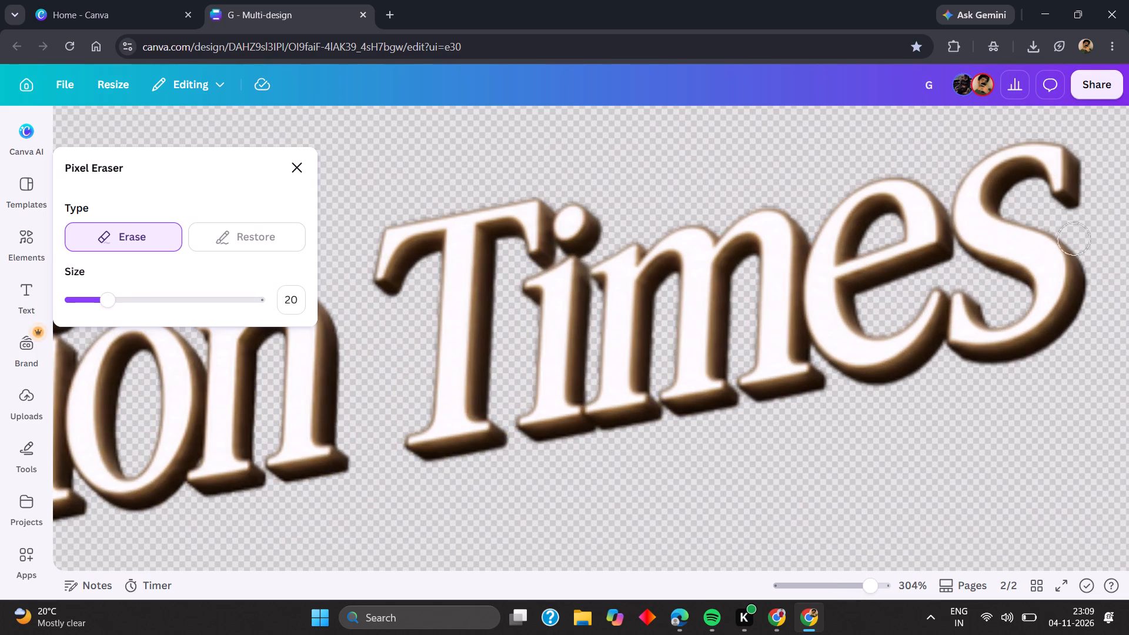
{"action": "left_click_drag", "start_coordinate": [1071, 203], "coordinate": [1005, 158]}
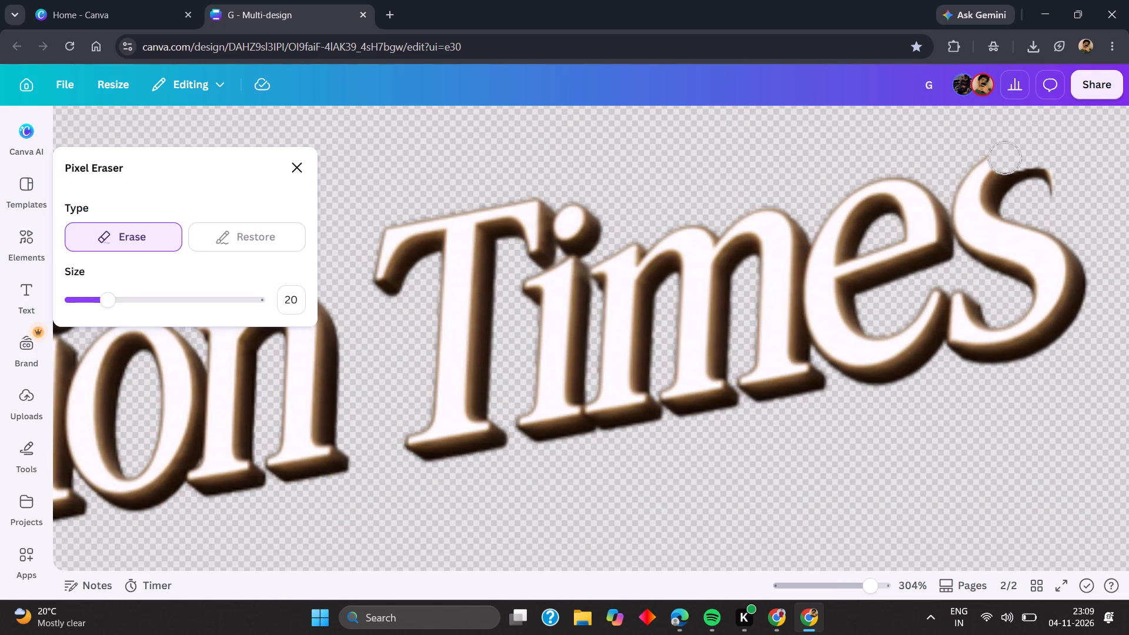
{"action": "left_click_drag", "start_coordinate": [1005, 158], "coordinate": [970, 216]}
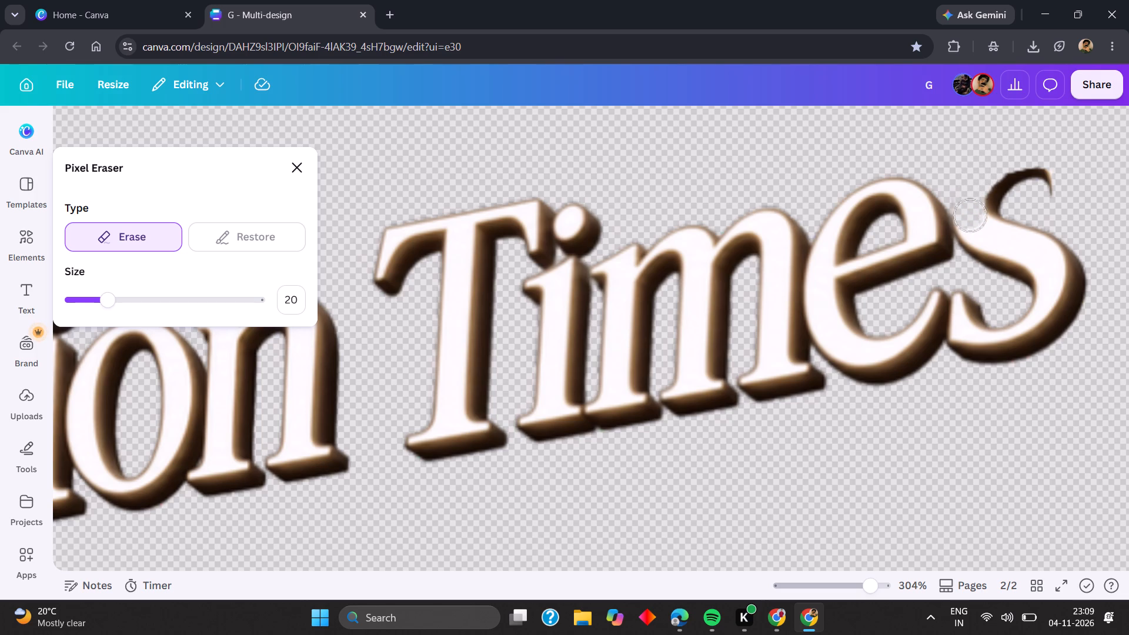
{"action": "left_click_drag", "start_coordinate": [970, 216], "coordinate": [1003, 200]}
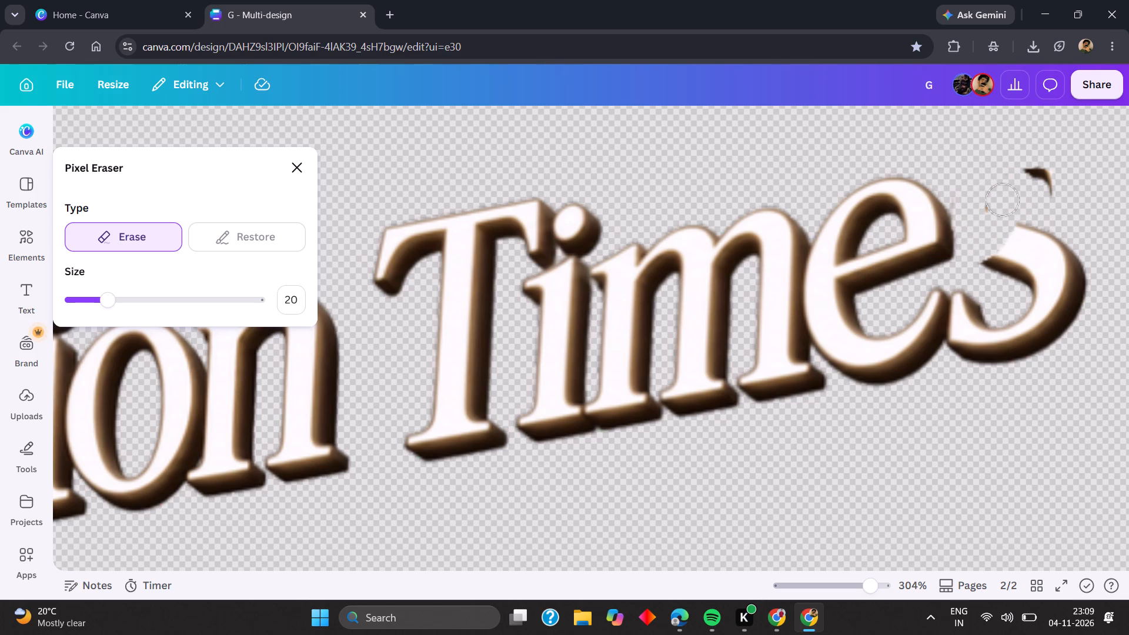
{"action": "left_click_drag", "start_coordinate": [1003, 200], "coordinate": [999, 250]}
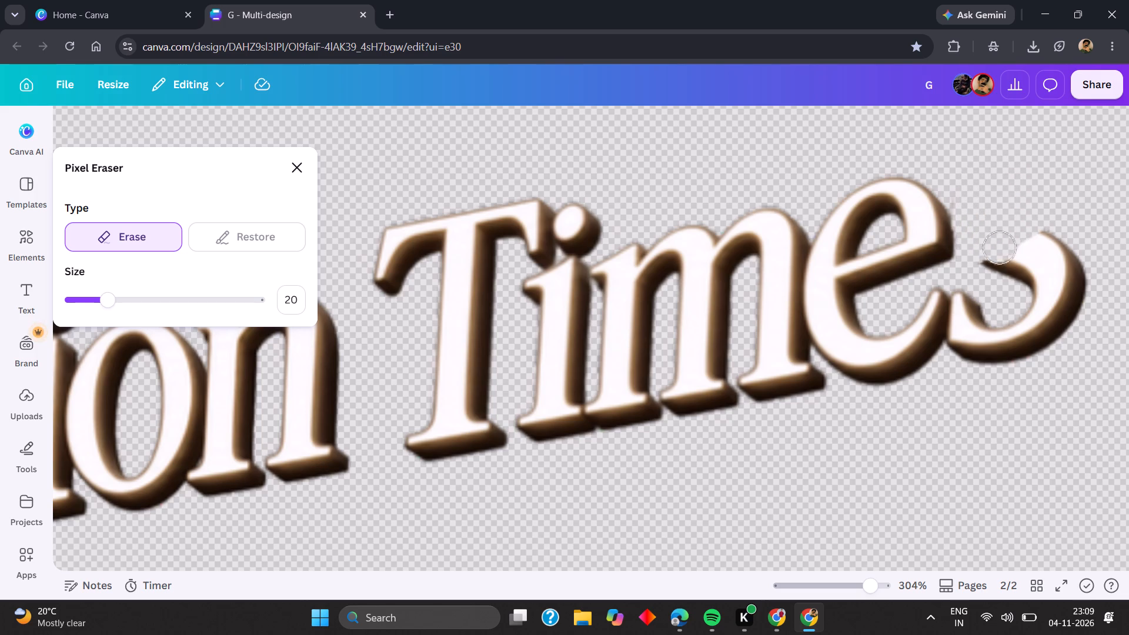
{"action": "left_click_drag", "start_coordinate": [999, 250], "coordinate": [994, 362]}
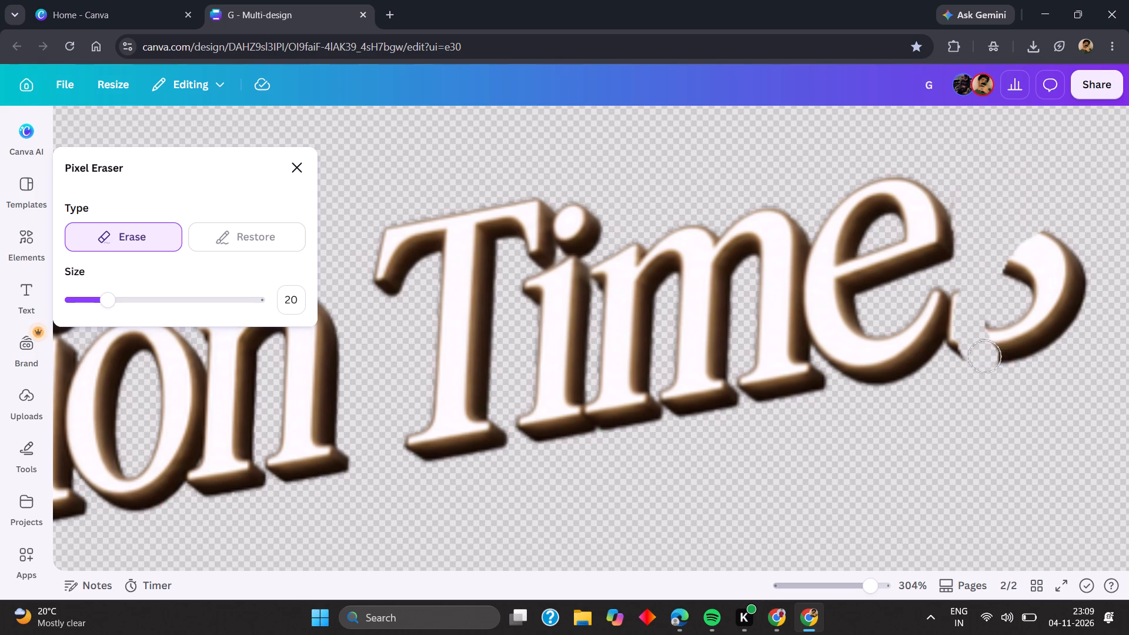
{"action": "left_click_drag", "start_coordinate": [994, 362], "coordinate": [1073, 296]}
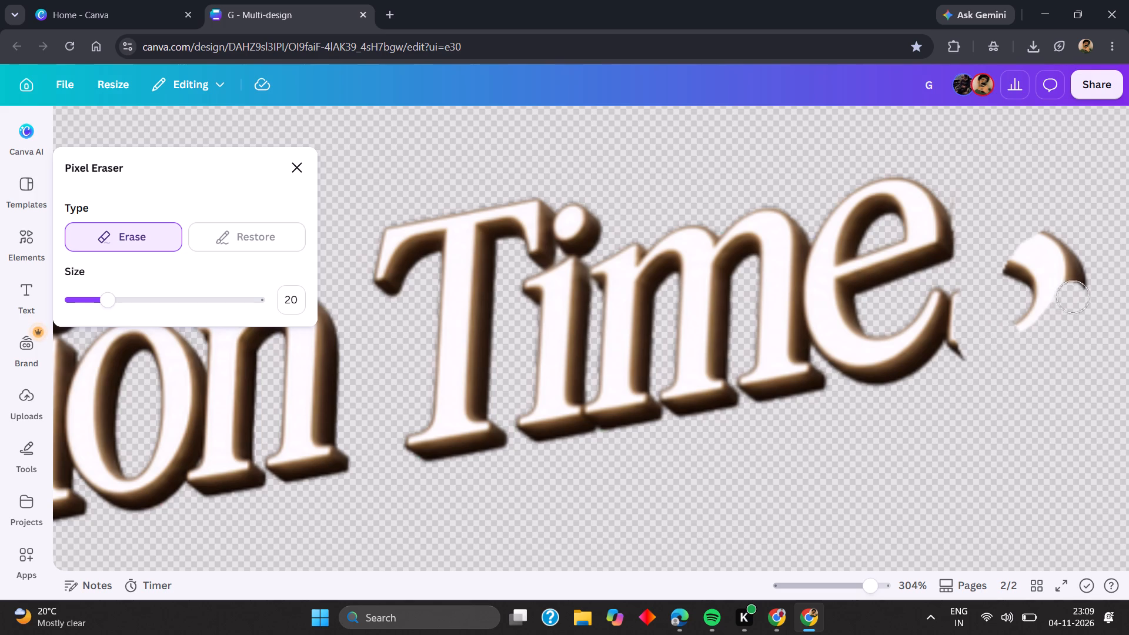
{"action": "left_click_drag", "start_coordinate": [1073, 296], "coordinate": [1052, 251]}
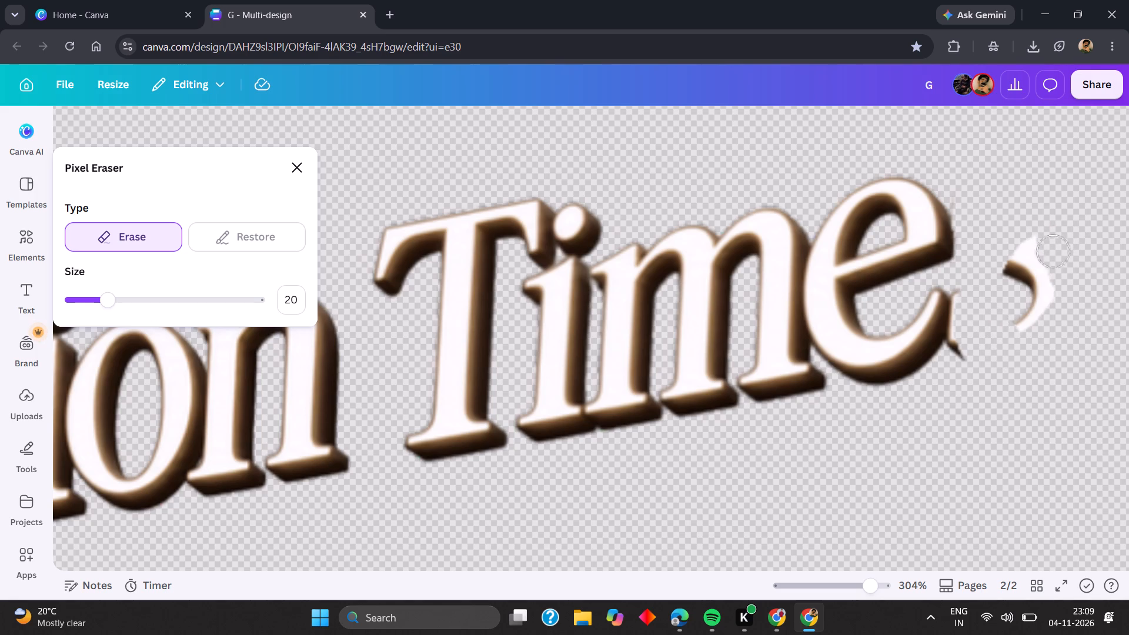
{"action": "left_click_drag", "start_coordinate": [1052, 251], "coordinate": [1026, 325]}
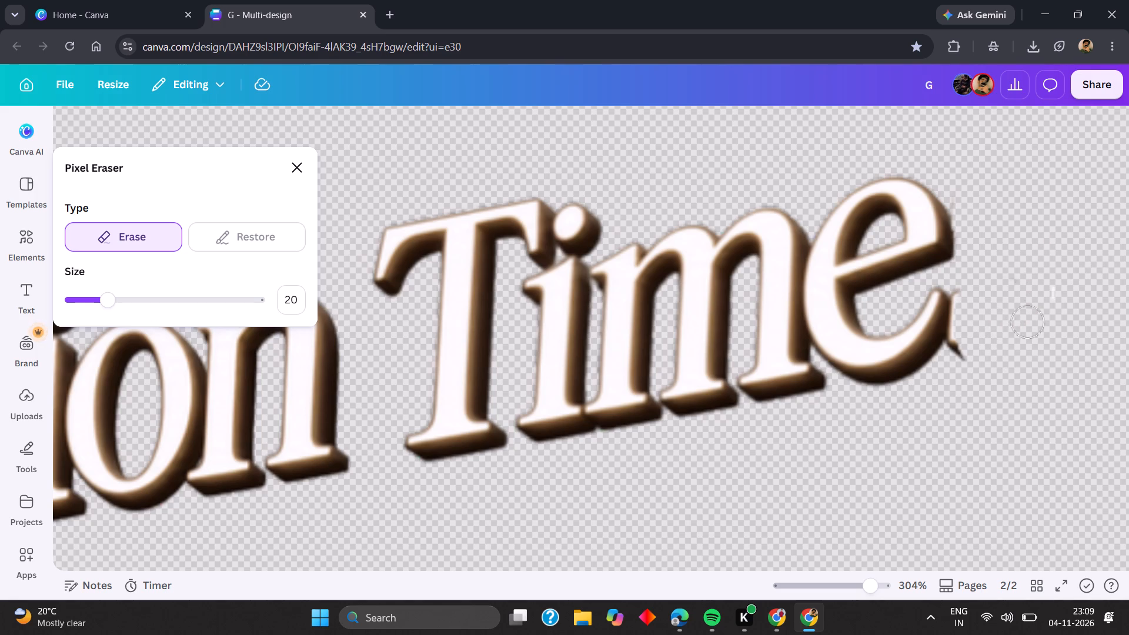
{"action": "left_click_drag", "start_coordinate": [1026, 325], "coordinate": [971, 352]}
{"action": "left_click_drag", "start_coordinate": [971, 352], "coordinate": [970, 350]}
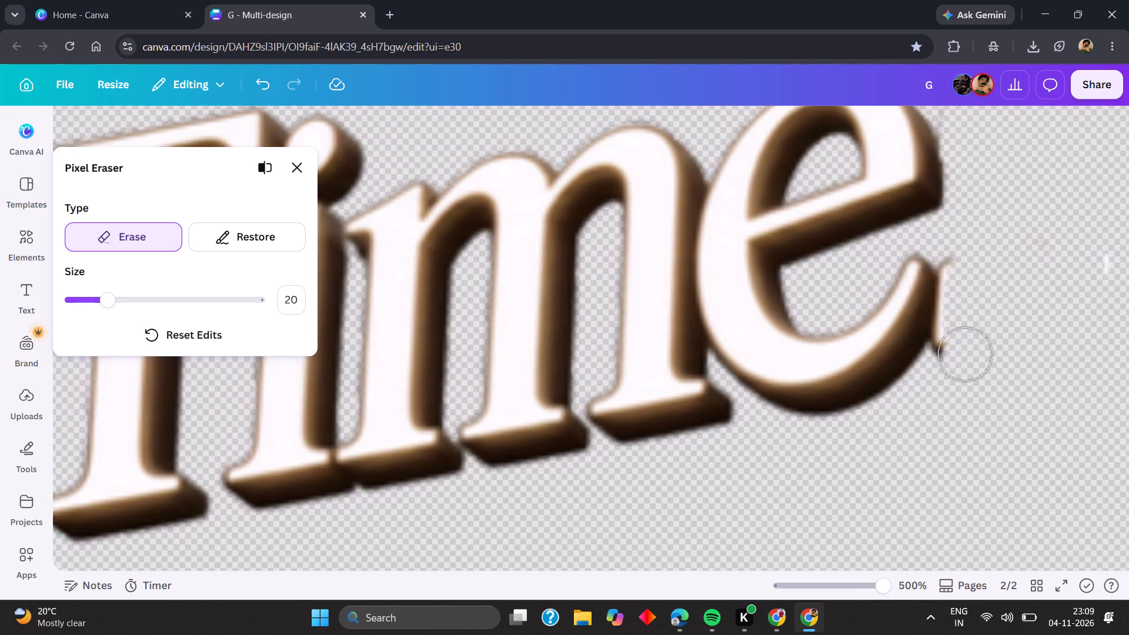
Erase the leftover fragments of the "s" along the edge of the "e" in the storefront sign and close the eraser.
{"action": "left_click", "coordinate": [958, 355]}
{"action": "left_click", "coordinate": [961, 342]}
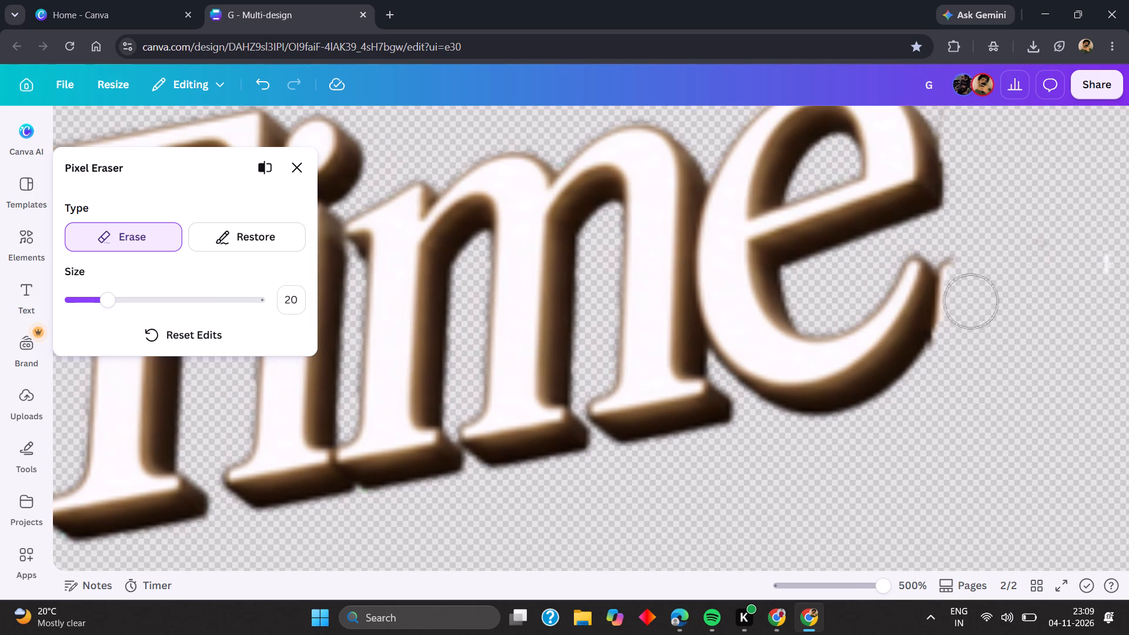
{"action": "left_click", "coordinate": [971, 270]}
{"action": "left_click", "coordinate": [970, 264]}
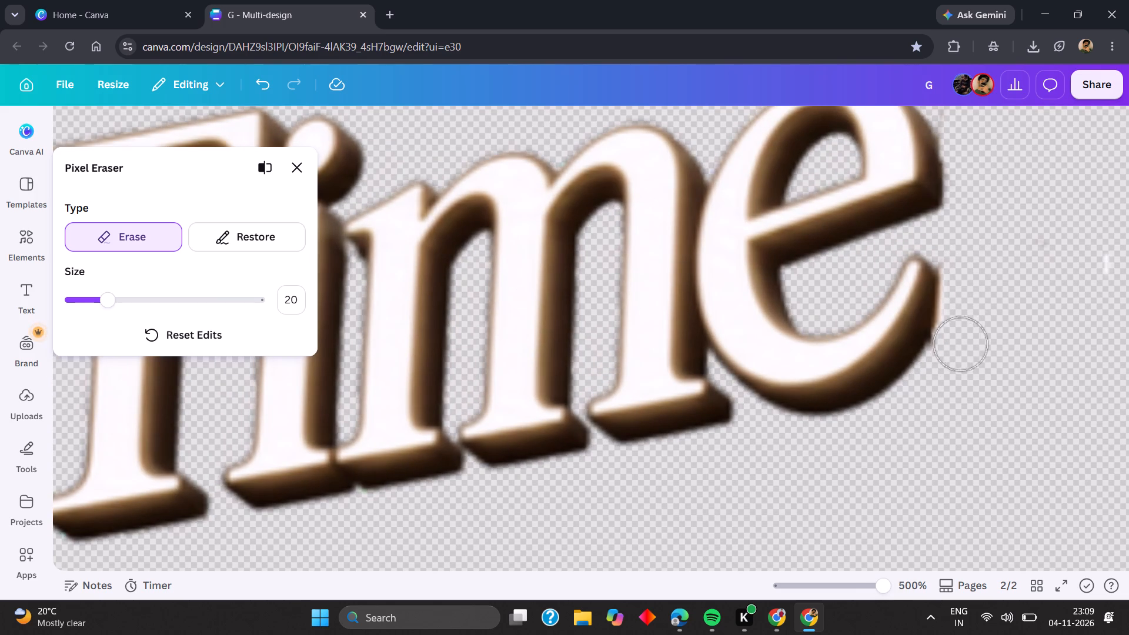
{"action": "left_click", "coordinate": [956, 347]}
{"action": "left_click", "coordinate": [967, 329]}
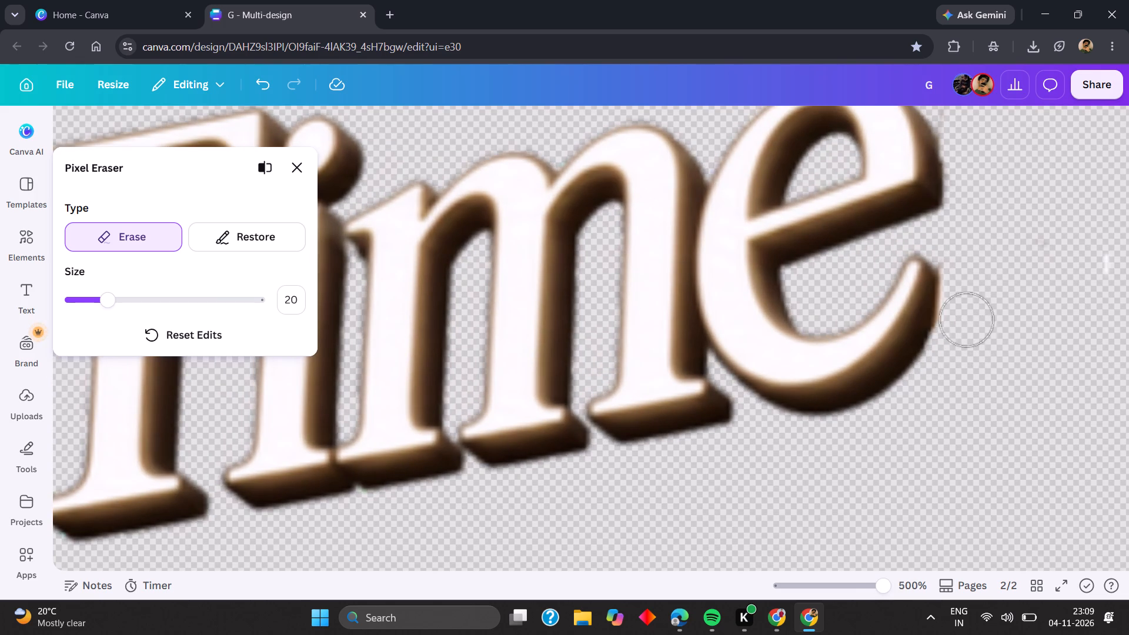
{"action": "left_click", "coordinate": [968, 317]}
{"action": "left_click", "coordinate": [966, 324]}
{"action": "left_click", "coordinate": [966, 314]}
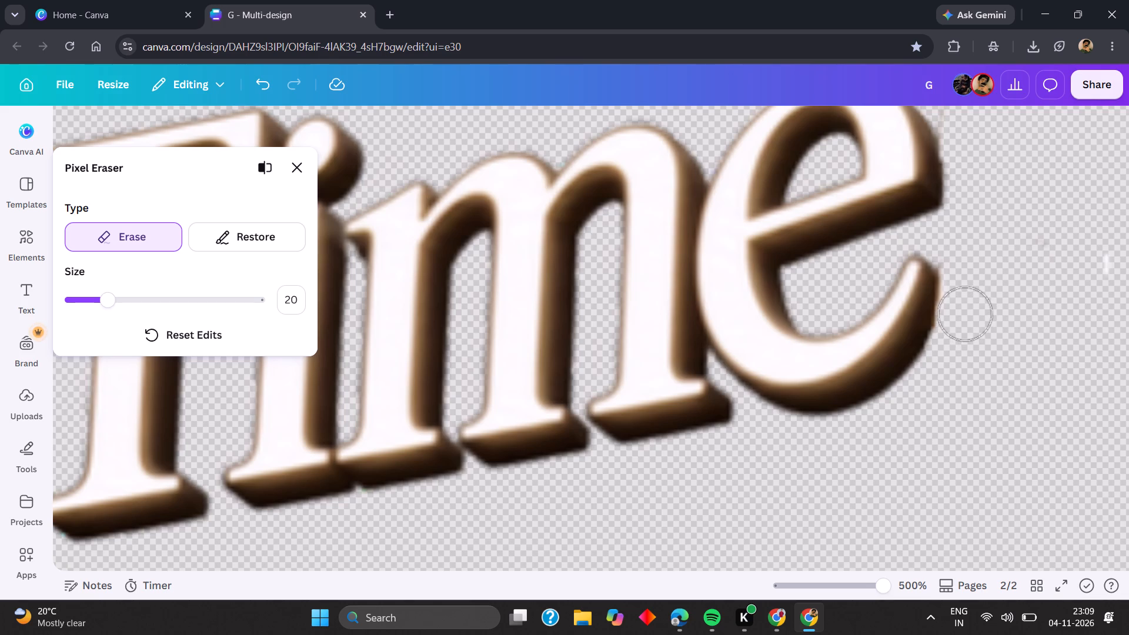
{"action": "left_click", "coordinate": [969, 299]}
{"action": "left_click", "coordinate": [968, 294]}
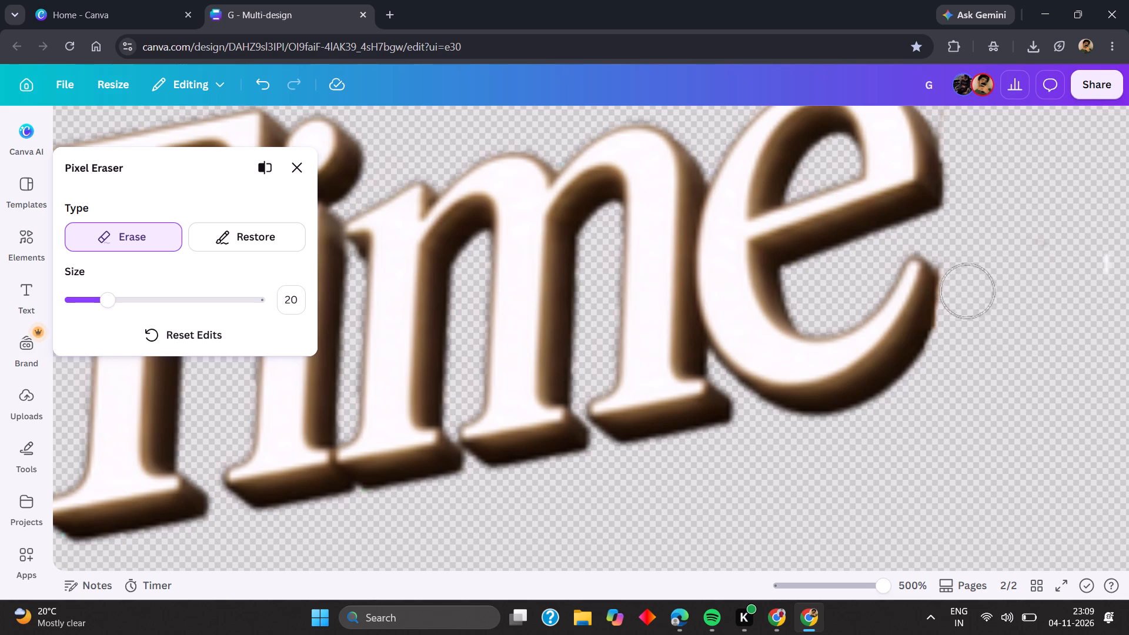
{"action": "left_click", "coordinate": [970, 280]}
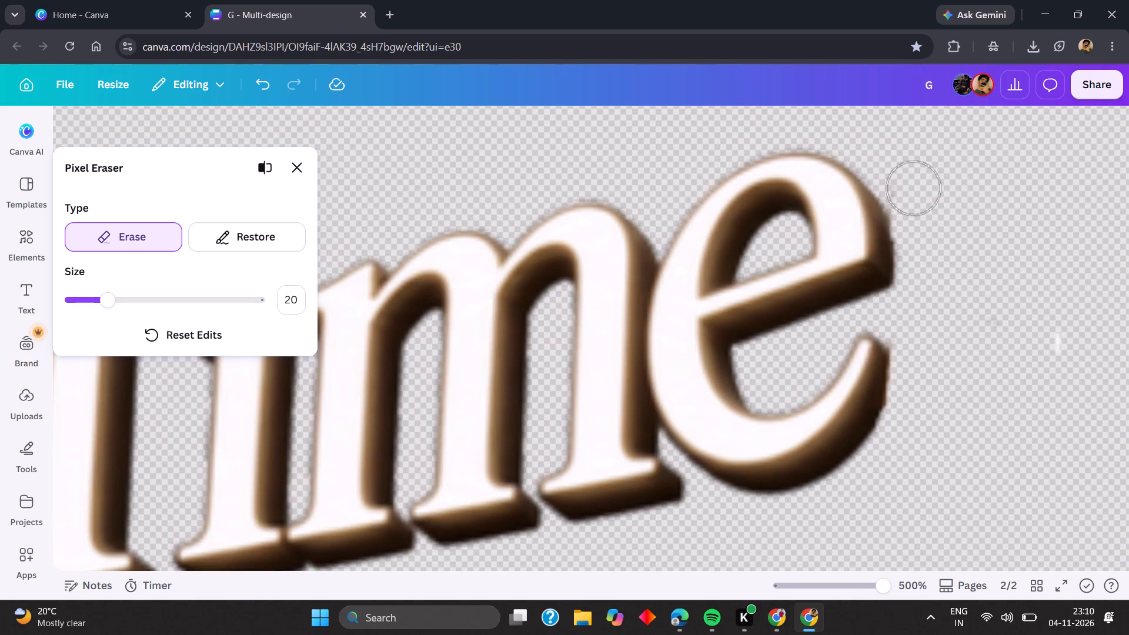
{"action": "left_click", "coordinate": [915, 190]}
{"action": "left_click", "coordinate": [914, 202]}
{"action": "left_click_drag", "start_coordinate": [924, 230], "coordinate": [917, 237]}
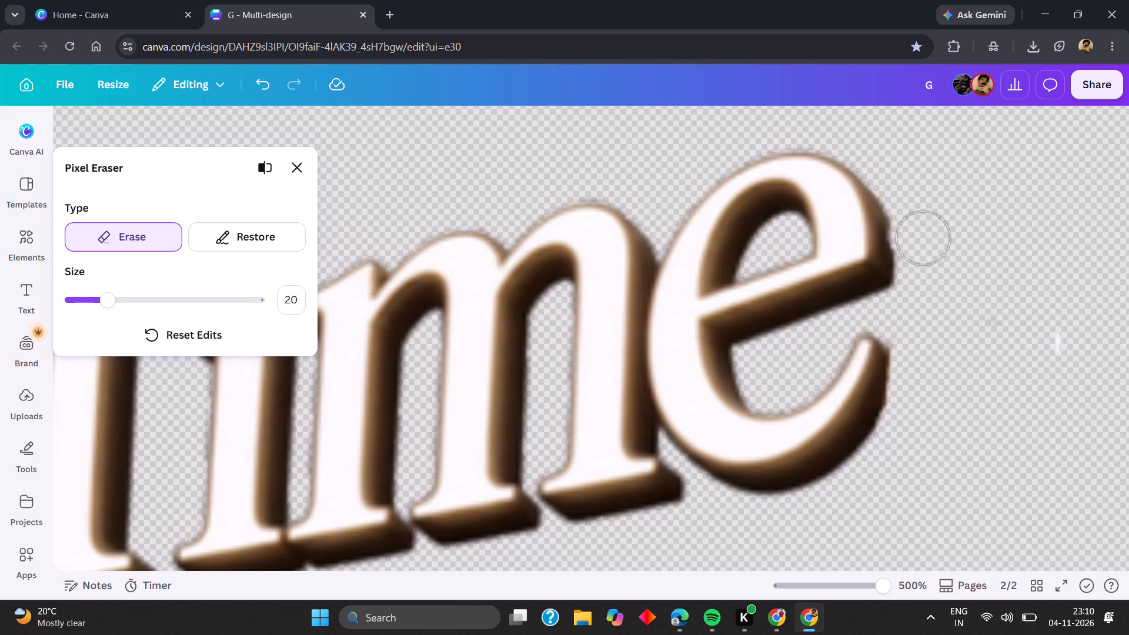
{"action": "left_click", "coordinate": [286, 178]}
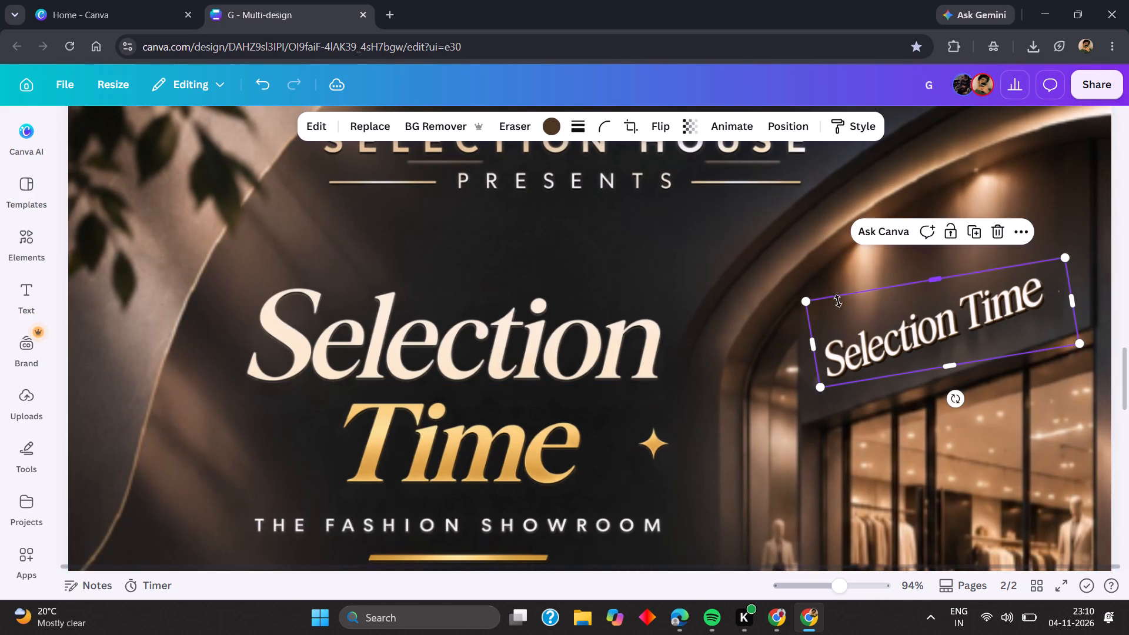
Nudge the "Selection Time" sign slightly to the right on the storefront.
{"action": "left_click", "coordinate": [709, 368]}
{"action": "left_click", "coordinate": [878, 337]}
{"action": "left_click_drag", "start_coordinate": [878, 337], "coordinate": [887, 337]}
{"action": "left_click", "coordinate": [736, 358]}
{"action": "scroll", "coordinate": [737, 357], "scroll_direction": "down", "scroll_amount": 5}
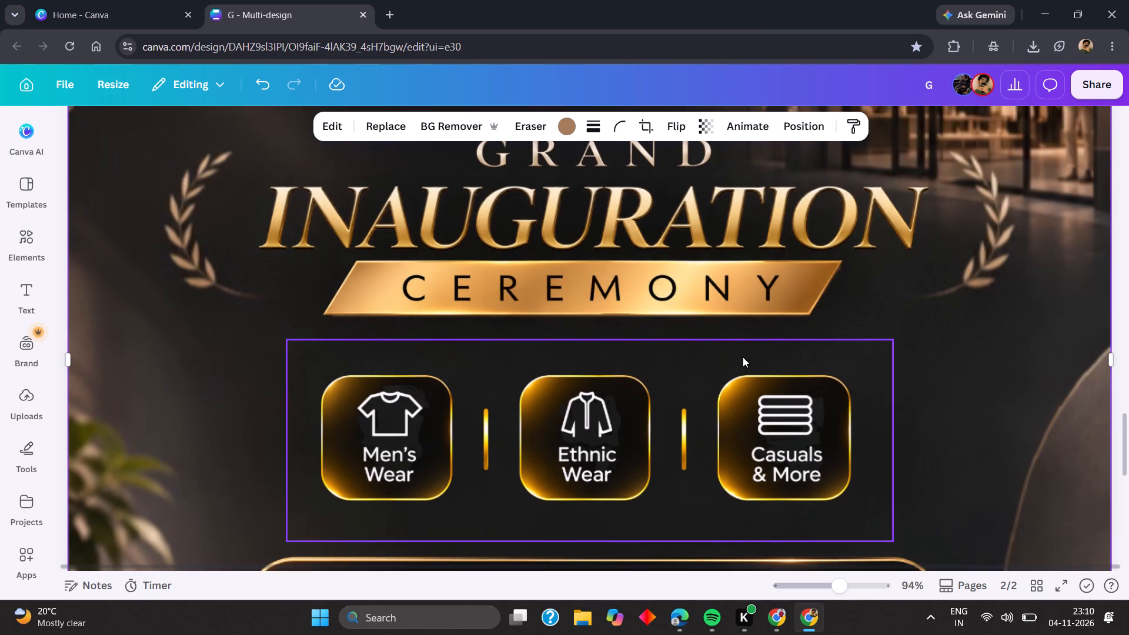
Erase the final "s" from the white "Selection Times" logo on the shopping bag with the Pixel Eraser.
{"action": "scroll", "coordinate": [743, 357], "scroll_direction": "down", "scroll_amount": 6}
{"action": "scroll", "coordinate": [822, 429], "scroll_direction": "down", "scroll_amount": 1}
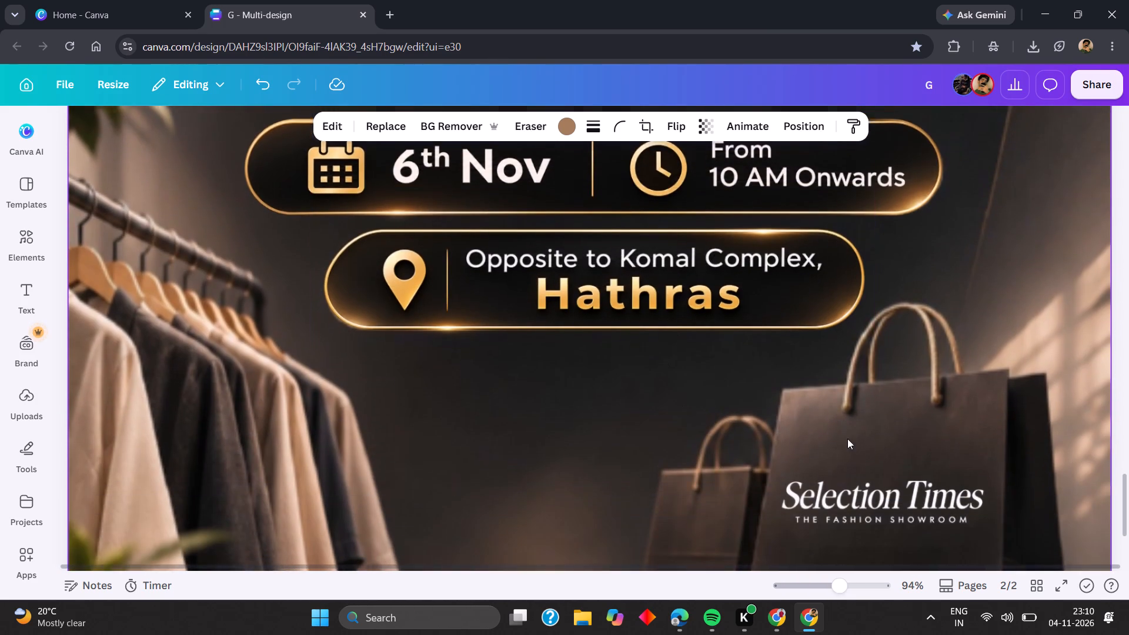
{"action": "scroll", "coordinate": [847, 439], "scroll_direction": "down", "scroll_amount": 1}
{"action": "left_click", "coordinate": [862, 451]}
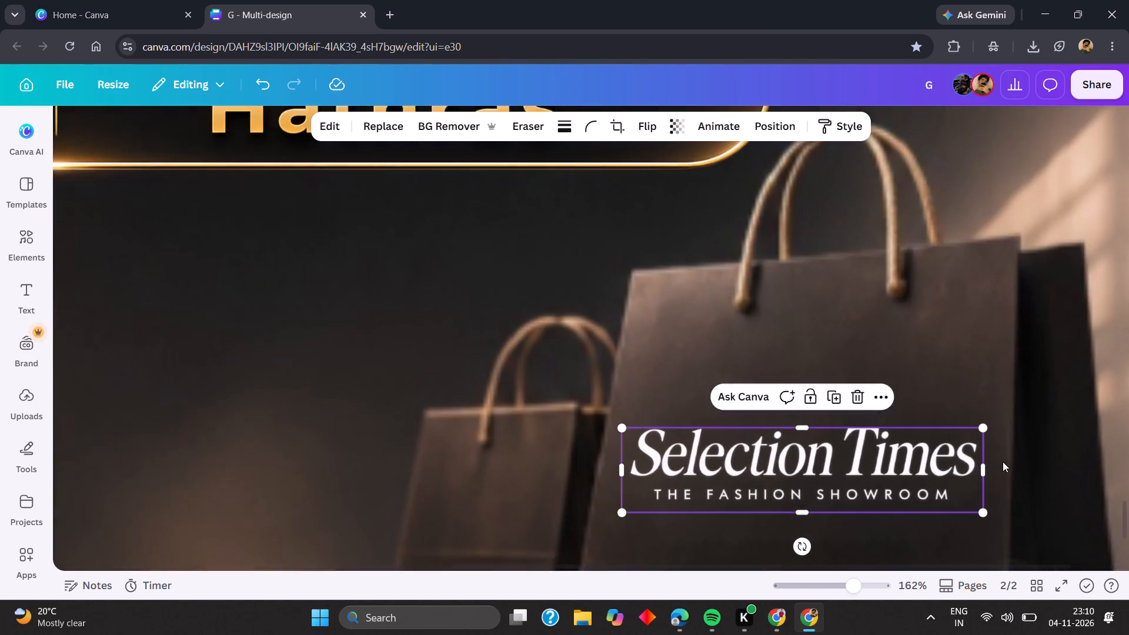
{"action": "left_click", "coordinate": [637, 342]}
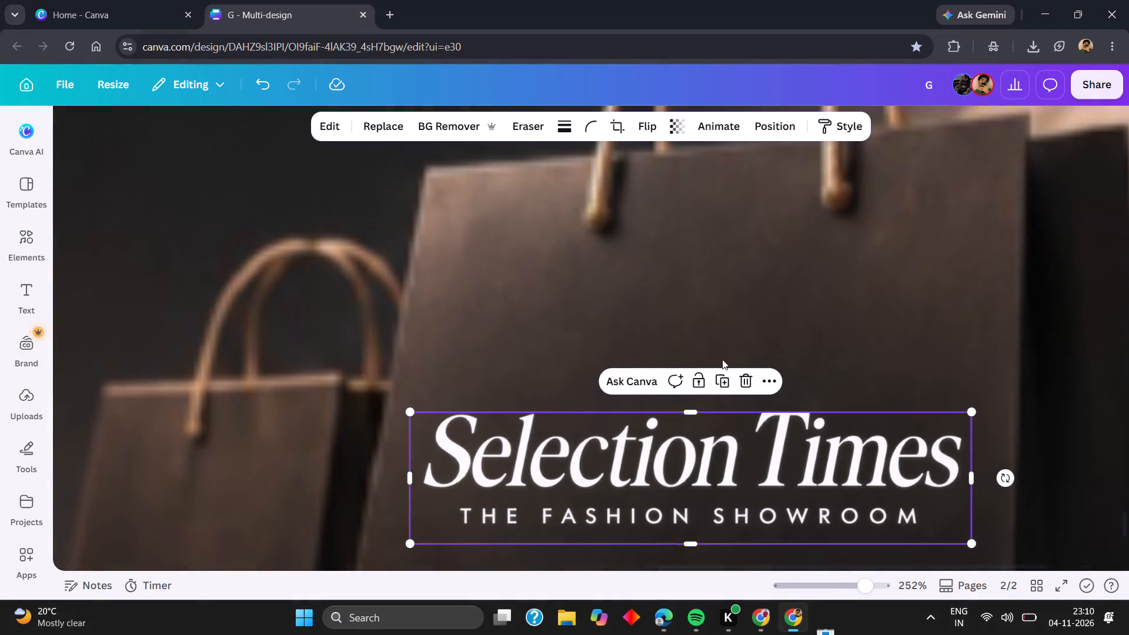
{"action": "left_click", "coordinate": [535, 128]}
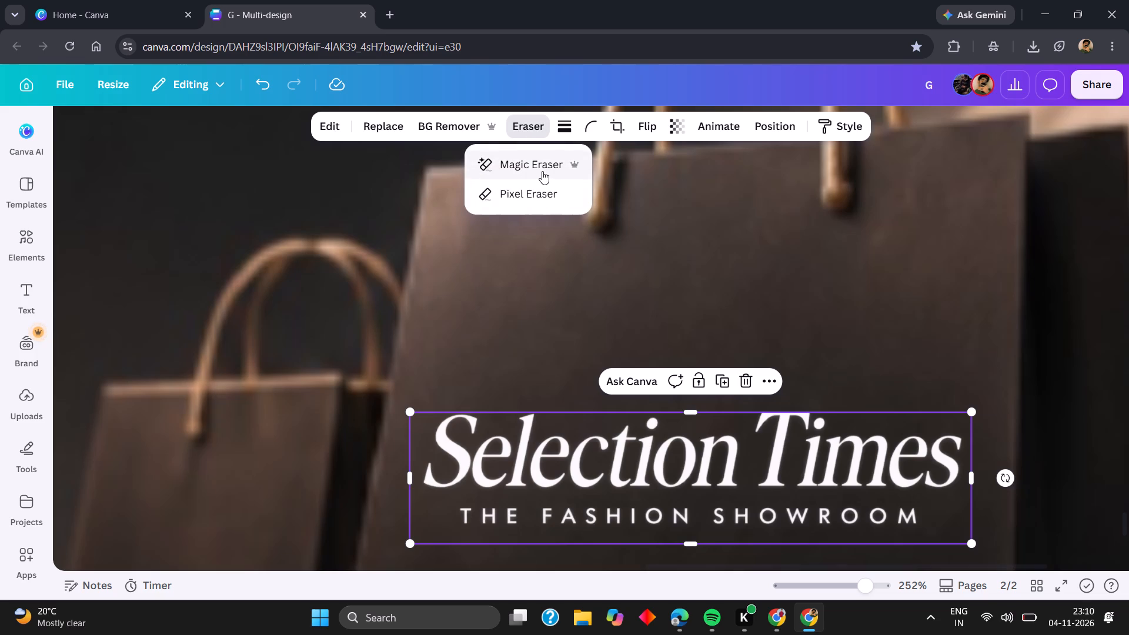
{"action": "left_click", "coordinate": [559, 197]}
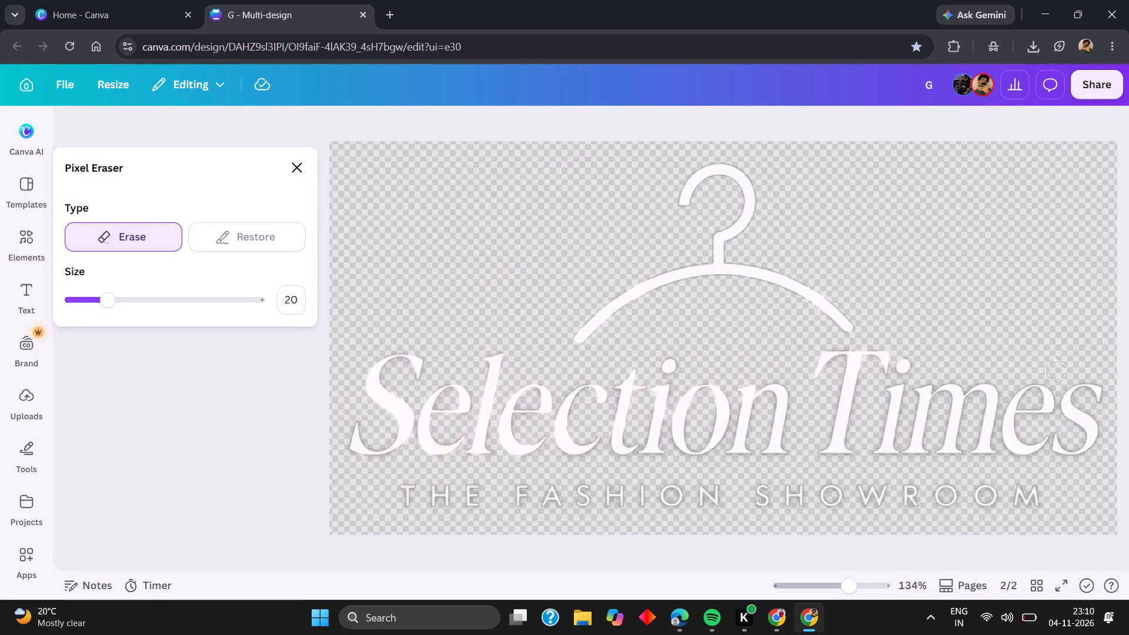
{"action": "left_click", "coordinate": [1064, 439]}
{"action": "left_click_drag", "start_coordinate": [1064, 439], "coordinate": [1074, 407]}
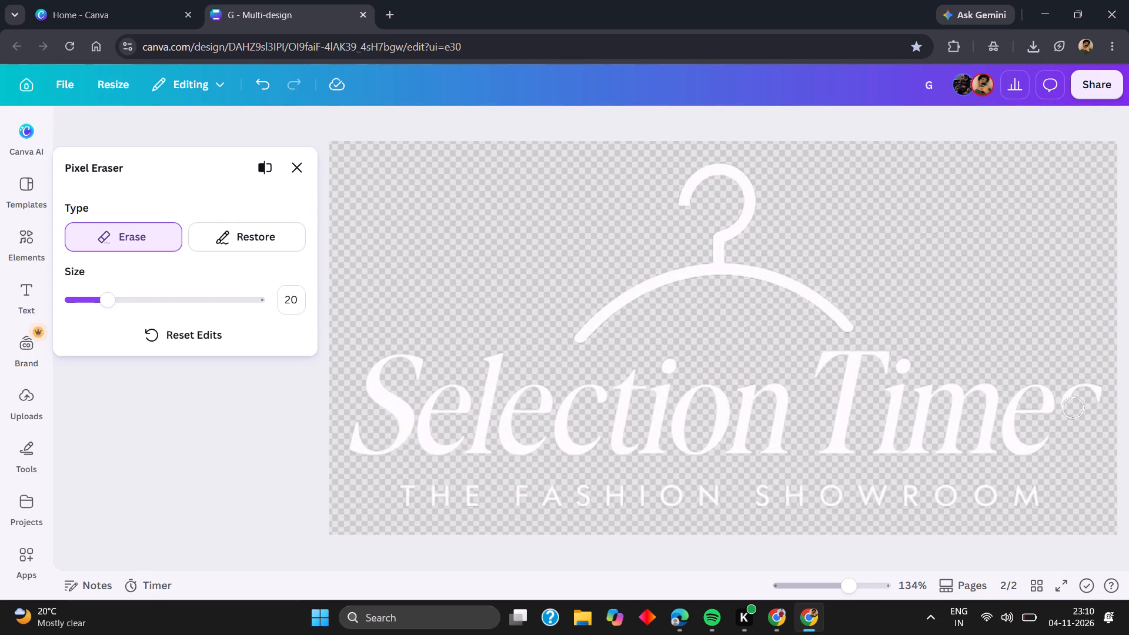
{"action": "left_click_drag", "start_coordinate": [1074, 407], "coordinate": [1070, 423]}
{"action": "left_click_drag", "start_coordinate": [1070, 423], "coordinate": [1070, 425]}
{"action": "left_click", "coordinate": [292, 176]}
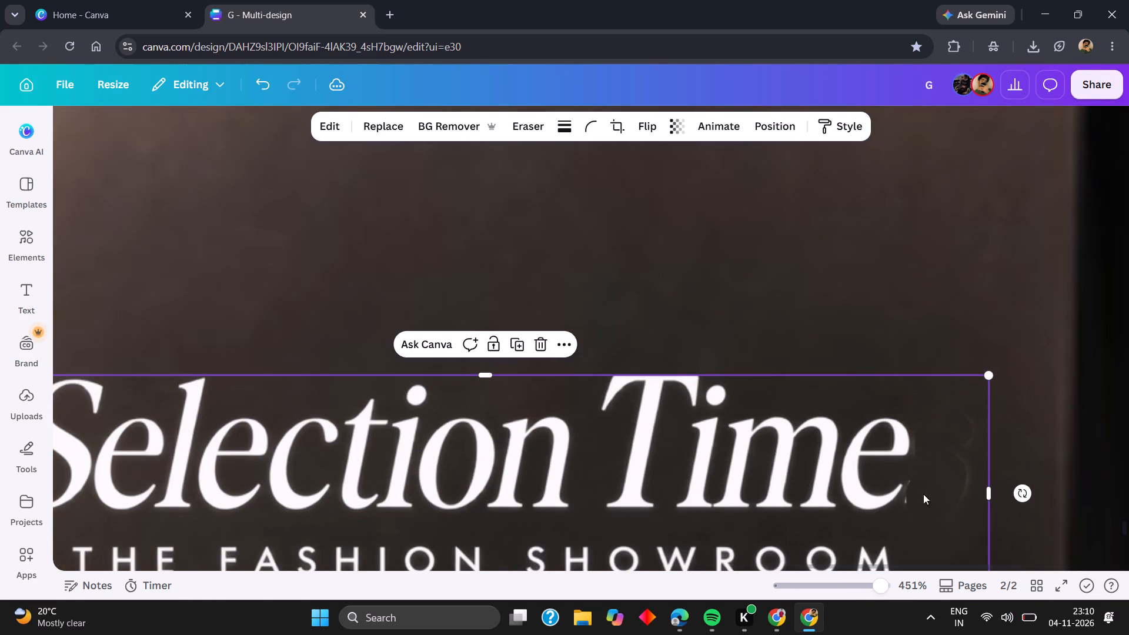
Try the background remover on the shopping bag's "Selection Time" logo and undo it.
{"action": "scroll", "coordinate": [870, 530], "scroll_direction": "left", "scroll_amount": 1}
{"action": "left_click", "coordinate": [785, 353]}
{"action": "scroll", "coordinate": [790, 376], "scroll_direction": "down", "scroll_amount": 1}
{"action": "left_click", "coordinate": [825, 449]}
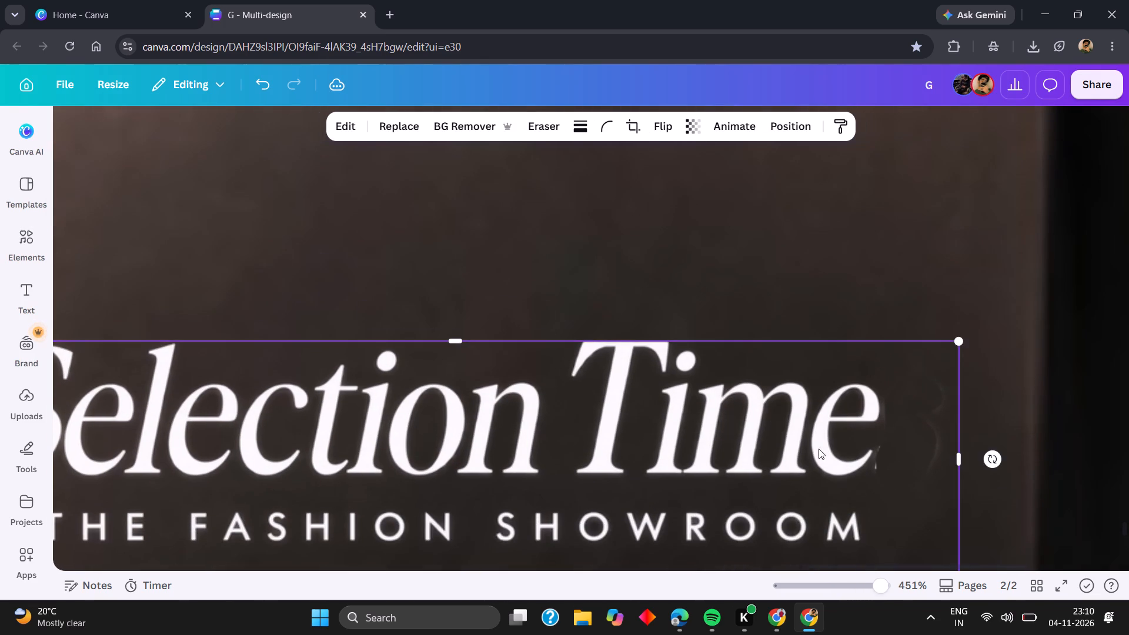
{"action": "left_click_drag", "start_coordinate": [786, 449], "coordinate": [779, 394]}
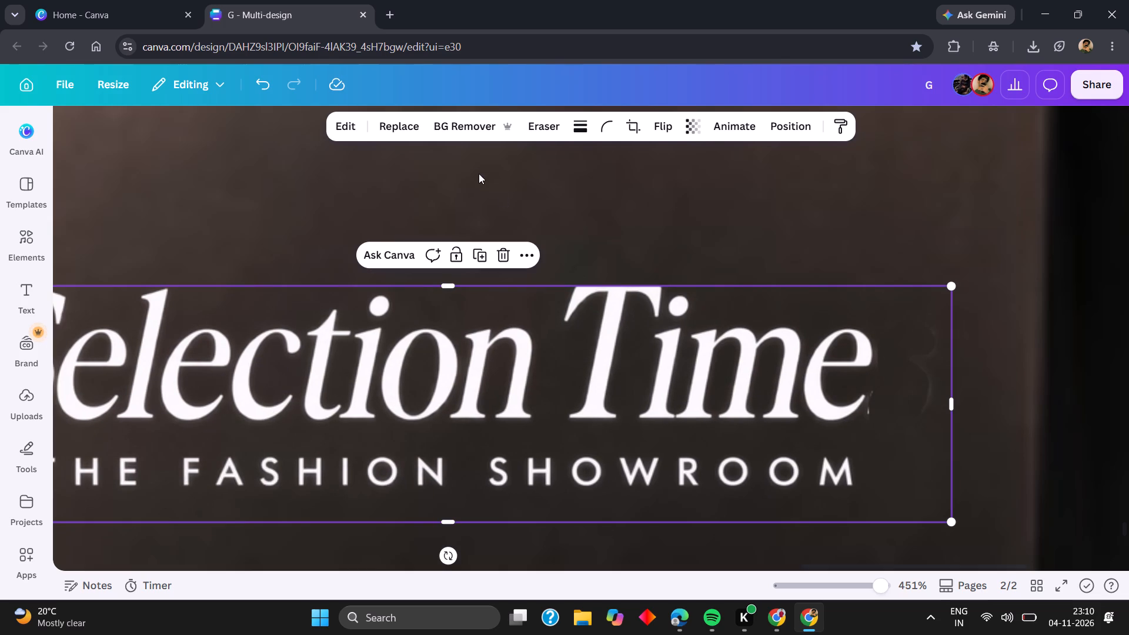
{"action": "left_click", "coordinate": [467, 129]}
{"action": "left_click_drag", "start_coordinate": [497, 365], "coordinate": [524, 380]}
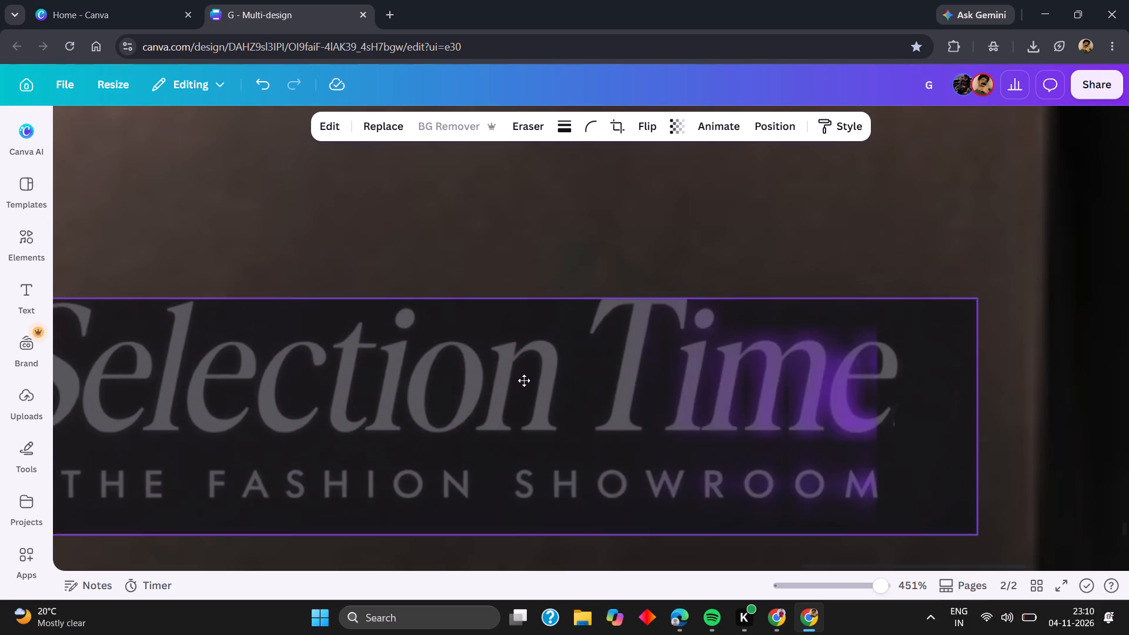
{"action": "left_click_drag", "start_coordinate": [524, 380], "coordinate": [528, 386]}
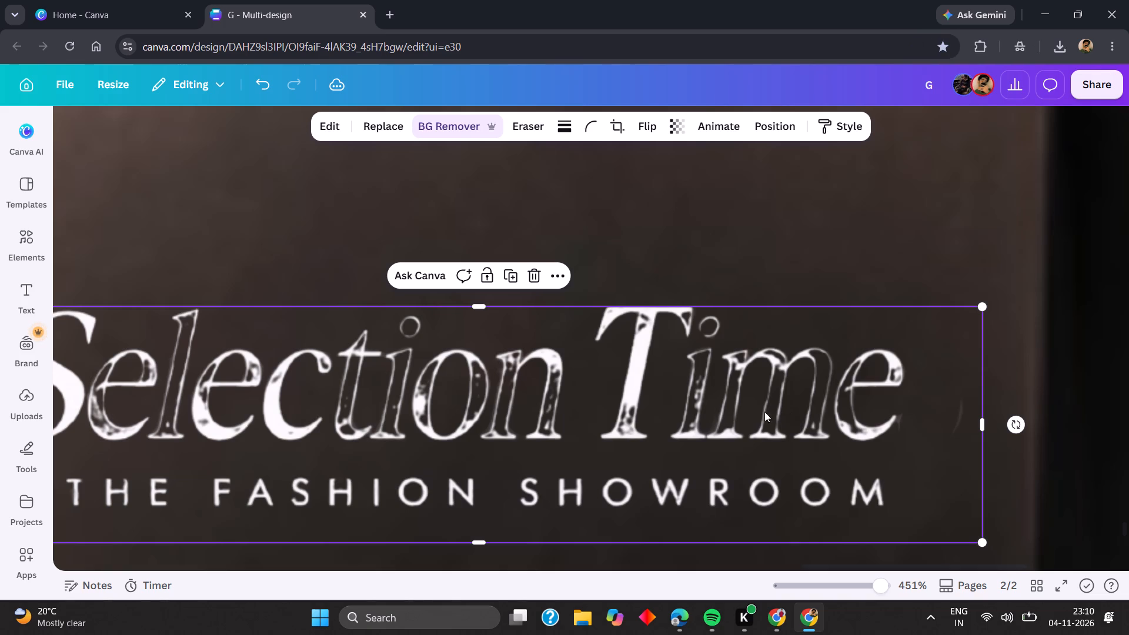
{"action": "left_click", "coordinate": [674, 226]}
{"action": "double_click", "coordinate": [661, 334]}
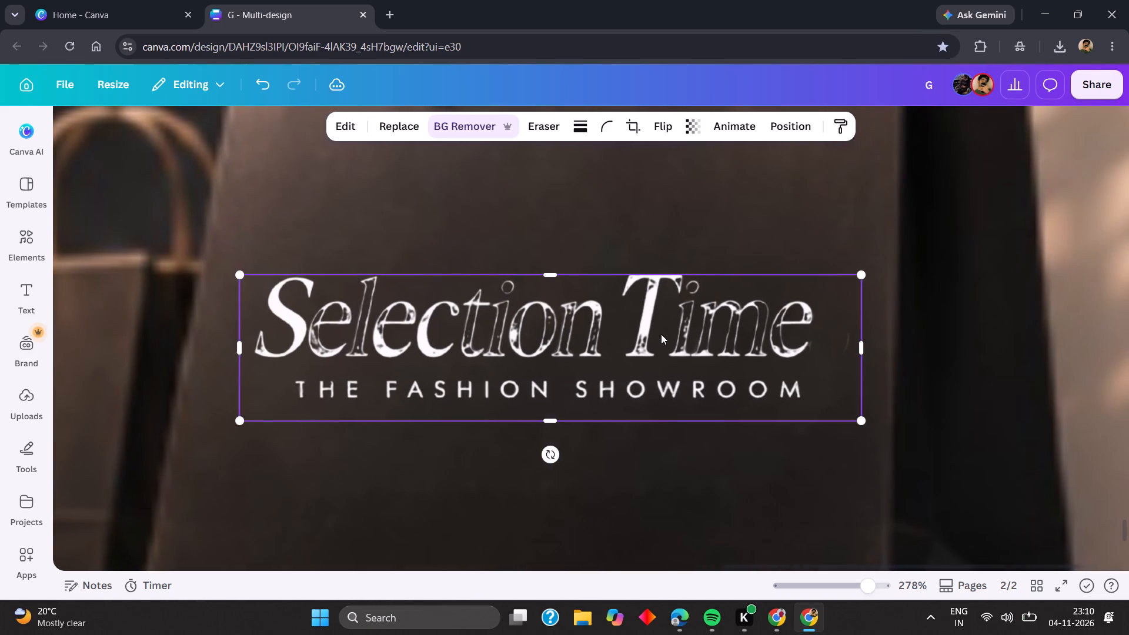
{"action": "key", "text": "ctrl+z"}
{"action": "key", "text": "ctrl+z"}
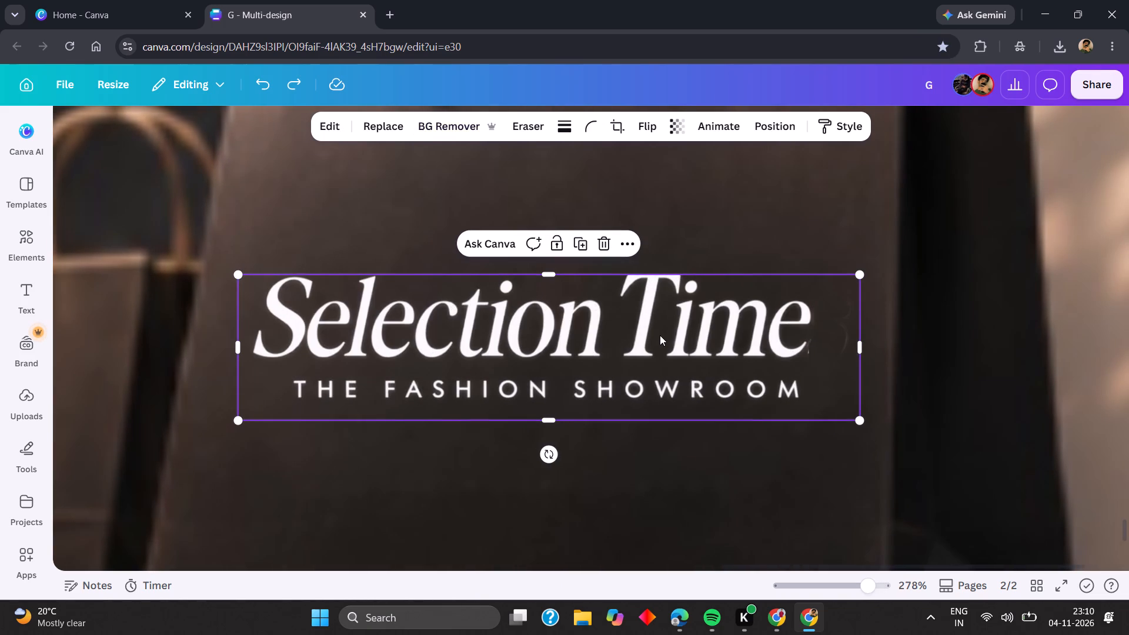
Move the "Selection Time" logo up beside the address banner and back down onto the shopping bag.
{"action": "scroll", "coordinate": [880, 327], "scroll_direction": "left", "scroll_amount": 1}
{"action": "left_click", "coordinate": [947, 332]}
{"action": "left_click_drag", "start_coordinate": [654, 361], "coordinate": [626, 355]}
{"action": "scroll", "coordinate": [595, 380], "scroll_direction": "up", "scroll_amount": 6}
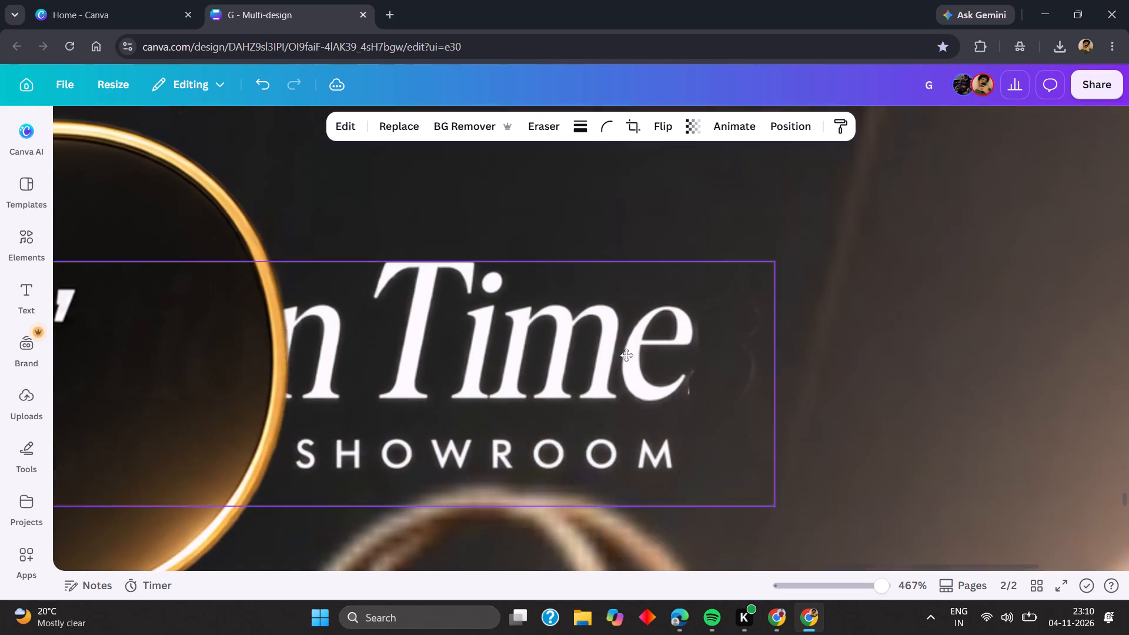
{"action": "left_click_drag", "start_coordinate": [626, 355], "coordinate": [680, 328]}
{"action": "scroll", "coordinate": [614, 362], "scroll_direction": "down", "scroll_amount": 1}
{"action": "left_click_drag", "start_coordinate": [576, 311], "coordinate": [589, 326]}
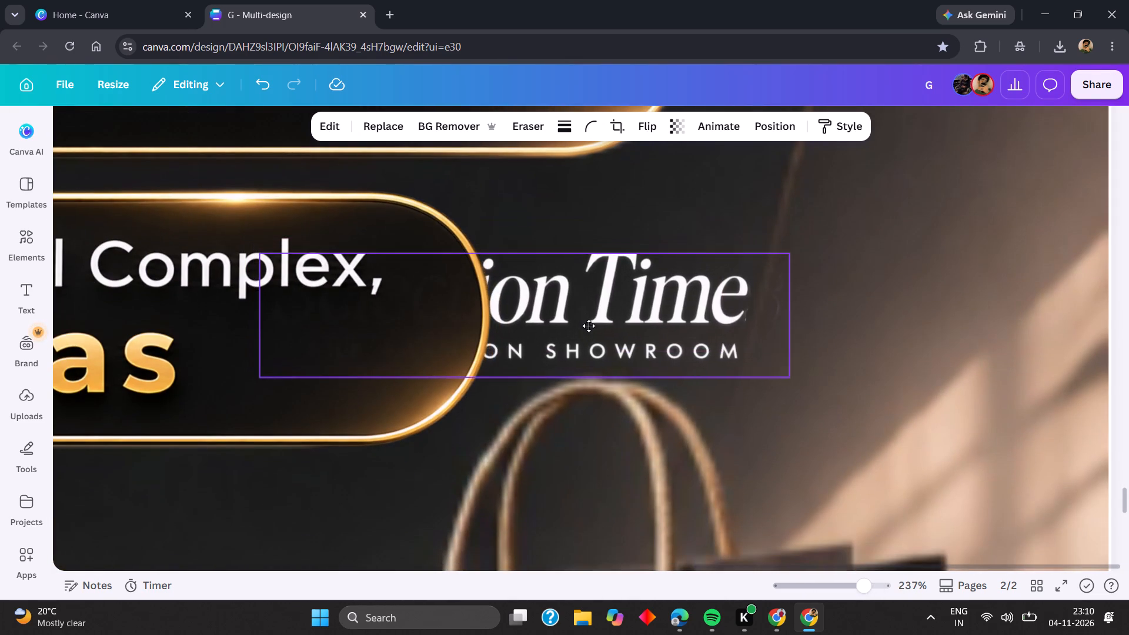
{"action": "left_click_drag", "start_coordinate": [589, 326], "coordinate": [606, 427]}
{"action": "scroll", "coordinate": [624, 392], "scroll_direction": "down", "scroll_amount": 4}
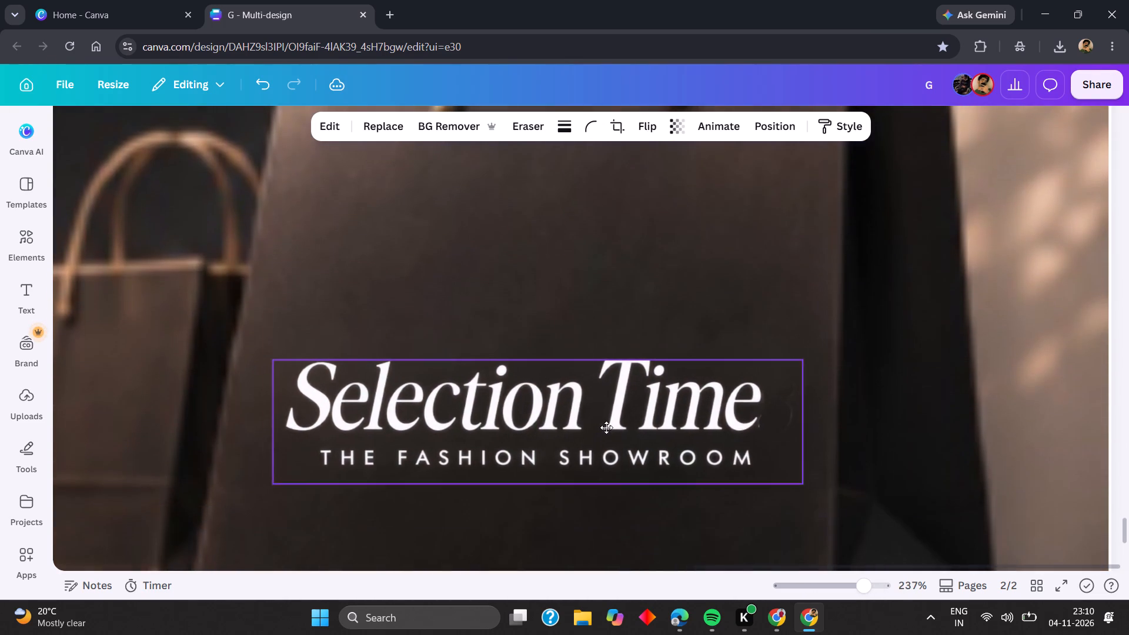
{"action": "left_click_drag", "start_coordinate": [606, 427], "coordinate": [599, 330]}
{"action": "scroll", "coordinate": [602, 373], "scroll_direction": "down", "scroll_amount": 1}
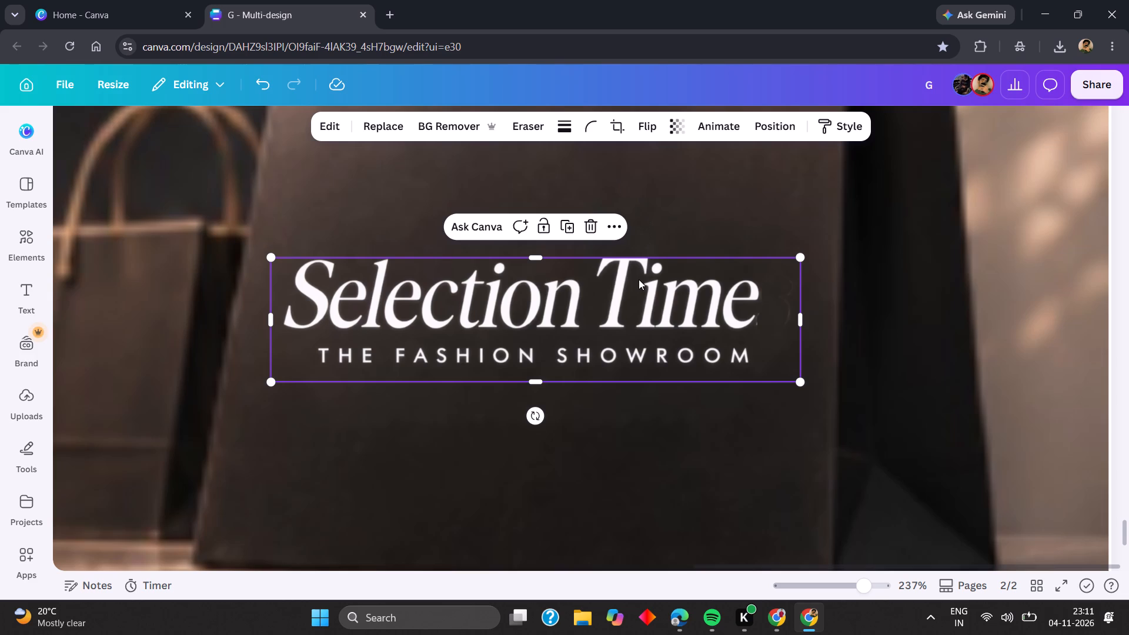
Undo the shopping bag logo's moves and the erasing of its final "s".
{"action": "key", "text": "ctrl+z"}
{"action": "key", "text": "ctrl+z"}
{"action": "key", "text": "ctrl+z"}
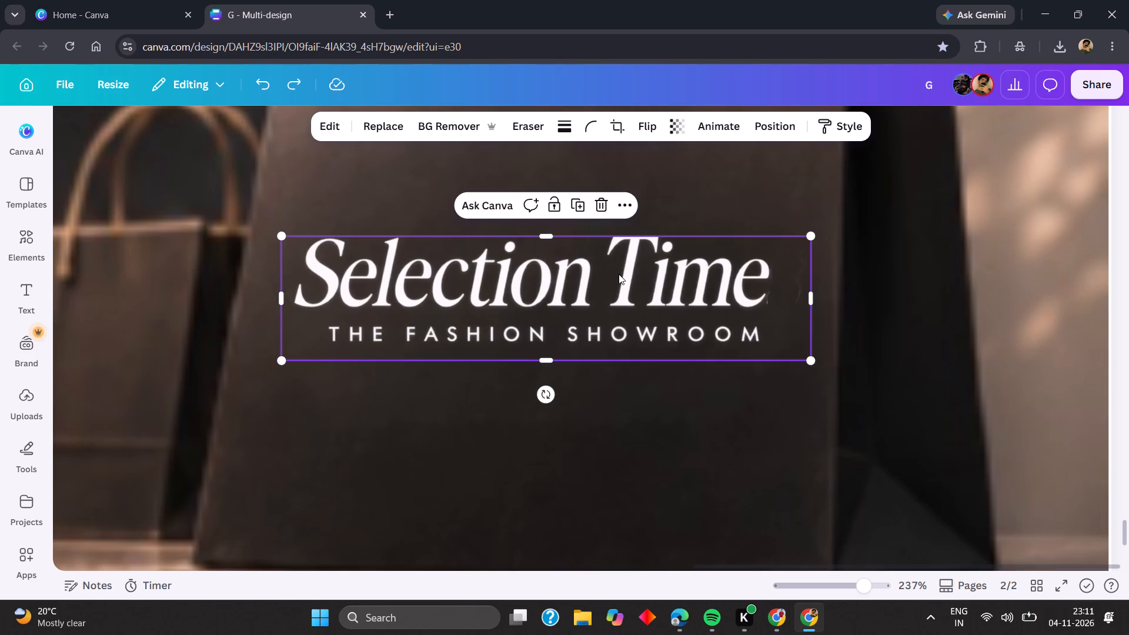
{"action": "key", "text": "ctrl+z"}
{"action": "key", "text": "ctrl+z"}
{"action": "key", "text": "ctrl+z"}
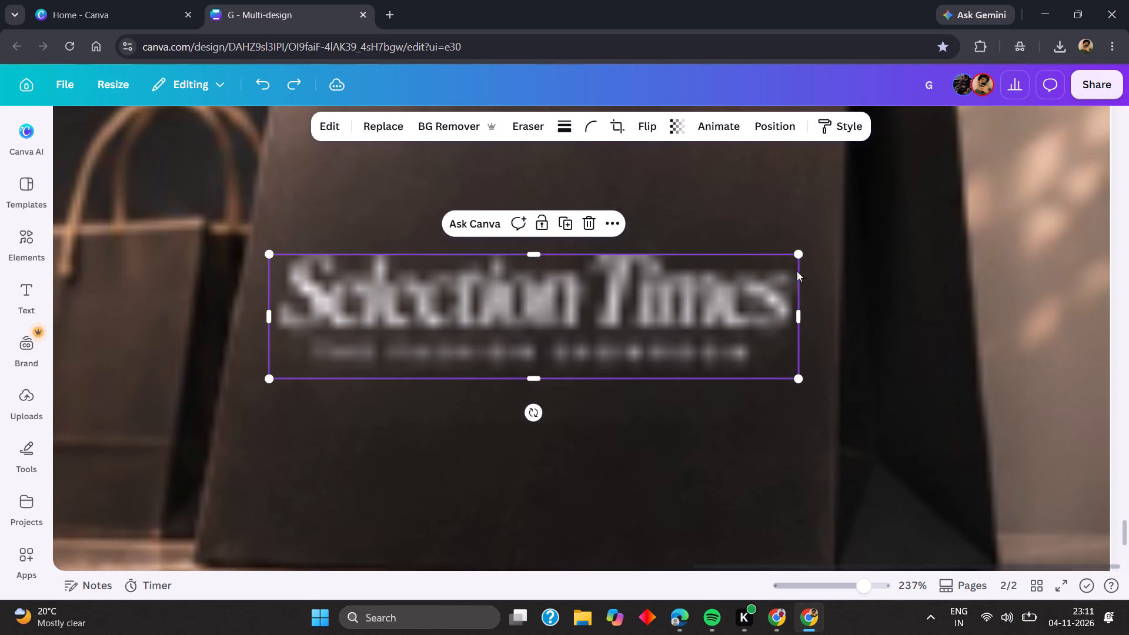
Open the download options for only the "Selection Times" logo on the shopping bag.
{"action": "left_click", "coordinate": [876, 259]}
{"action": "left_click", "coordinate": [603, 322]}
{"action": "right_click", "coordinate": [603, 314]}
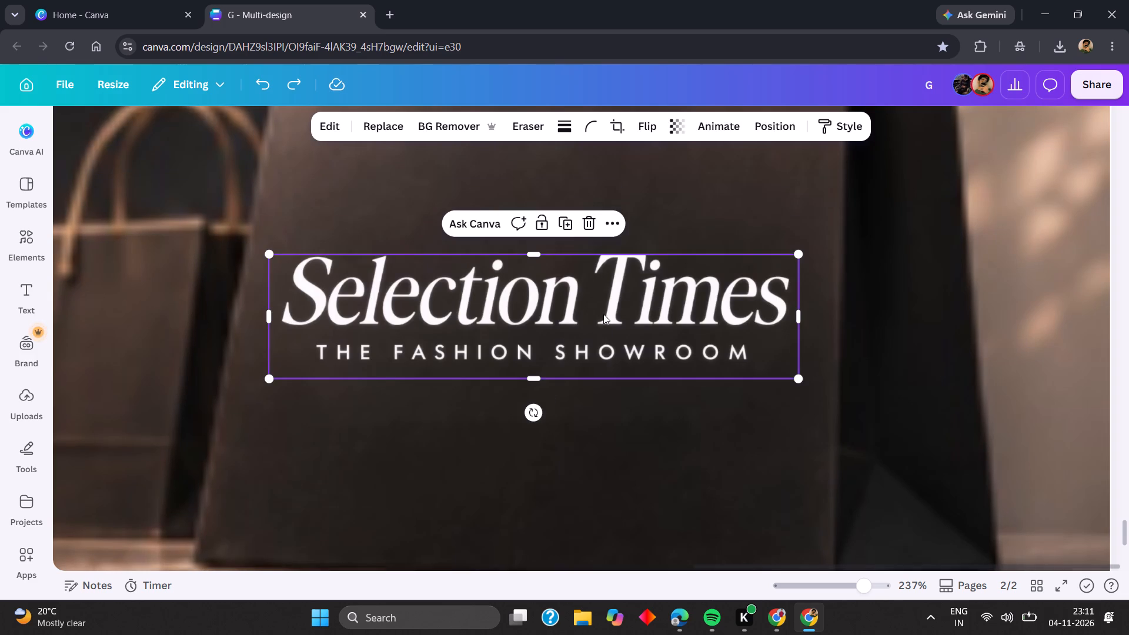
{"action": "left_click", "coordinate": [326, 440]}
{"action": "left_click", "coordinate": [305, 442]}
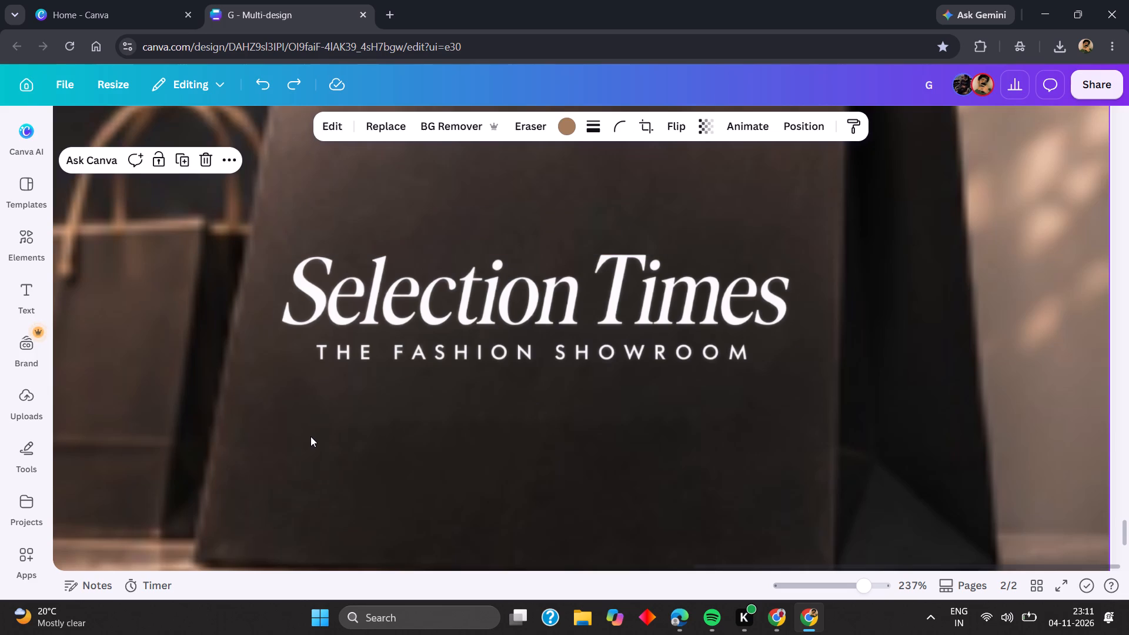
{"action": "right_click", "coordinate": [453, 315]}
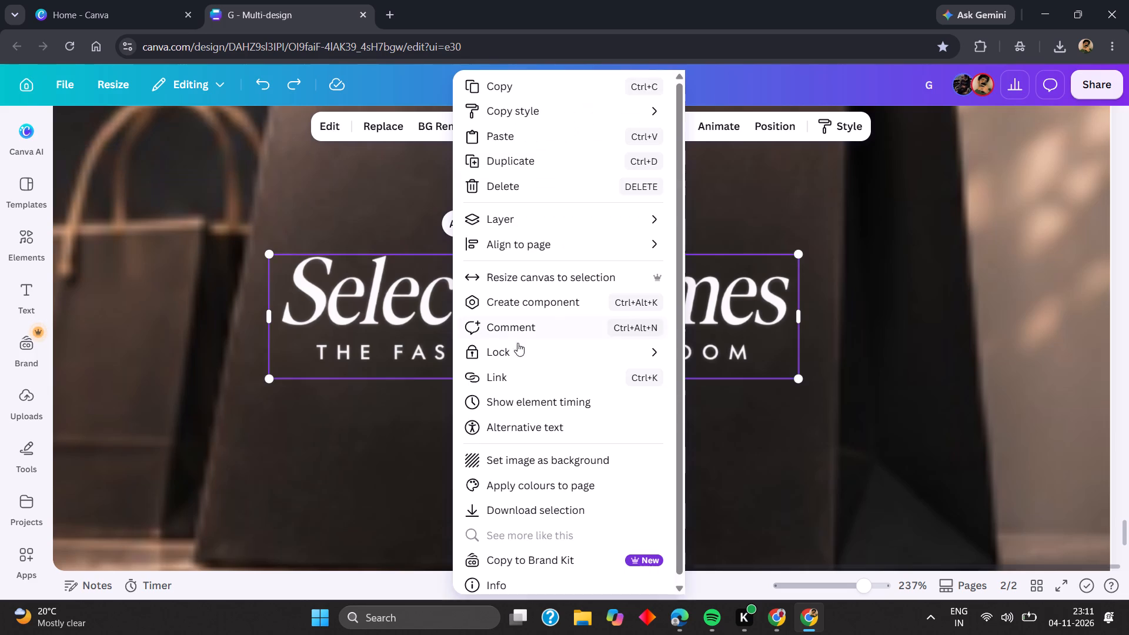
{"action": "left_click", "coordinate": [583, 504]}
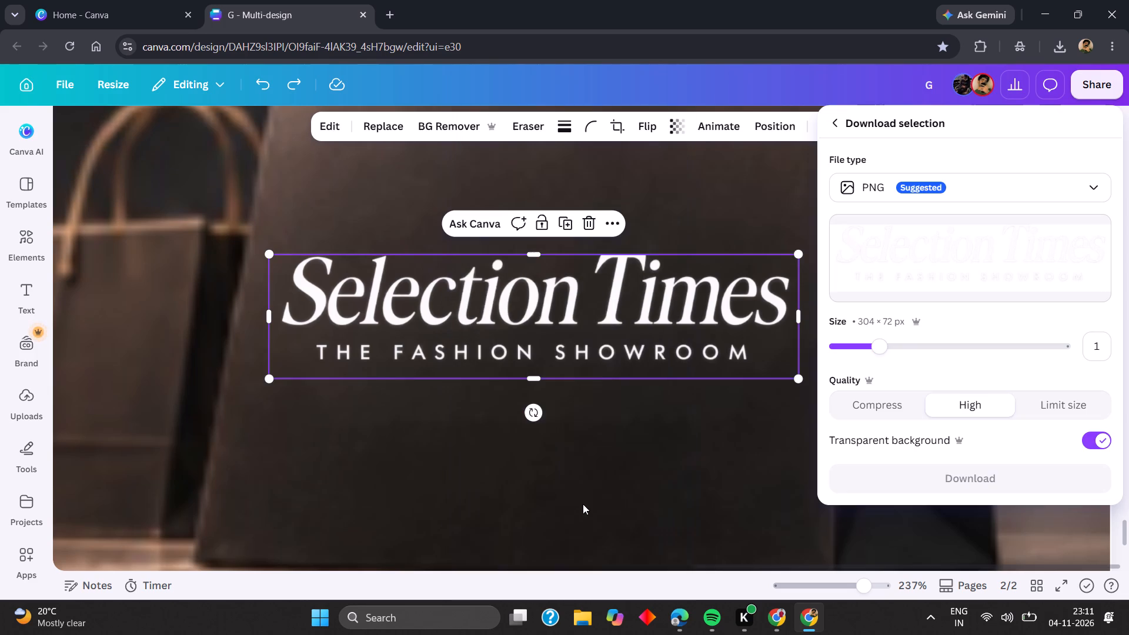
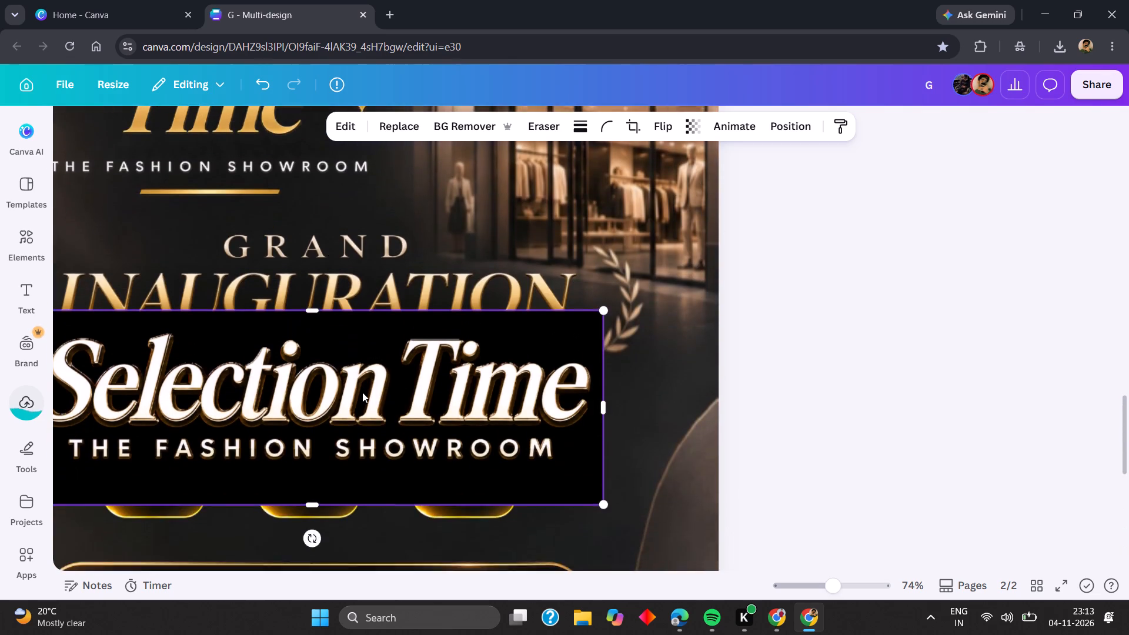
{"action": "scroll", "coordinate": [362, 392], "scroll_direction": "down", "scroll_amount": 1}
{"action": "left_click_drag", "start_coordinate": [362, 392], "coordinate": [410, 391]}
{"action": "left_click", "coordinate": [463, 121]}
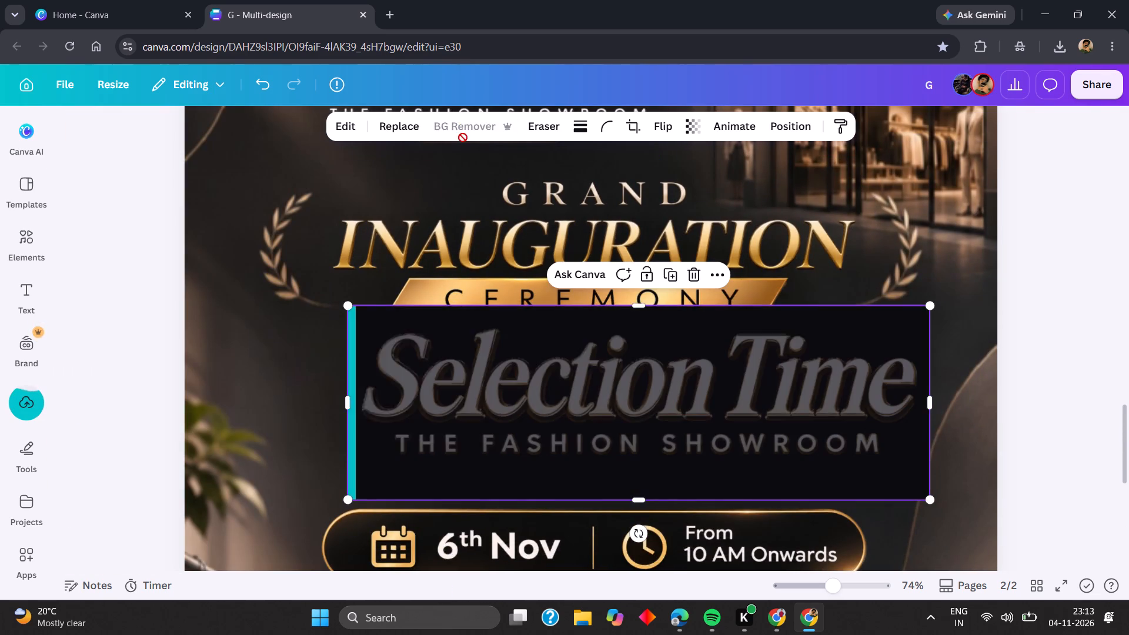
Shrink the "Selection Time" logo and place it on the front of the large shopping bag.
{"action": "scroll", "coordinate": [472, 232], "scroll_direction": "down", "scroll_amount": 5}
{"action": "left_click_drag", "start_coordinate": [497, 345], "coordinate": [502, 355]}
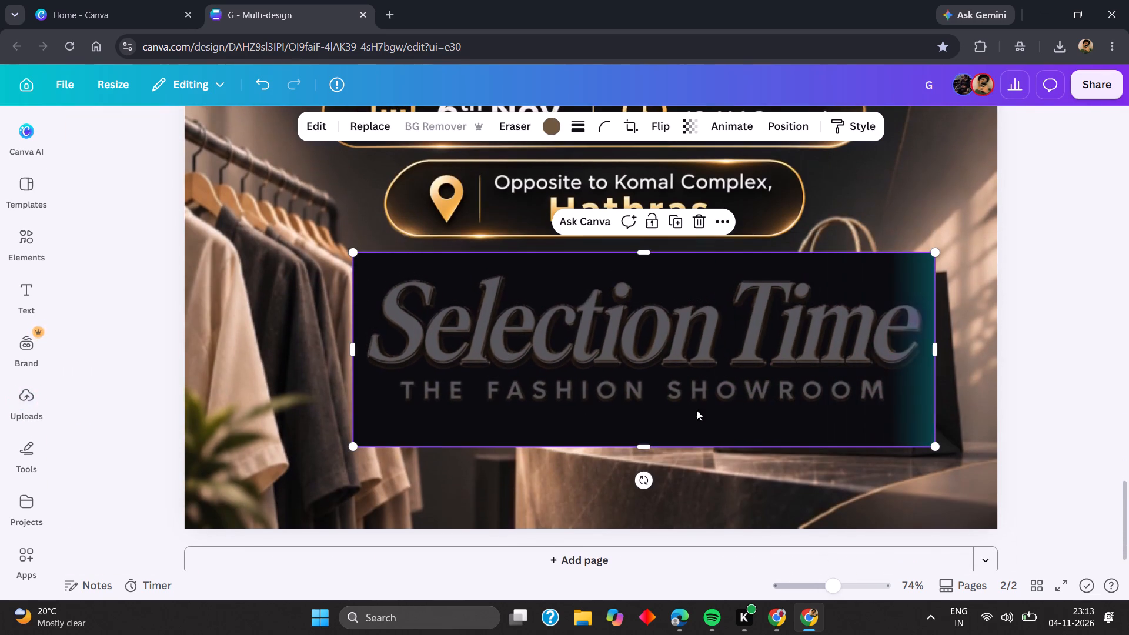
{"action": "left_click_drag", "start_coordinate": [933, 445], "coordinate": [501, 337]}
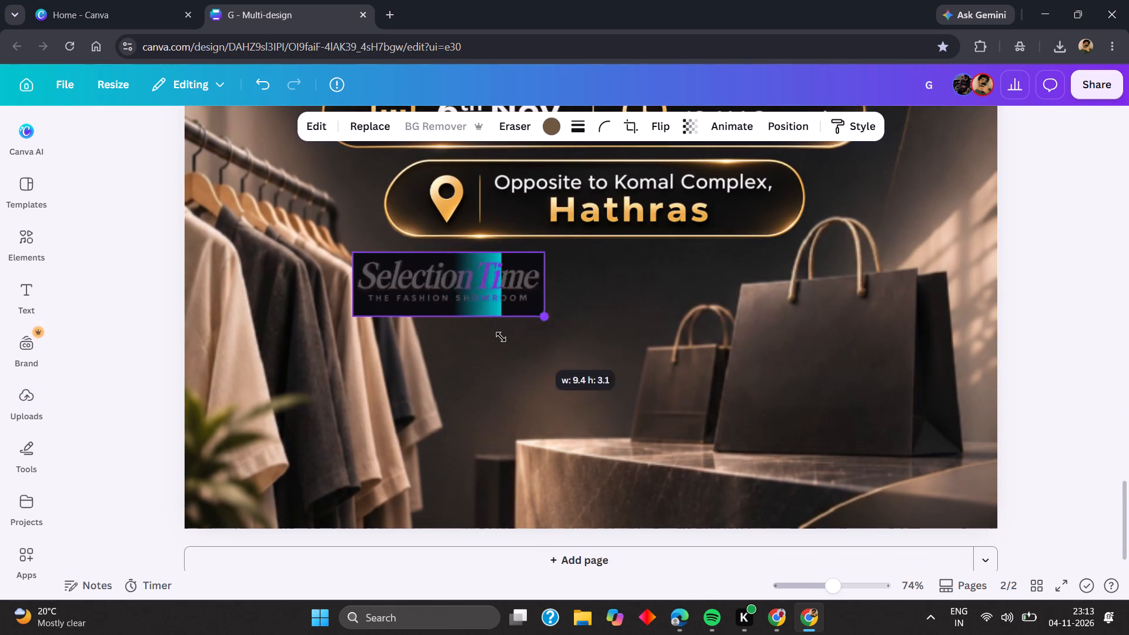
{"action": "left_click_drag", "start_coordinate": [501, 337], "coordinate": [496, 336]}
{"action": "left_click_drag", "start_coordinate": [388, 280], "coordinate": [772, 360]}
{"action": "scroll", "coordinate": [773, 361], "scroll_direction": "left", "scroll_amount": 2}
{"action": "left_click", "coordinate": [940, 453]}
{"action": "scroll", "coordinate": [940, 451], "scroll_direction": "left", "scroll_amount": 1}
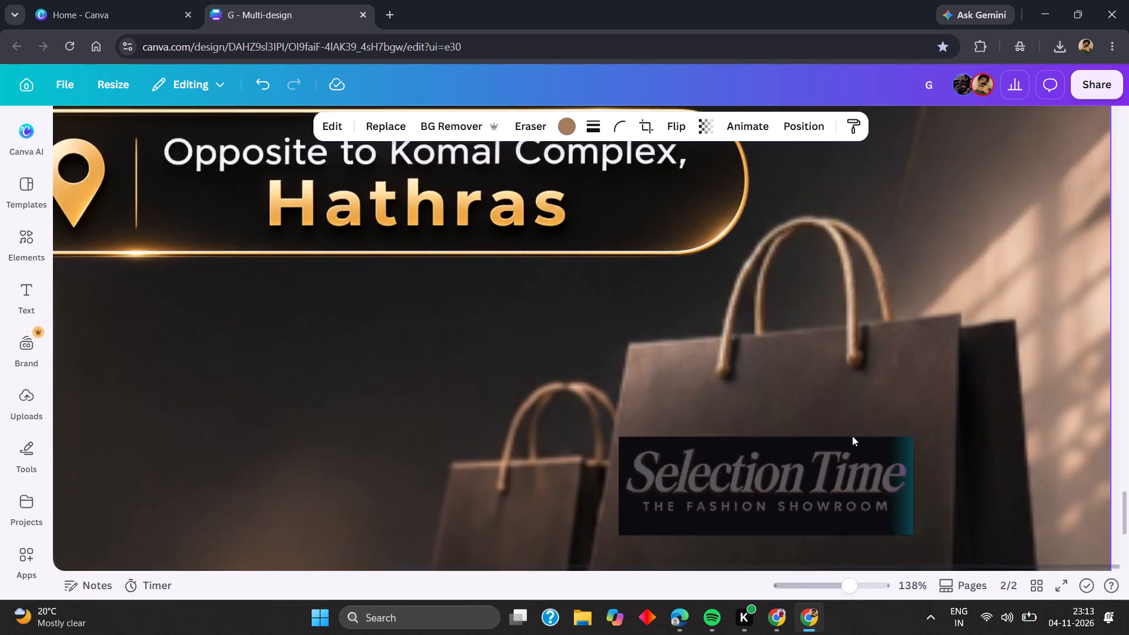
{"action": "scroll", "coordinate": [852, 436], "scroll_direction": "left", "scroll_amount": 1}
{"action": "left_click_drag", "start_coordinate": [824, 418], "coordinate": [831, 442]}
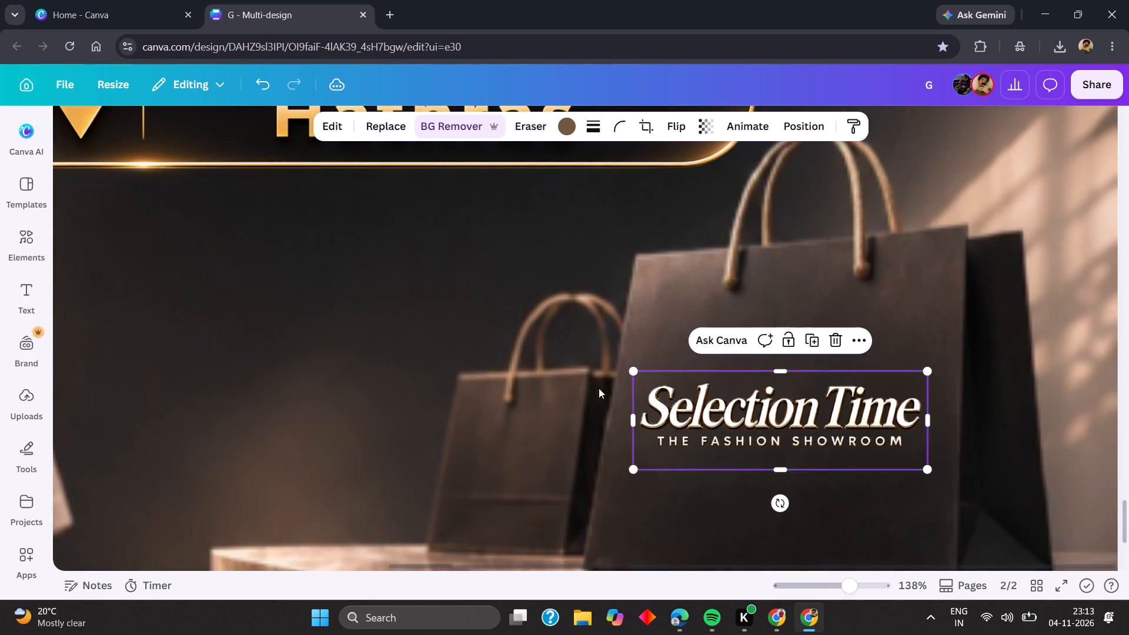
{"action": "left_click", "coordinate": [473, 351]}
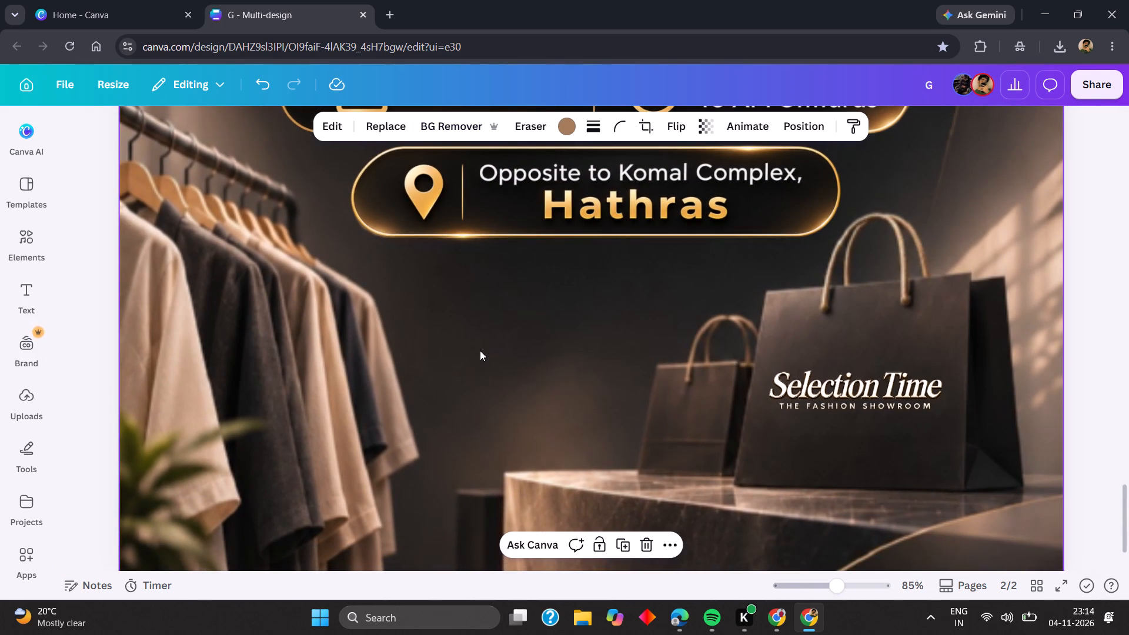
{"action": "left_click", "coordinate": [1044, 362]}
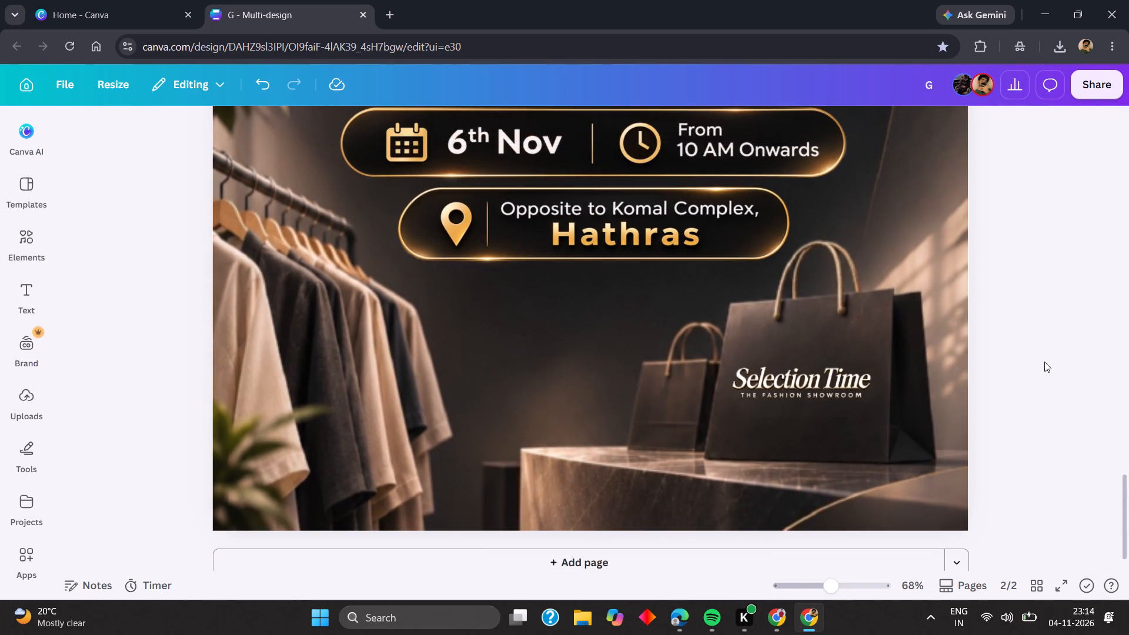
Nudge the "SELECTION HOUSE PRESENTS" heading slightly upward near the top edge of page 2.
{"action": "scroll", "coordinate": [974, 364], "scroll_direction": "up", "scroll_amount": 5}
{"action": "scroll", "coordinate": [903, 369], "scroll_direction": "down", "scroll_amount": 1}
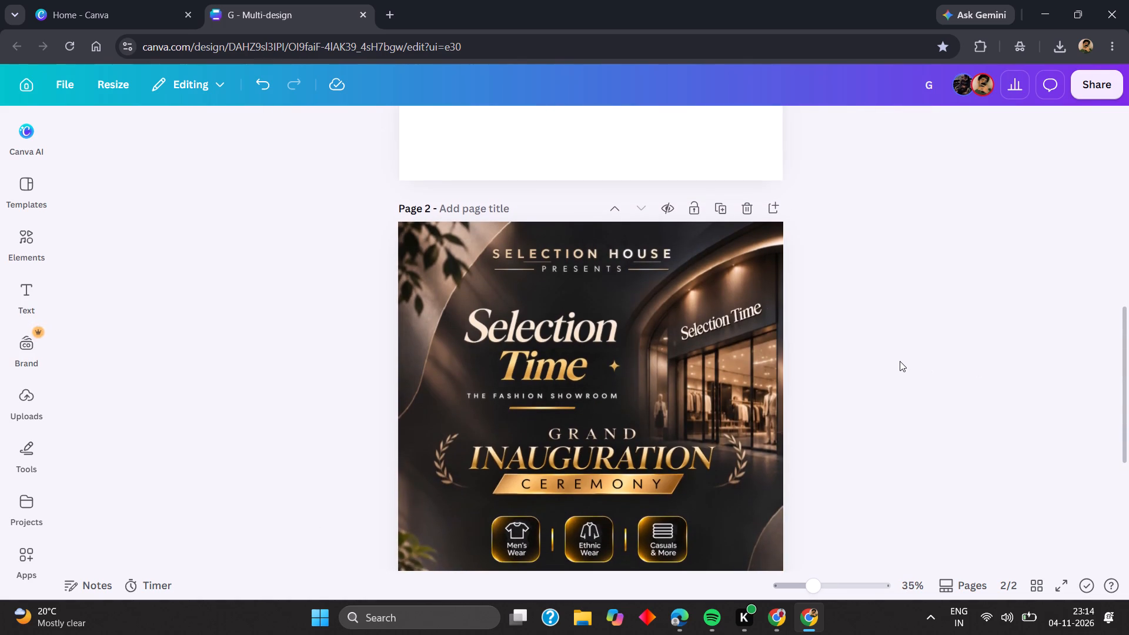
{"action": "scroll", "coordinate": [900, 361], "scroll_direction": "down", "scroll_amount": 1}
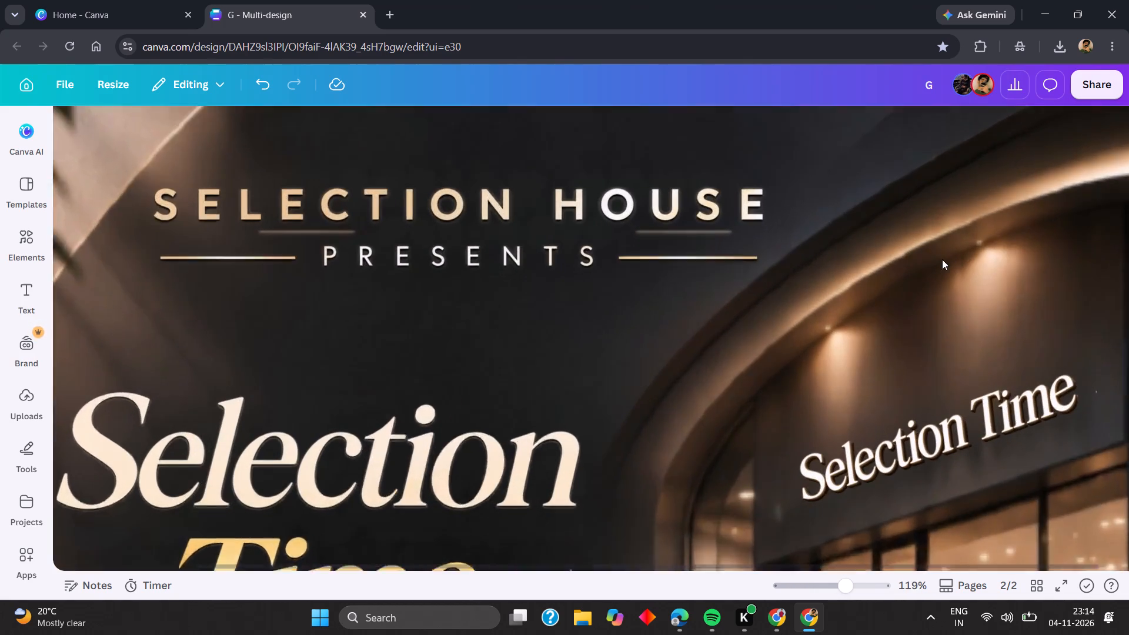
{"action": "scroll", "coordinate": [783, 283], "scroll_direction": "right", "scroll_amount": 3}
{"action": "left_click", "coordinate": [563, 279]}
{"action": "right_click", "coordinate": [563, 279]}
{"action": "left_click_drag", "start_coordinate": [563, 279], "coordinate": [563, 274]}
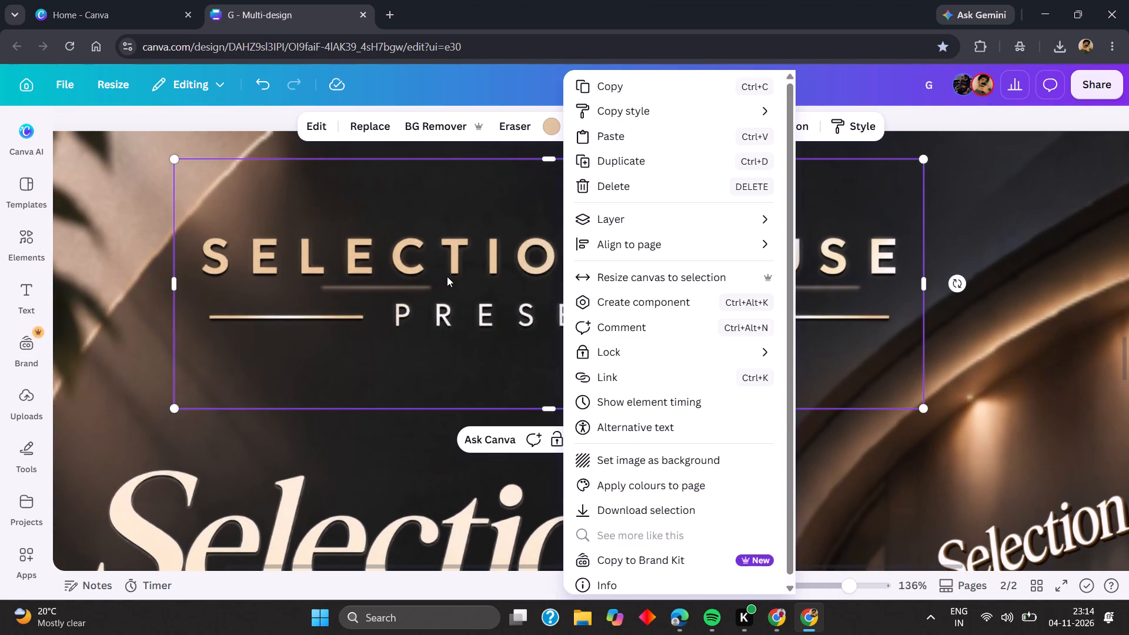
{"action": "left_click", "coordinate": [447, 276]}
{"action": "left_click_drag", "start_coordinate": [448, 276], "coordinate": [452, 269]}
{"action": "left_click", "coordinate": [913, 173]}
{"action": "left_click", "coordinate": [966, 172]}
{"action": "right_click", "coordinate": [615, 251]}
{"action": "left_click_drag", "start_coordinate": [615, 251], "coordinate": [617, 243]}
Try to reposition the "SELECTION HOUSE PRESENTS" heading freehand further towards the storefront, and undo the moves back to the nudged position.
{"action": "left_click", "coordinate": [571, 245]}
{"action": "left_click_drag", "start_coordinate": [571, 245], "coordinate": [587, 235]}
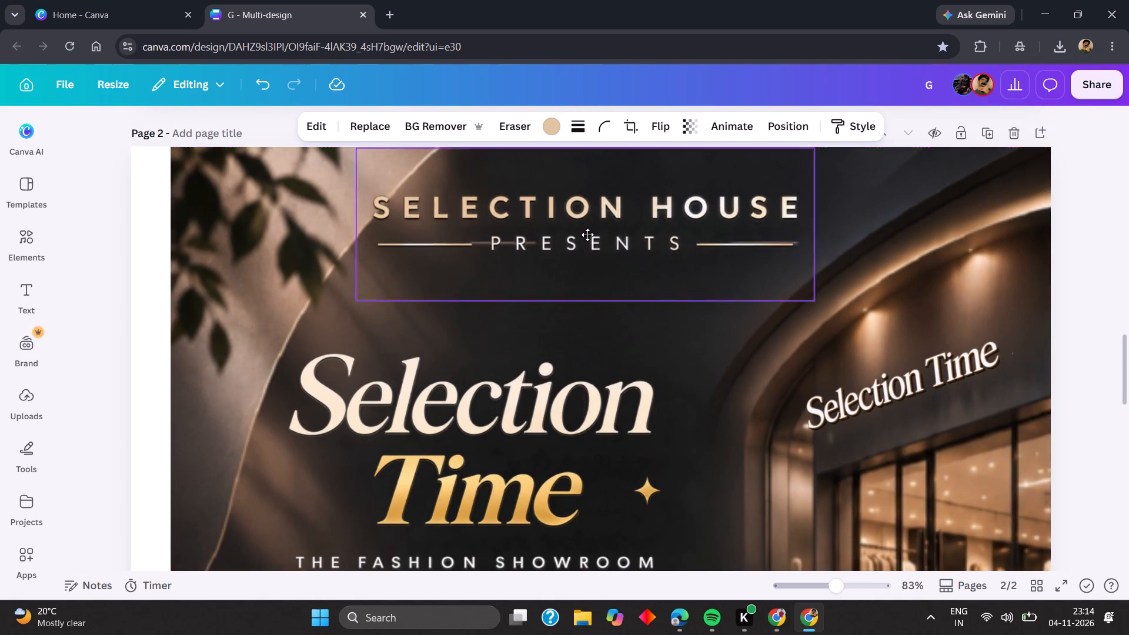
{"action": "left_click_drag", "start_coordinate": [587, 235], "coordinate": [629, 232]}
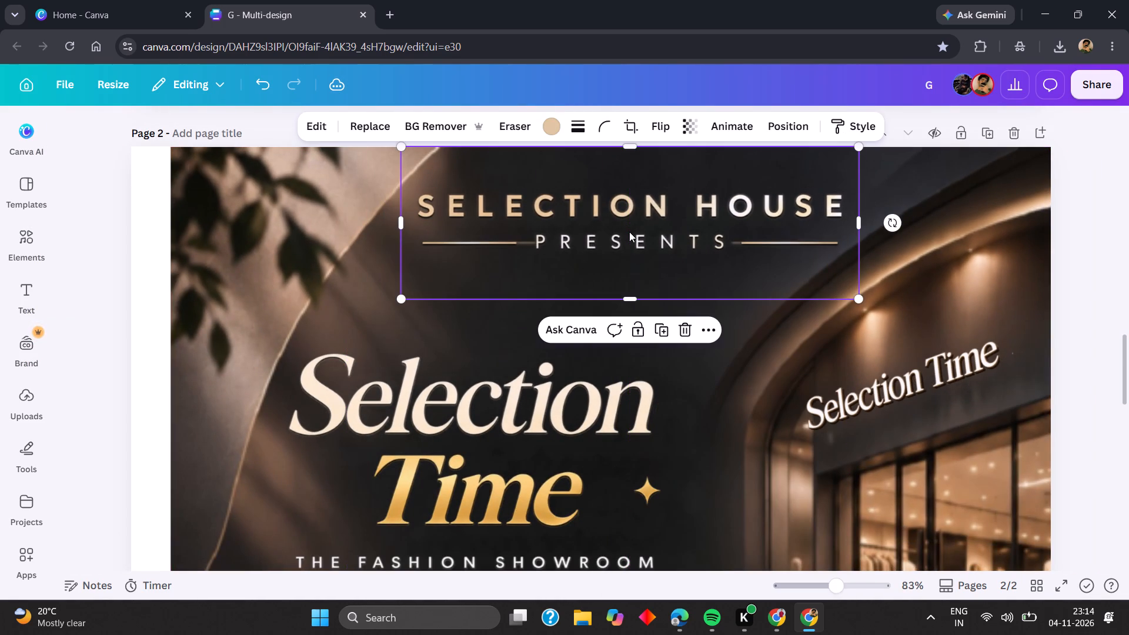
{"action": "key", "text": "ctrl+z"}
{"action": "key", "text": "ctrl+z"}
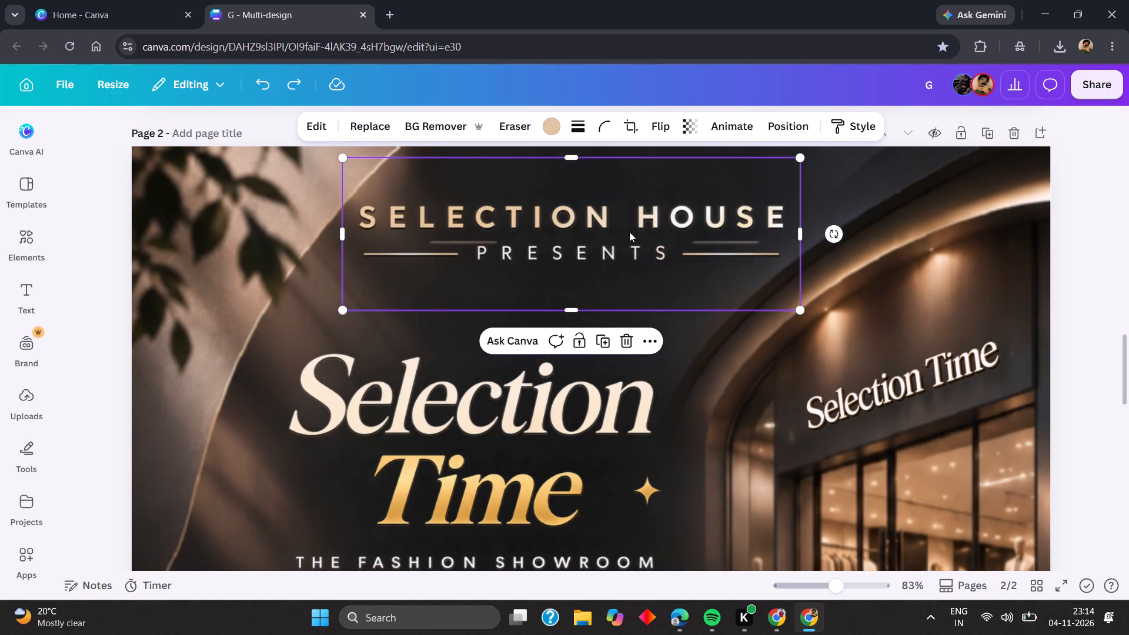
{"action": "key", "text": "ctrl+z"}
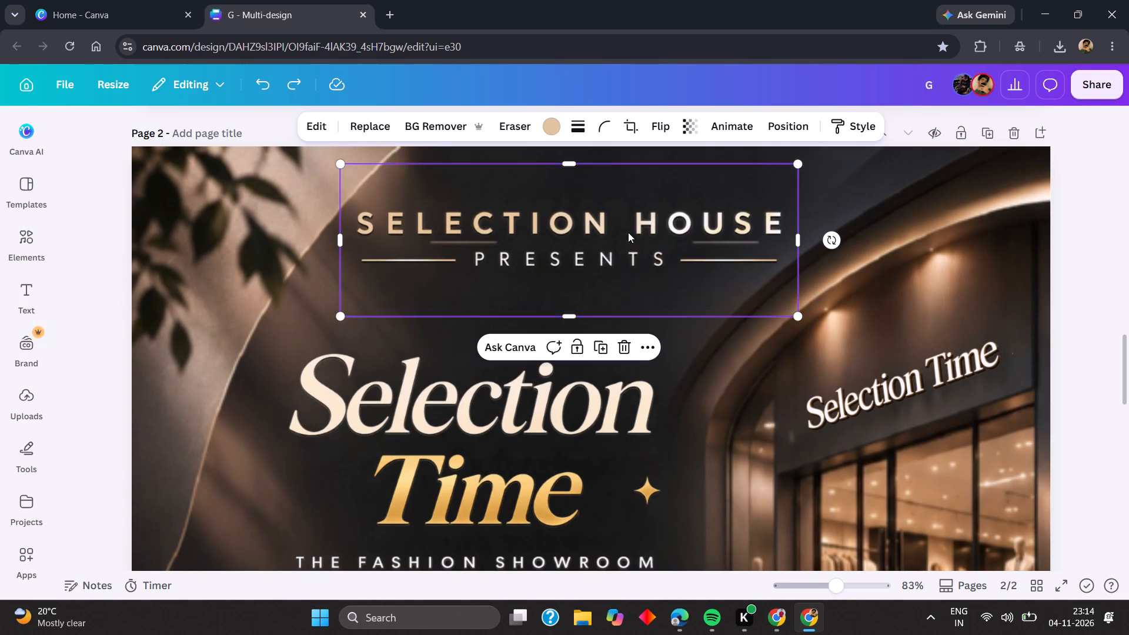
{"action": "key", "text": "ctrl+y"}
Align the "SELECTION HOUSE PRESENTS" heading to the page's horizontal centre and deselect it.
{"action": "right_click", "coordinate": [625, 233]}
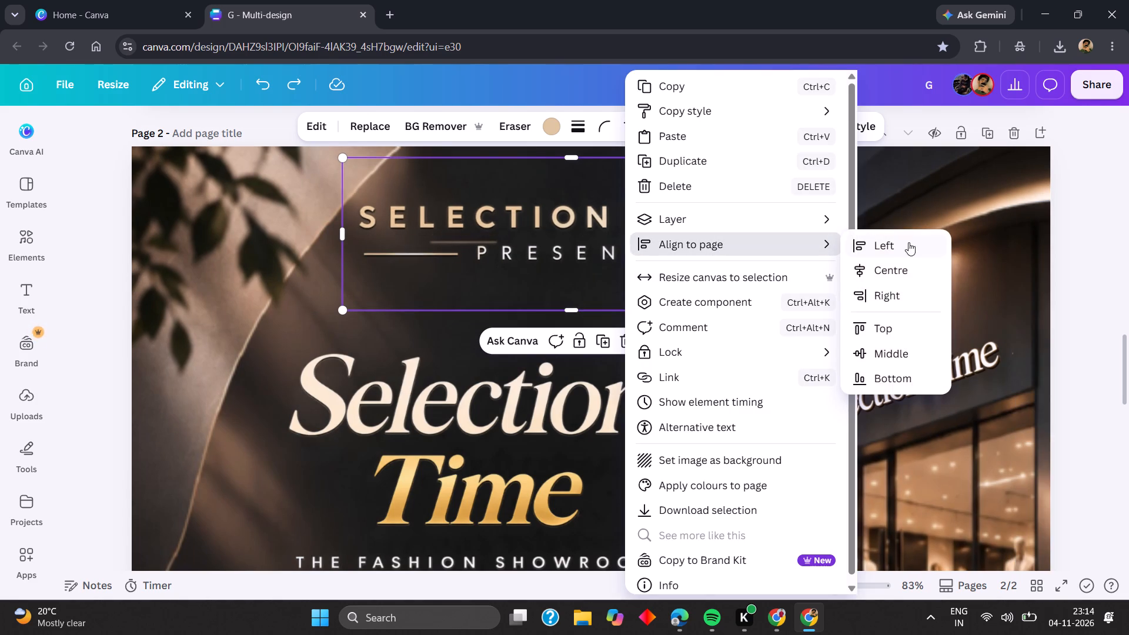
{"action": "left_click", "coordinate": [915, 267]}
{"action": "left_click", "coordinate": [1128, 226]}
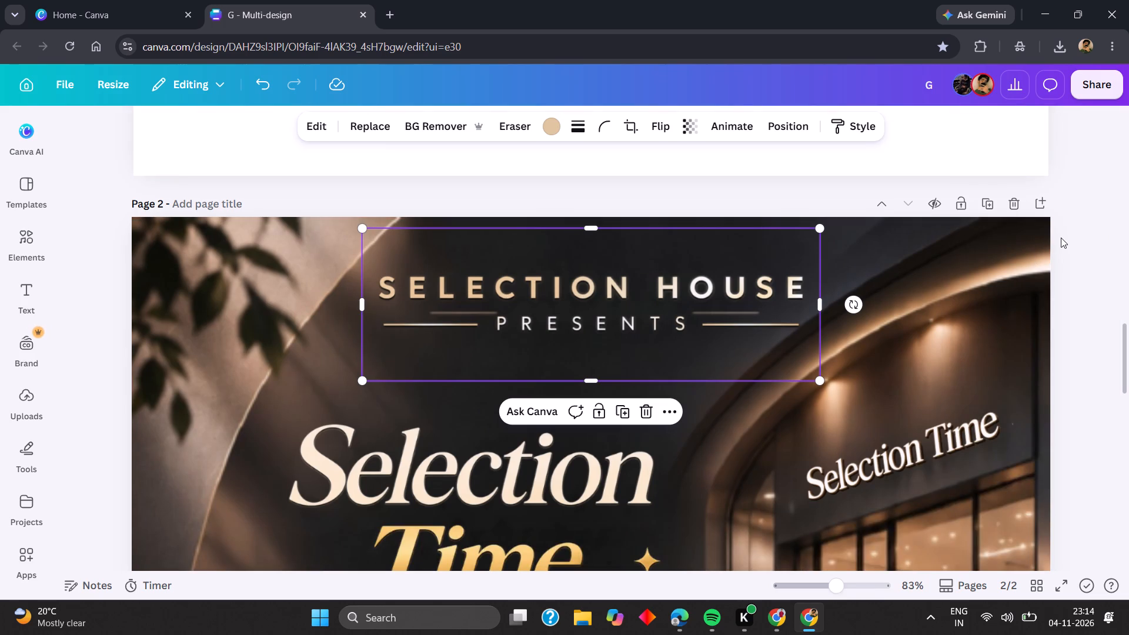
{"action": "left_click", "coordinate": [1061, 238]}
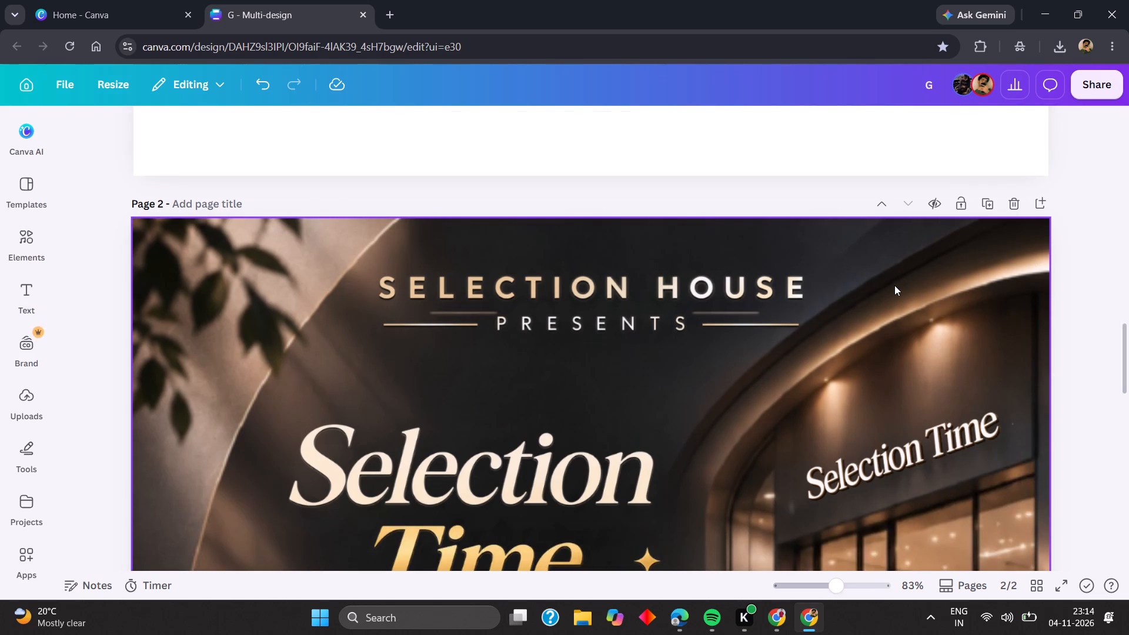
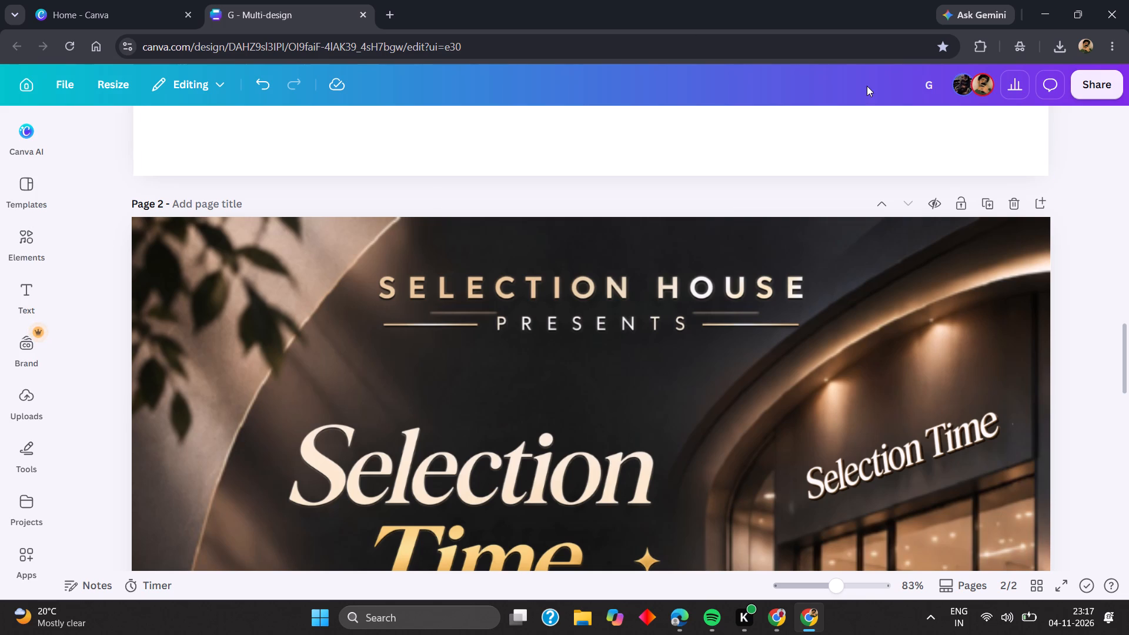
Open the page 2 background image in Magic Eraser and set the area brush size to 14 for erasing near the heading.
{"action": "left_click", "coordinate": [296, 251]}
{"action": "left_click", "coordinate": [532, 122]}
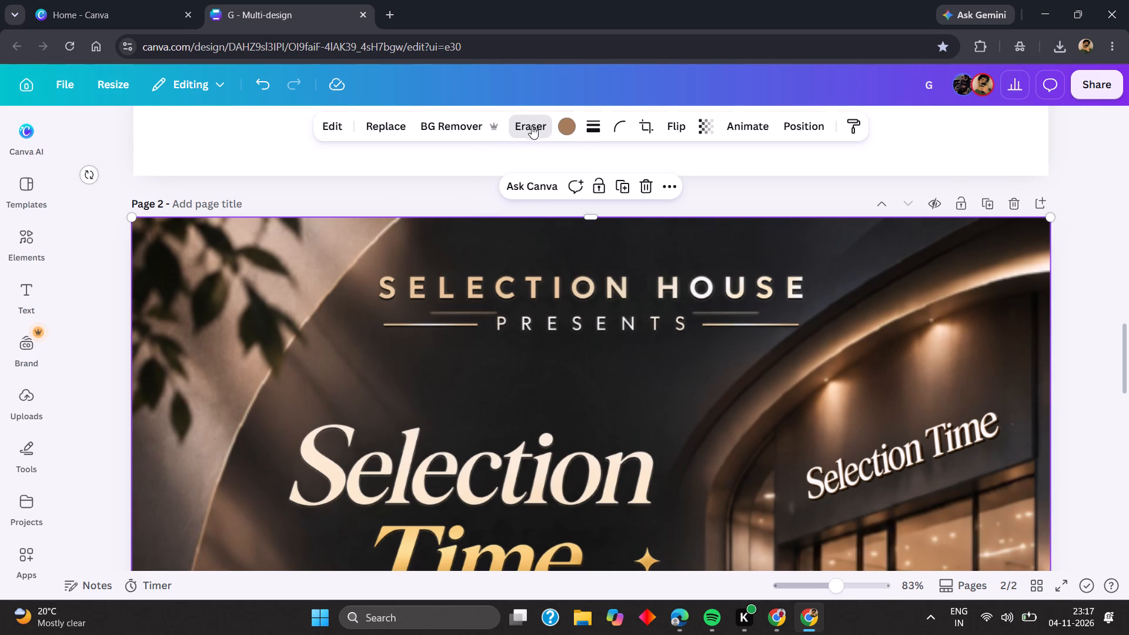
{"action": "left_click", "coordinate": [546, 172]}
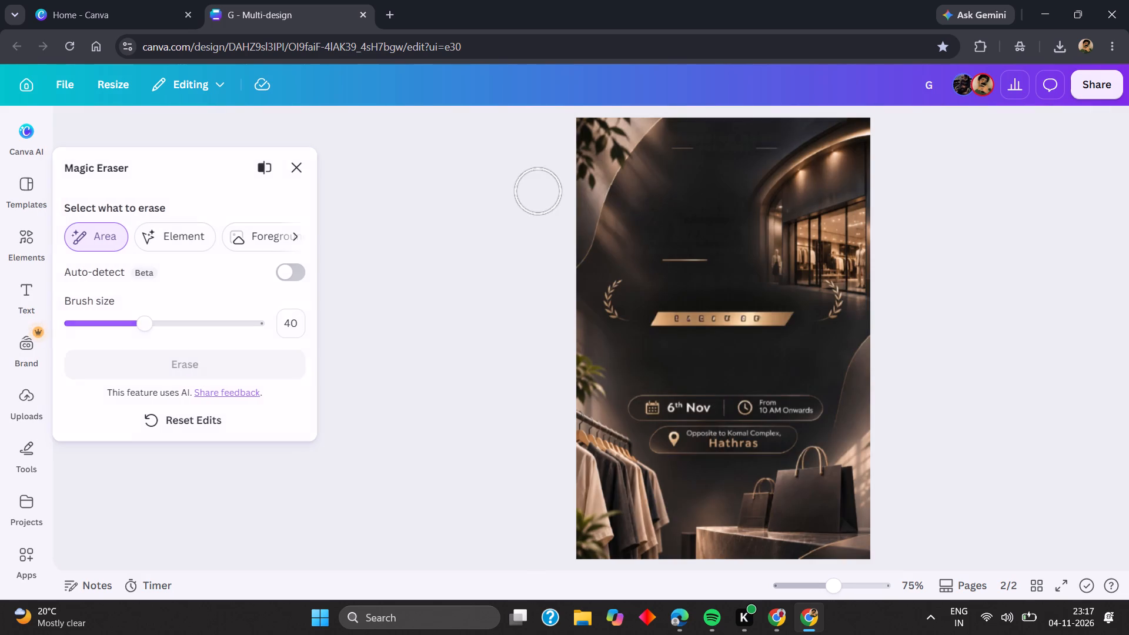
{"action": "left_click", "coordinate": [96, 321]}
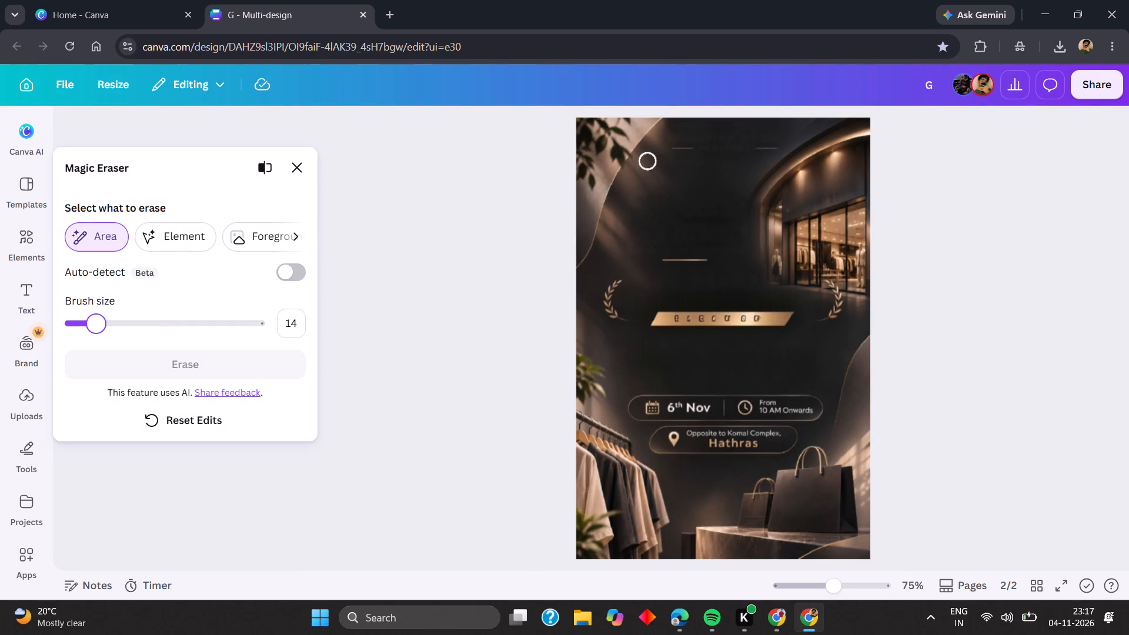
{"action": "scroll", "coordinate": [797, 161], "scroll_direction": "up", "scroll_amount": 1}
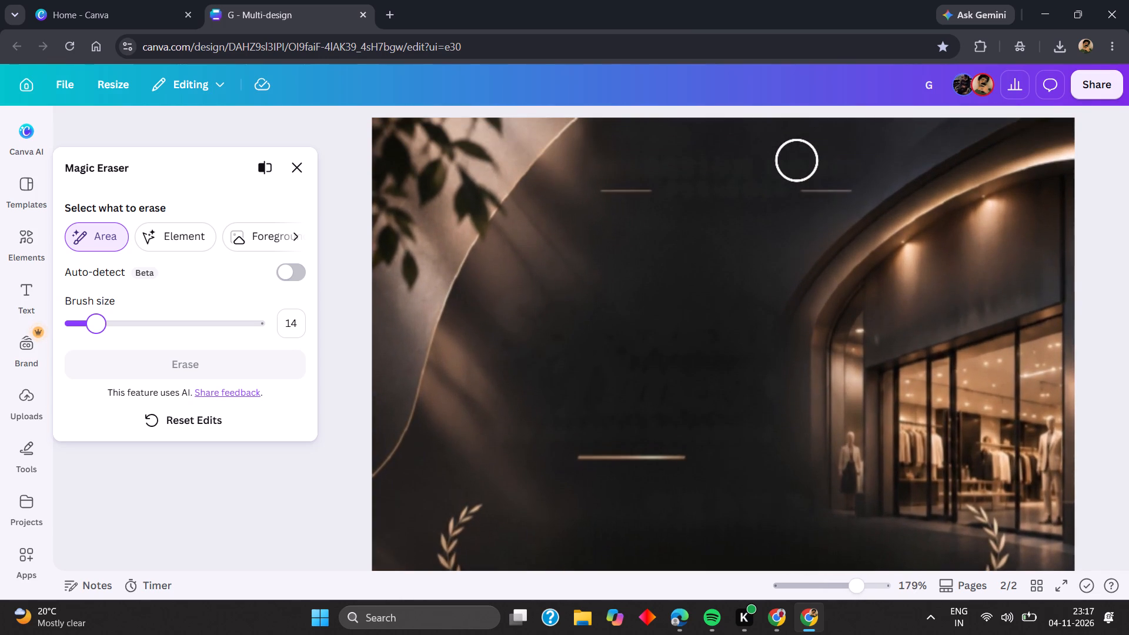
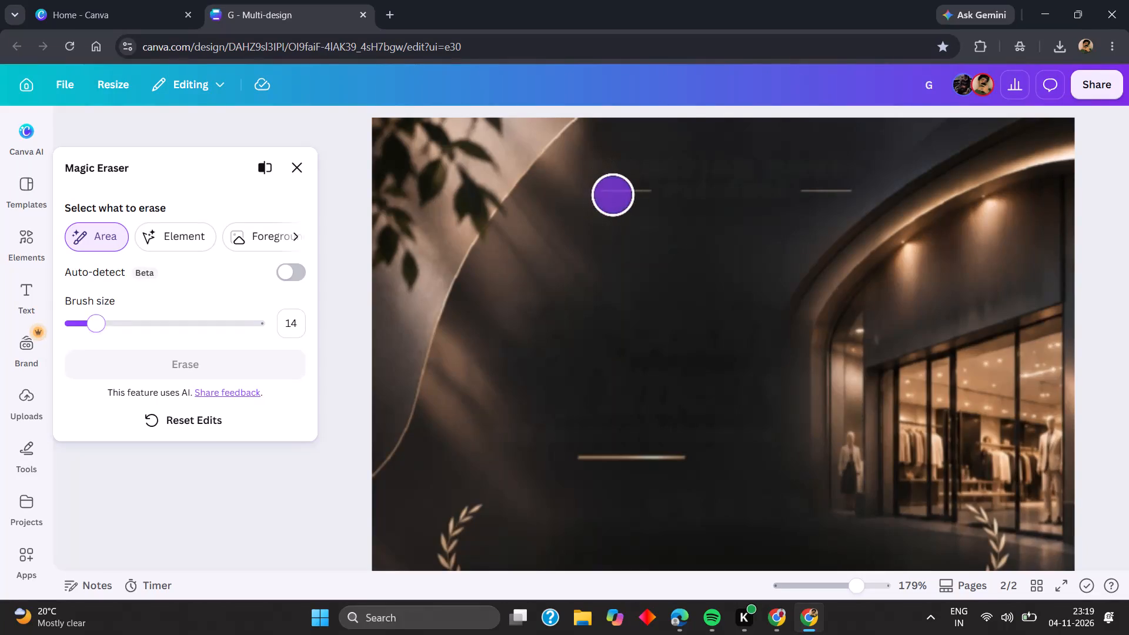
Erase the two short leftover lines near the PRESENTS heading from the background image and close Magic Eraser.
{"action": "left_click_drag", "start_coordinate": [800, 195], "coordinate": [840, 192]}
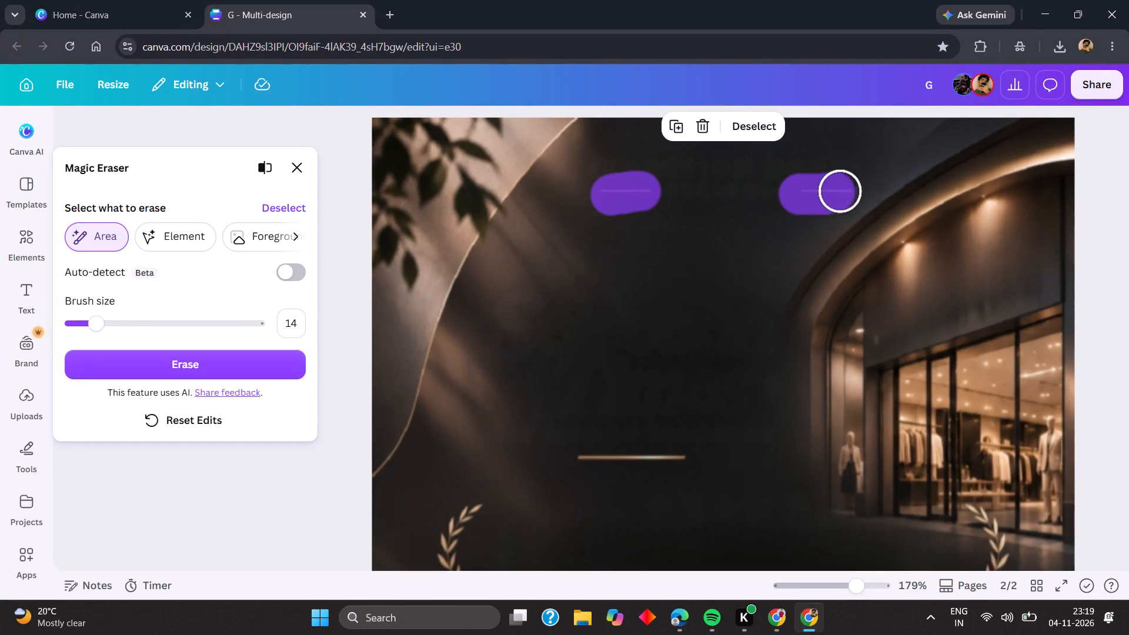
{"action": "left_click_drag", "start_coordinate": [840, 192], "coordinate": [839, 192]}
{"action": "left_click", "coordinate": [231, 350]}
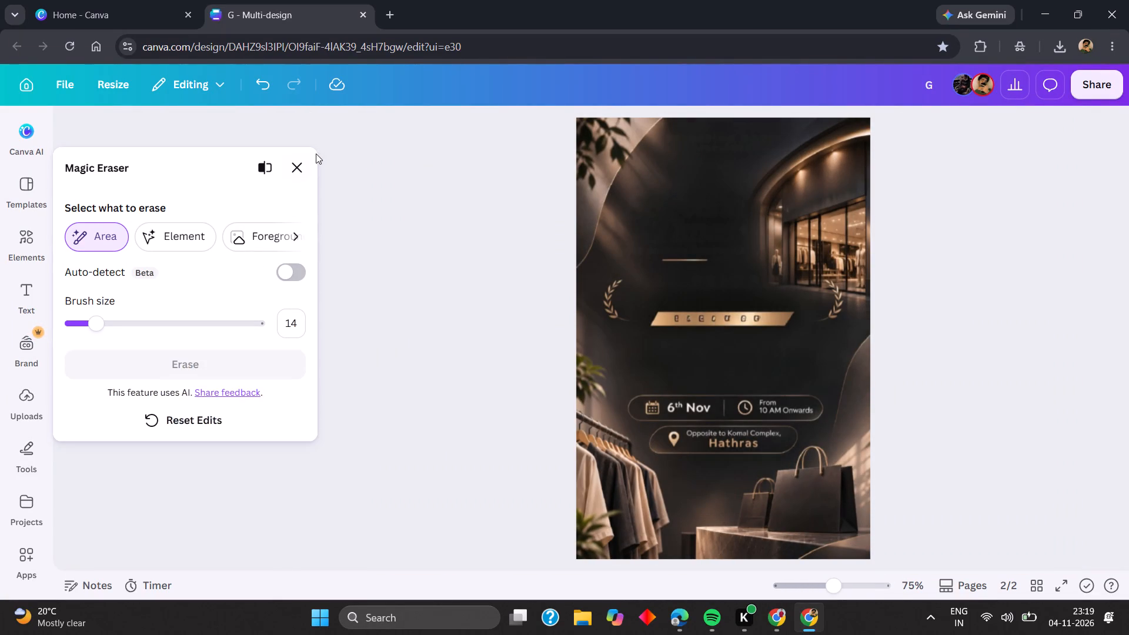
{"action": "left_click", "coordinate": [299, 171]}
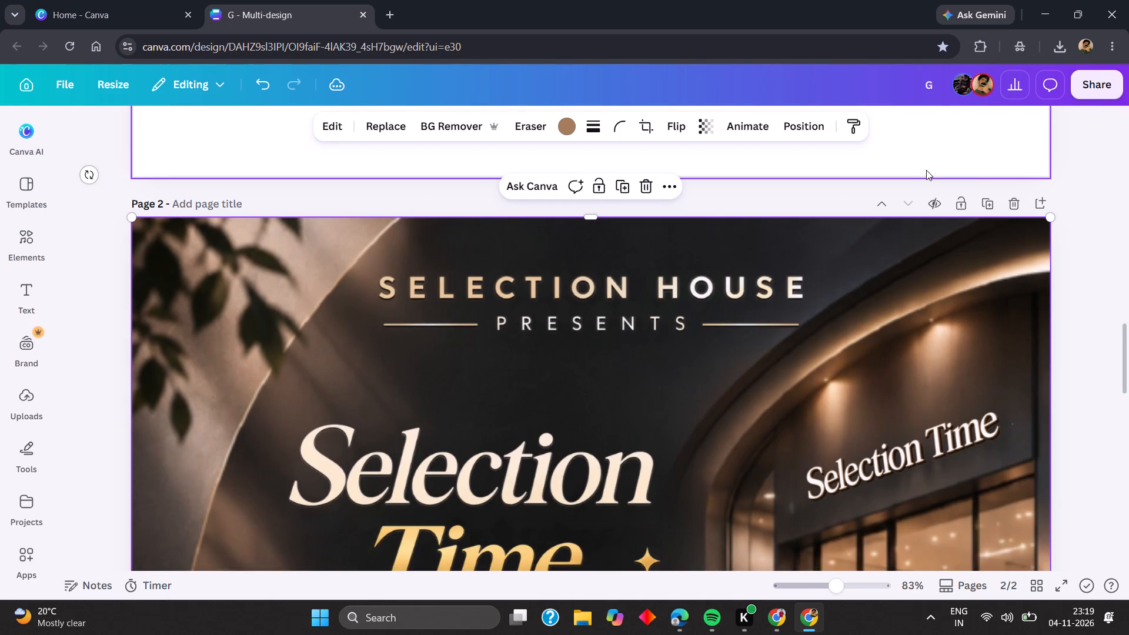
{"action": "left_click", "coordinate": [1034, 186]}
Download page 2 of the poster as a high-quality PNG at size 3.125.
{"action": "left_click", "coordinate": [1087, 77]}
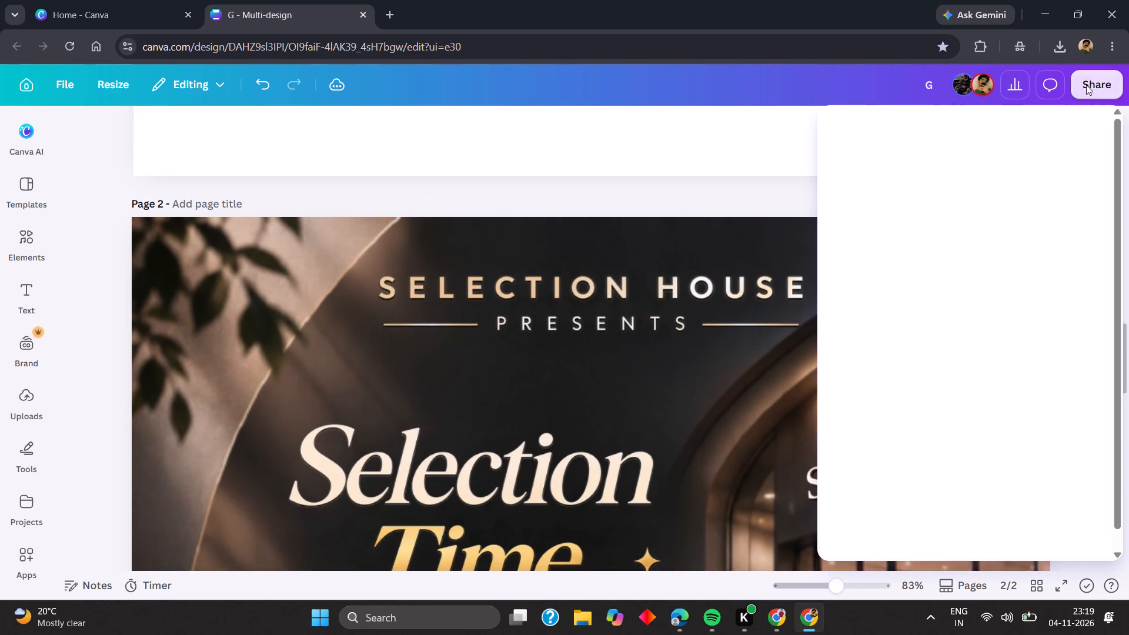
{"action": "left_click", "coordinate": [879, 433]}
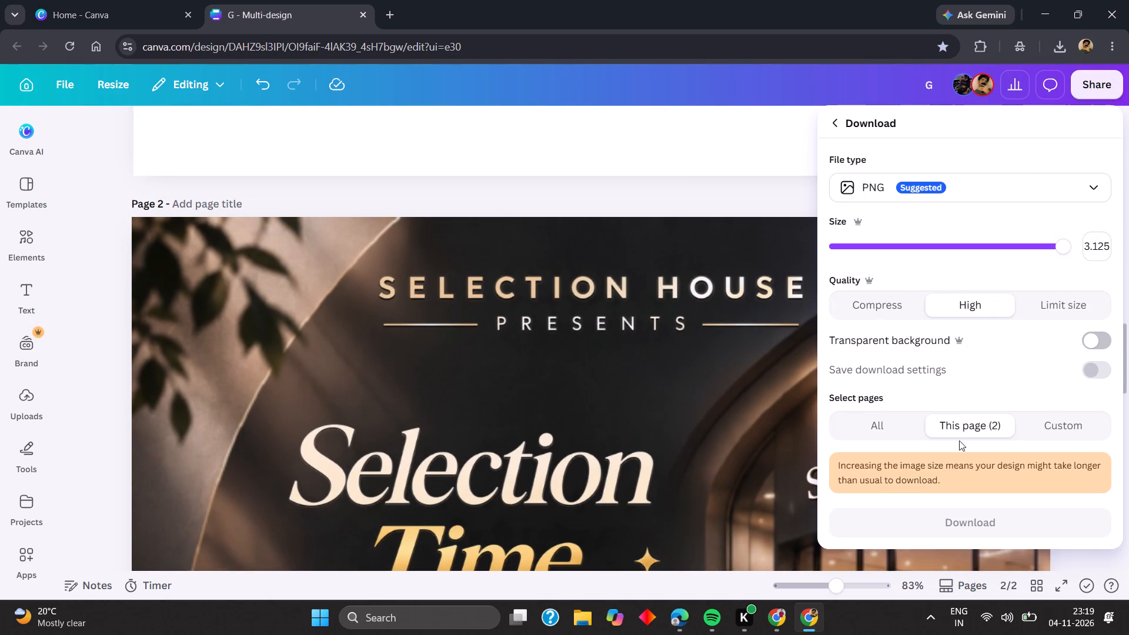
{"action": "left_click", "coordinate": [954, 526]}
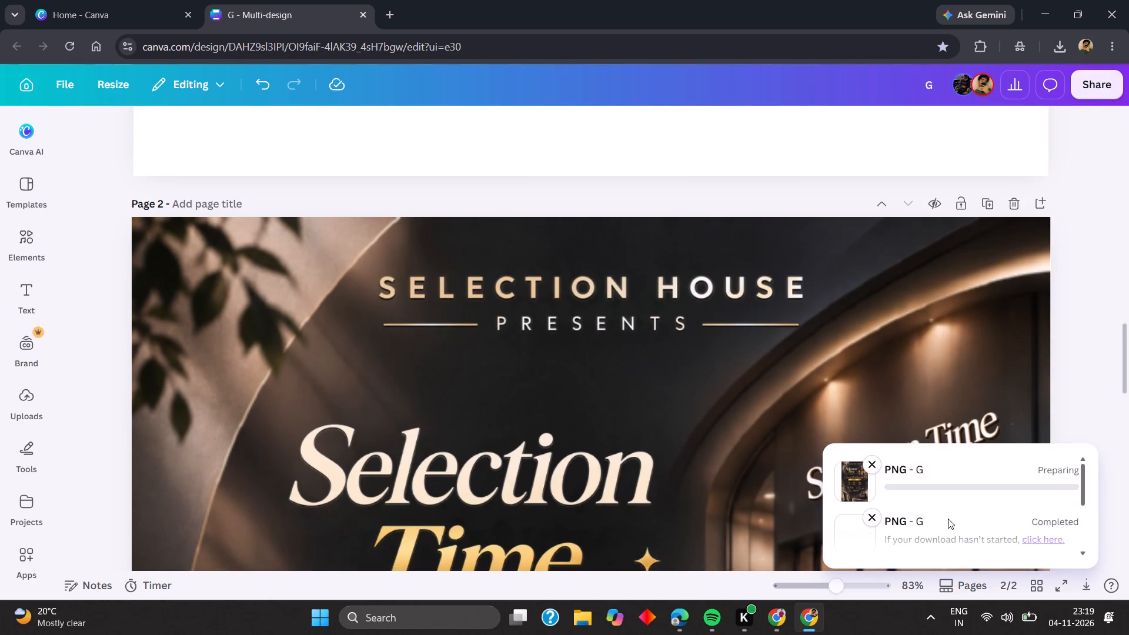
{"action": "scroll", "coordinate": [916, 363], "scroll_direction": "down", "scroll_amount": 3}
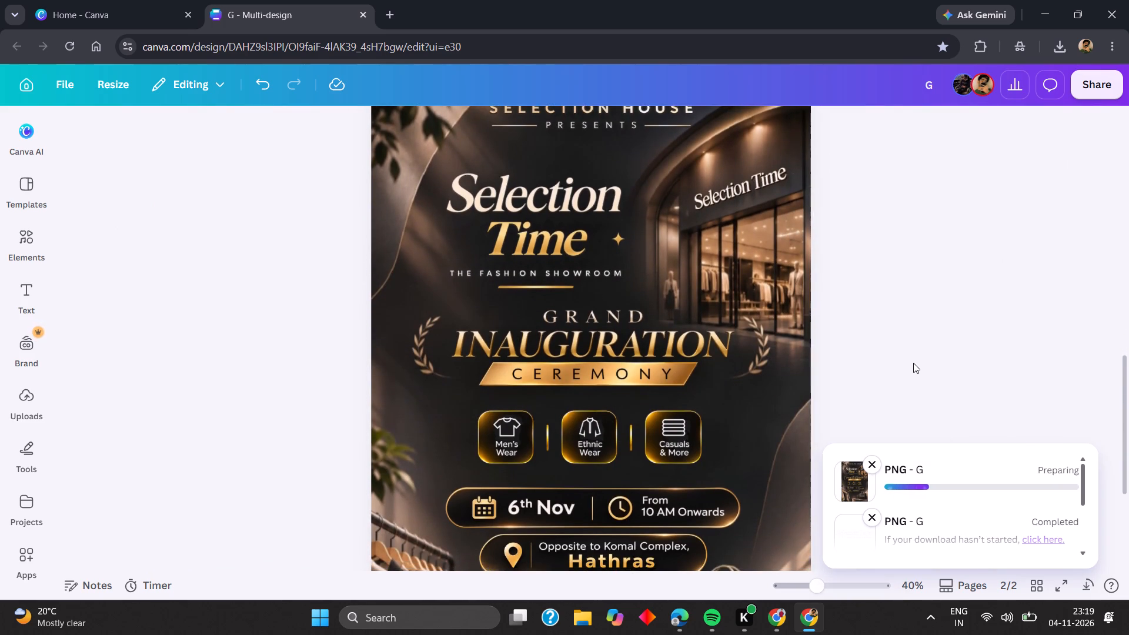
{"action": "scroll", "coordinate": [913, 363], "scroll_direction": "down", "scroll_amount": 6}
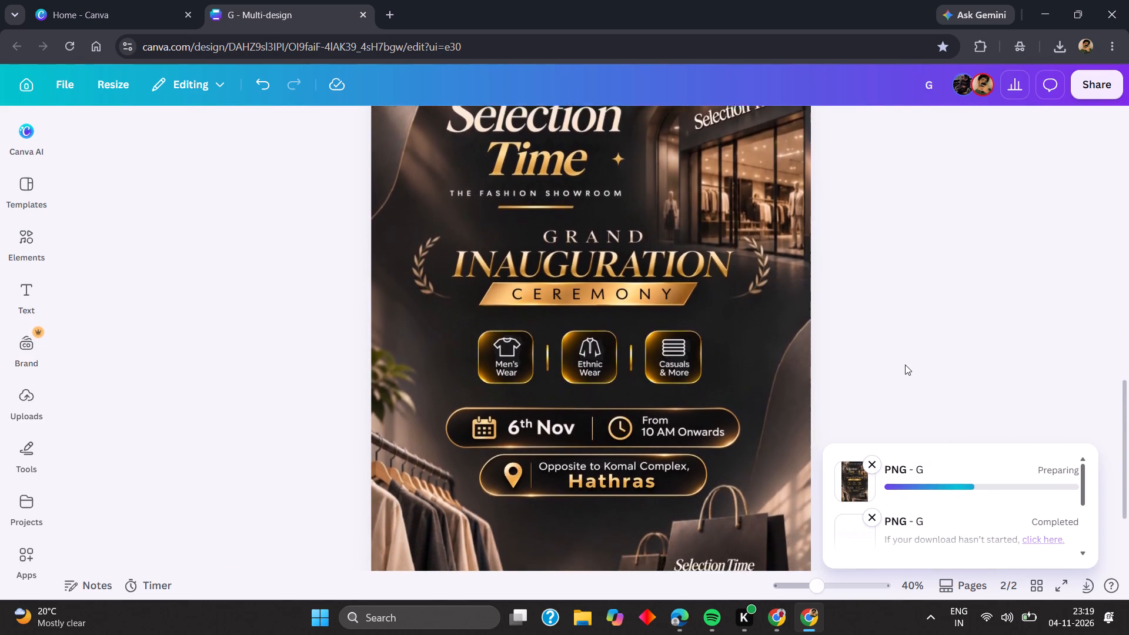
{"action": "scroll", "coordinate": [905, 365], "scroll_direction": "down", "scroll_amount": 2}
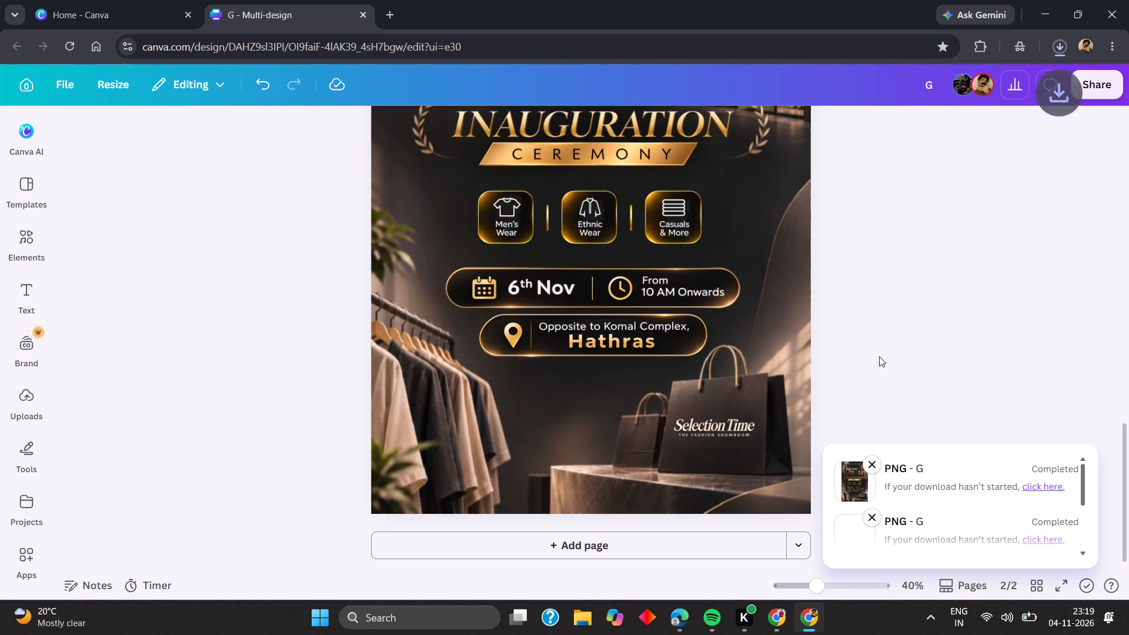